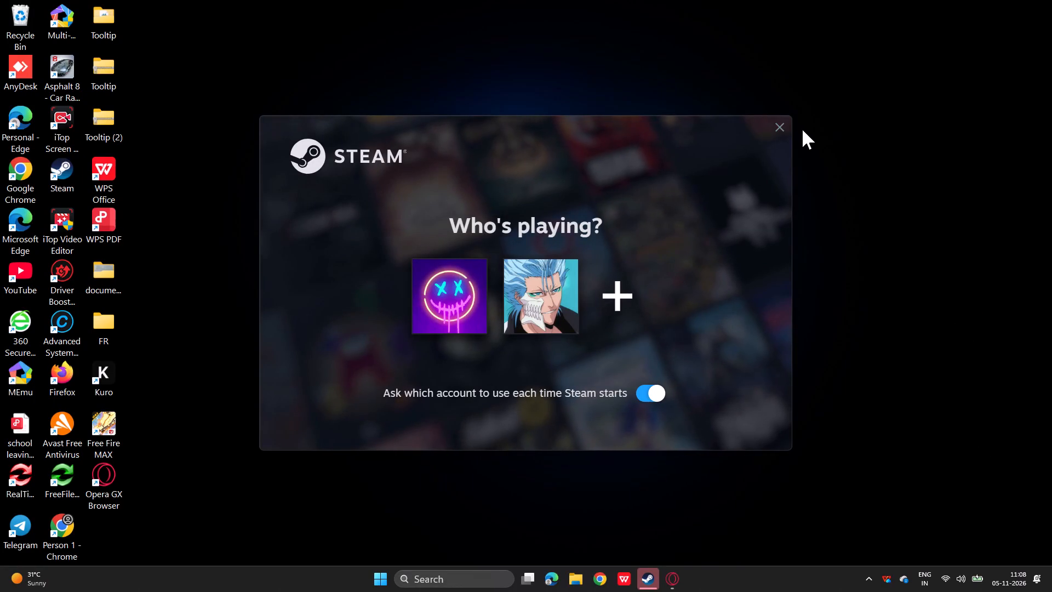
Close the Steam account chooser and the open Opera window.
click(787, 127)
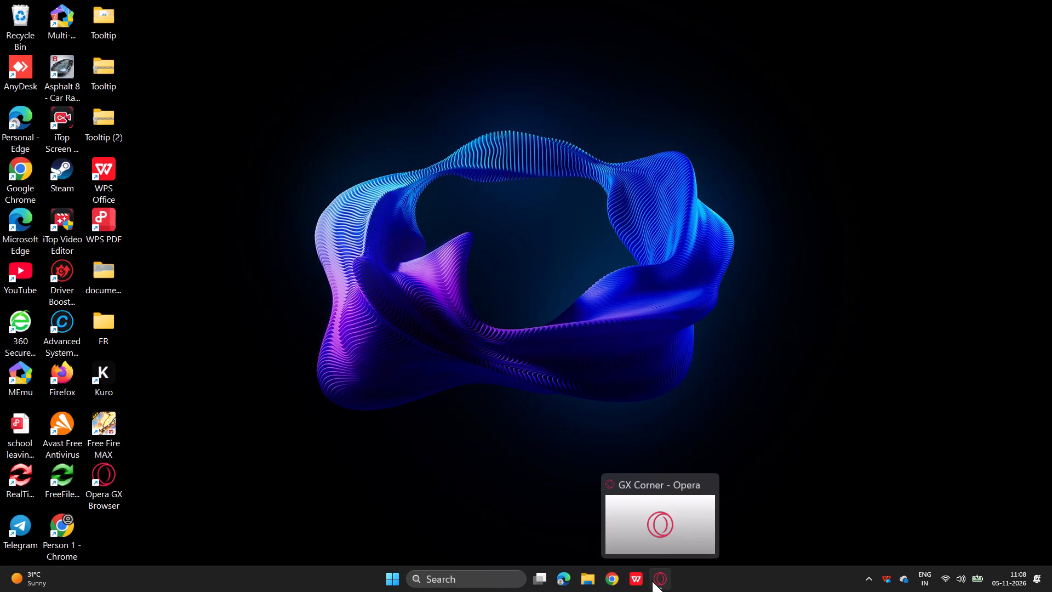
click(710, 486)
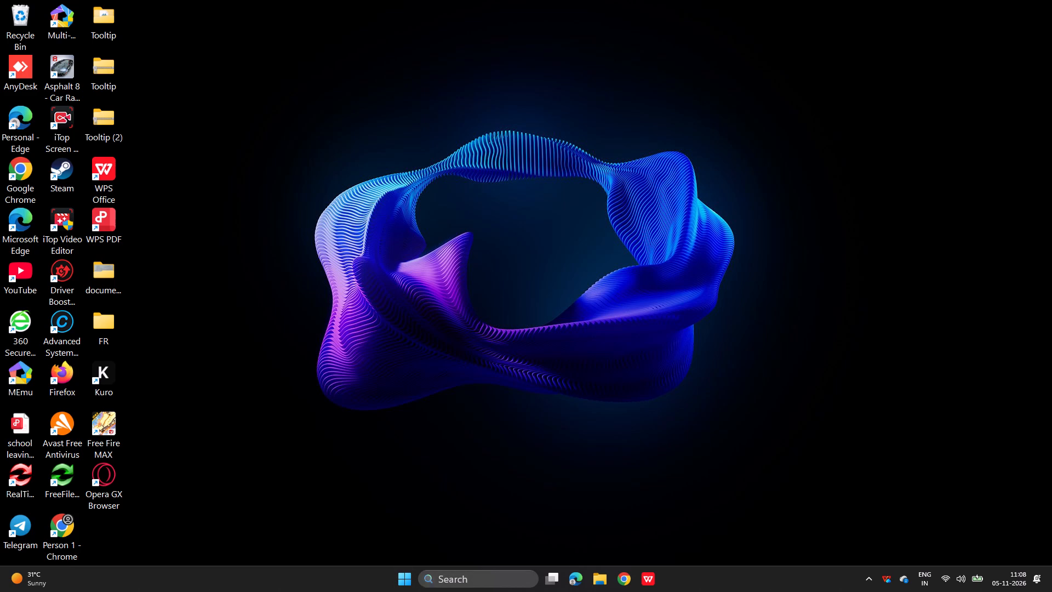
Open WPS Office and dismiss the McAfee limited-time offer.
click(651, 573)
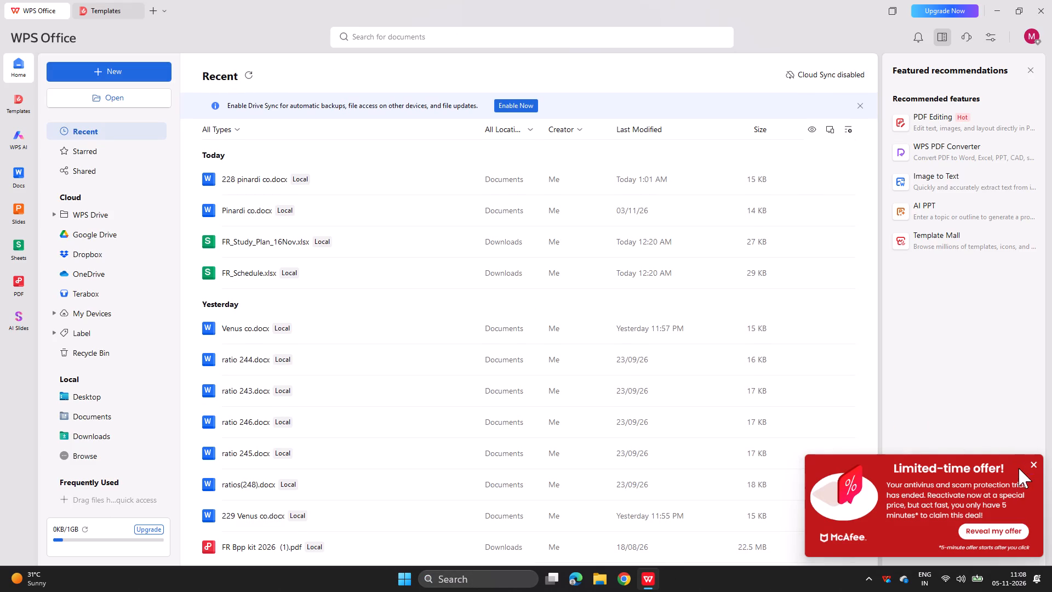
click(1033, 467)
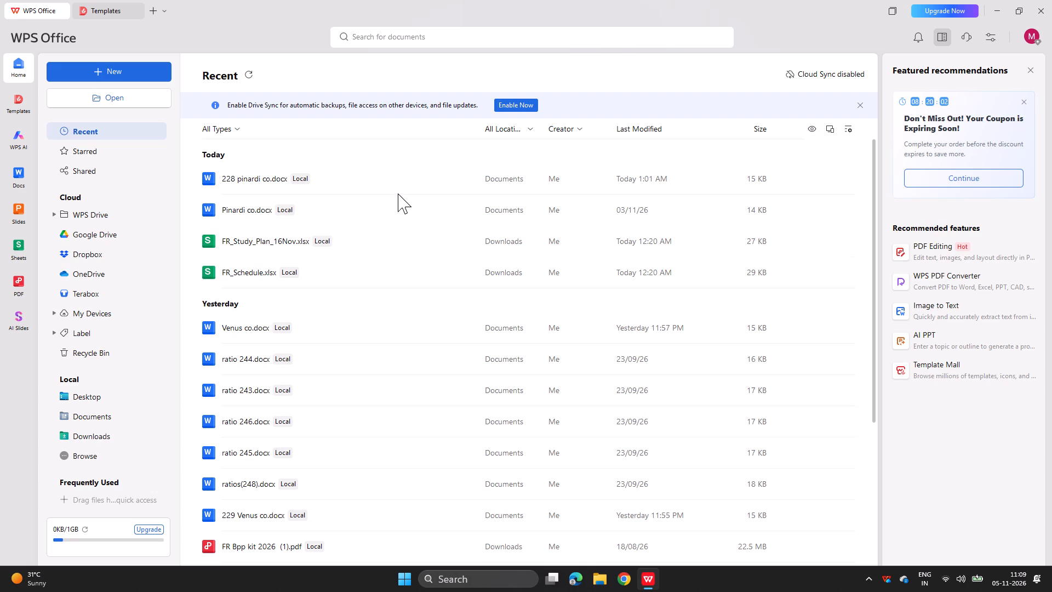
Create a new blank text document.
click(113, 67)
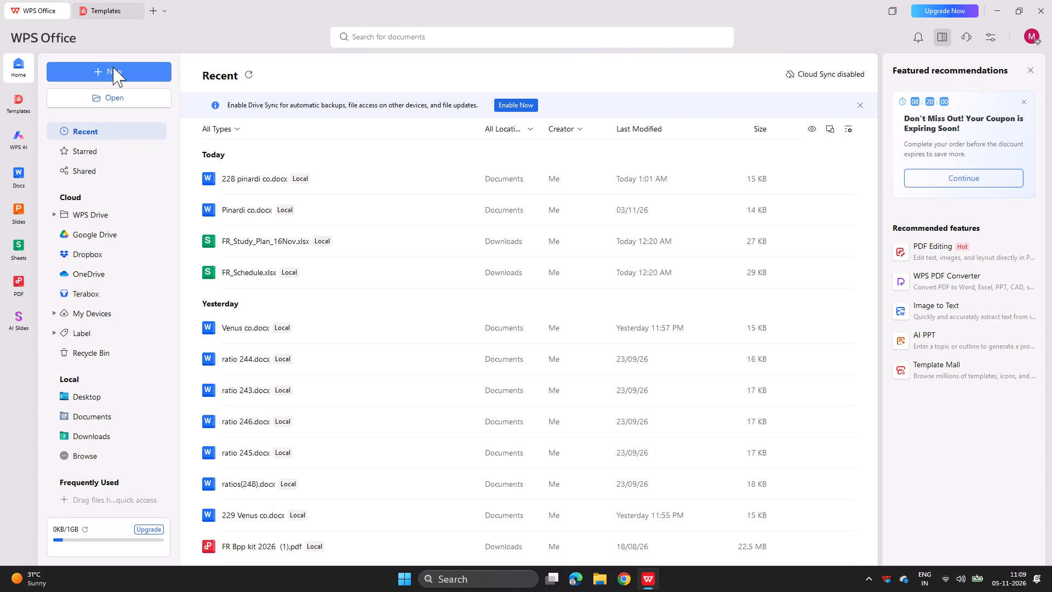
click(221, 143)
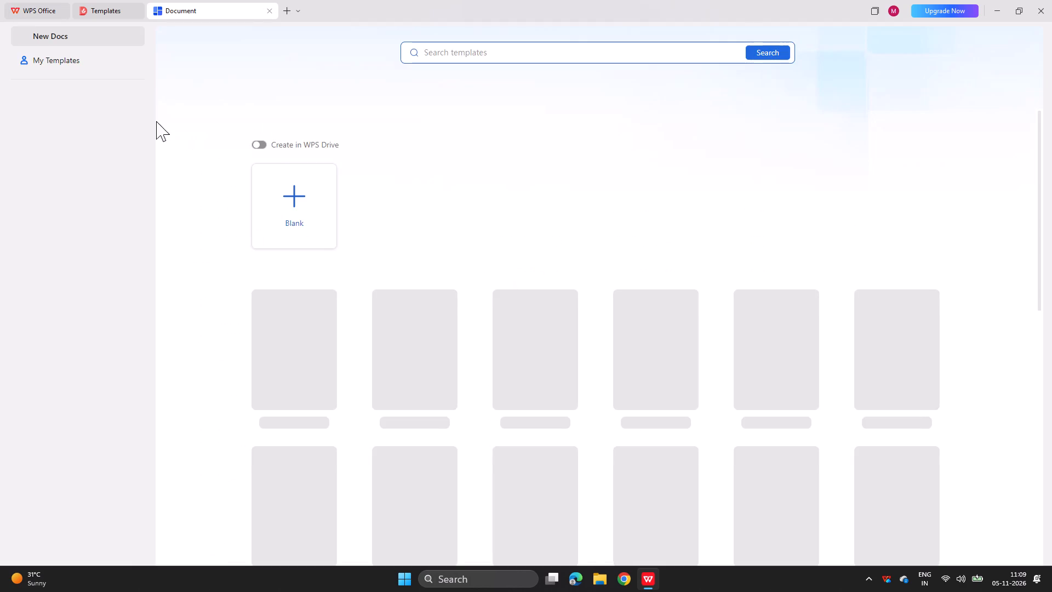
double_click(289, 210)
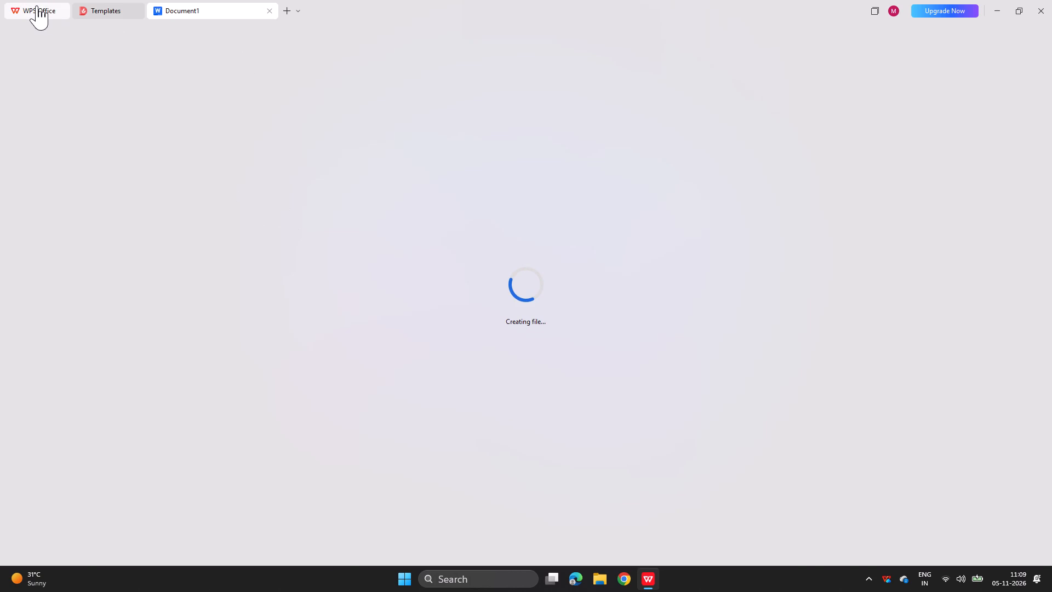
Open the recent file FR Bpp kit 2026 (1).pdf.
click(37, 5)
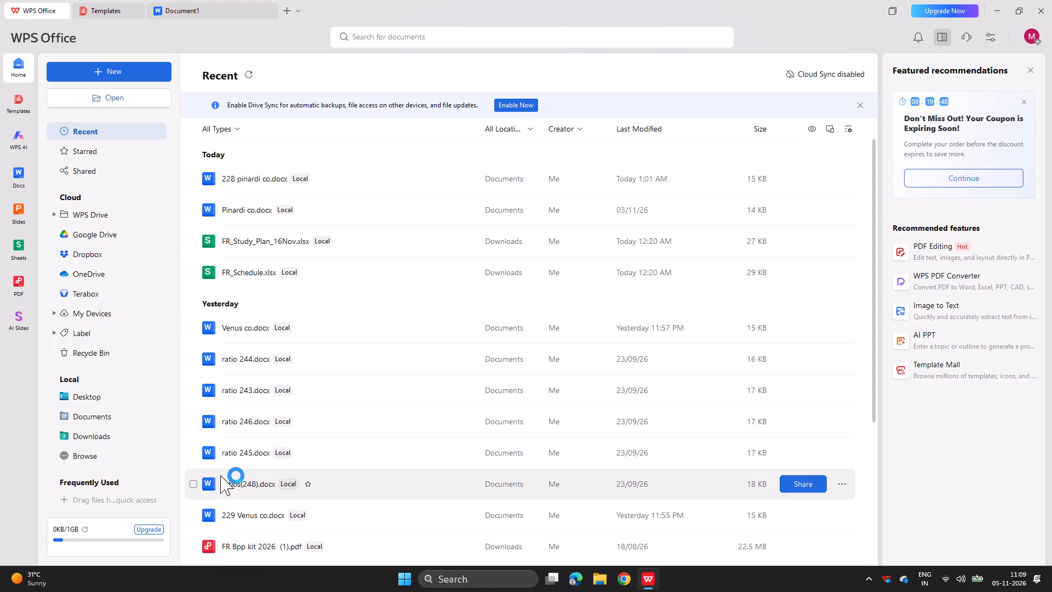
click(242, 546)
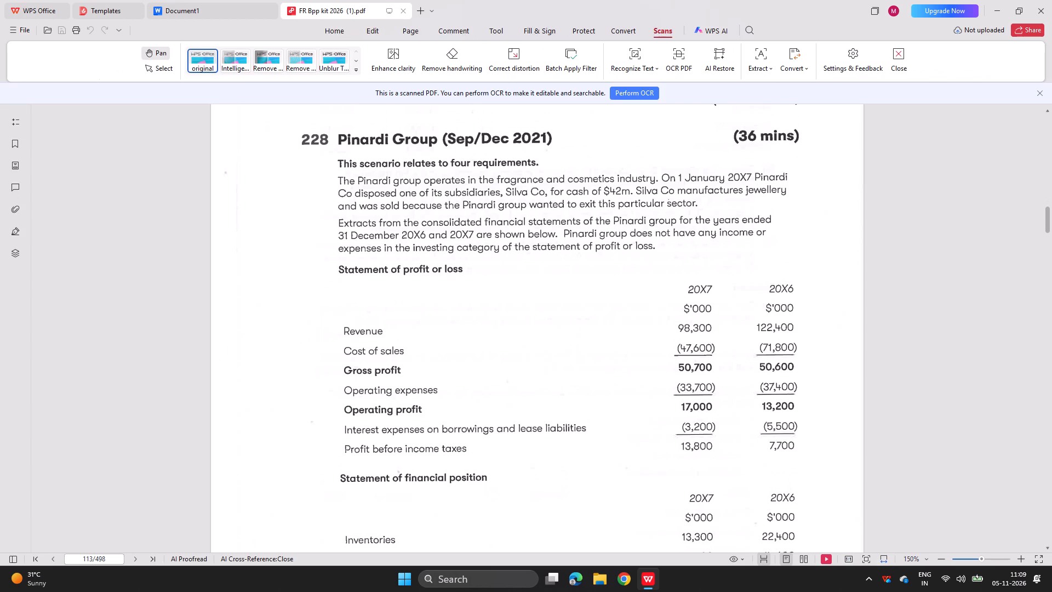
Look through the exam kit's questions from 228 Pinardi Group to 233 Perkins Co.
scroll(331, 328, down, 1)
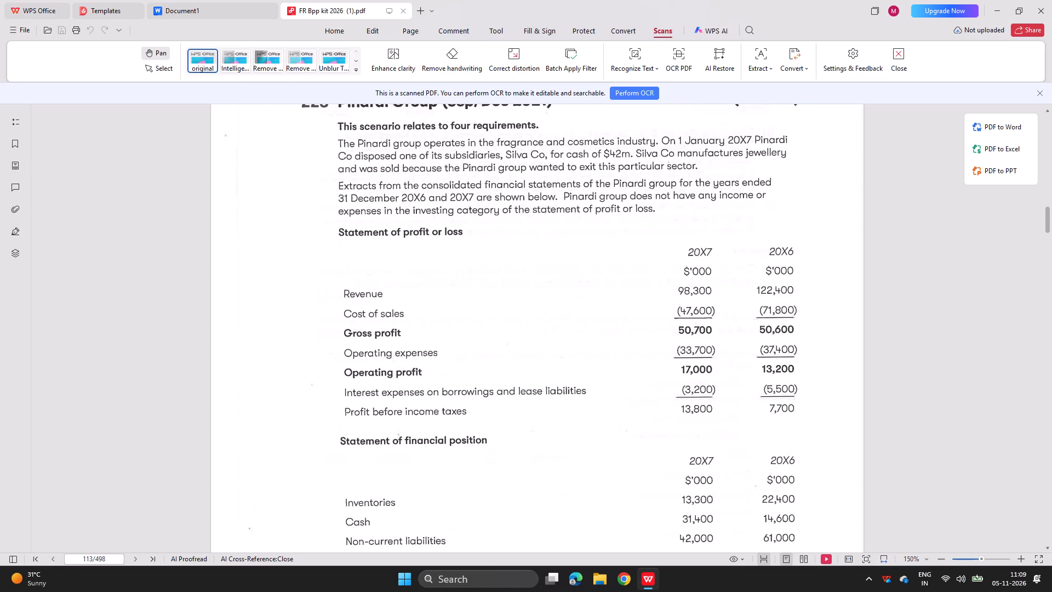
scroll(331, 328, down, 4)
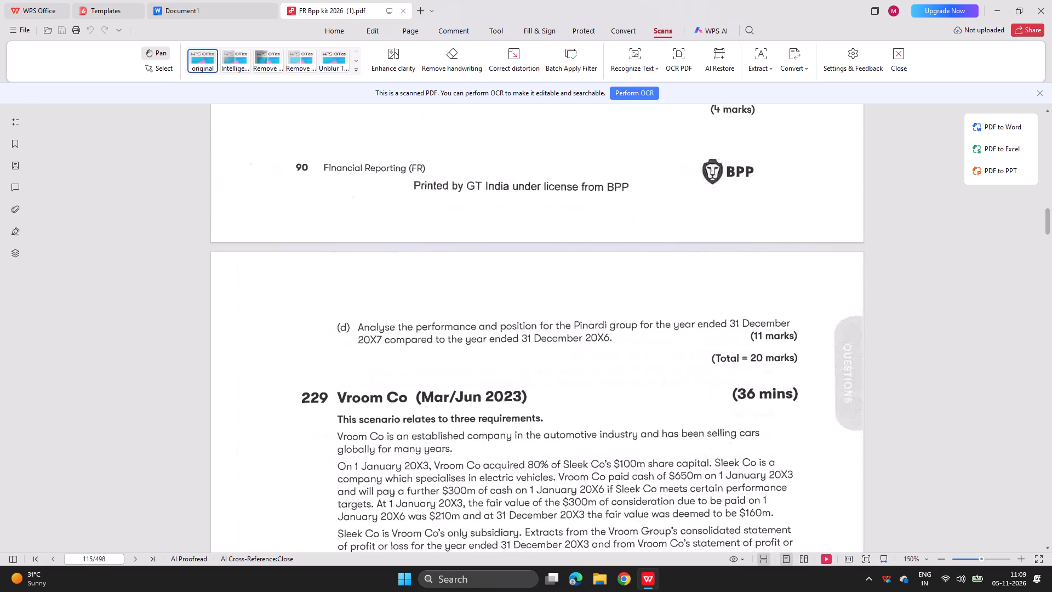
scroll(331, 328, down, 2)
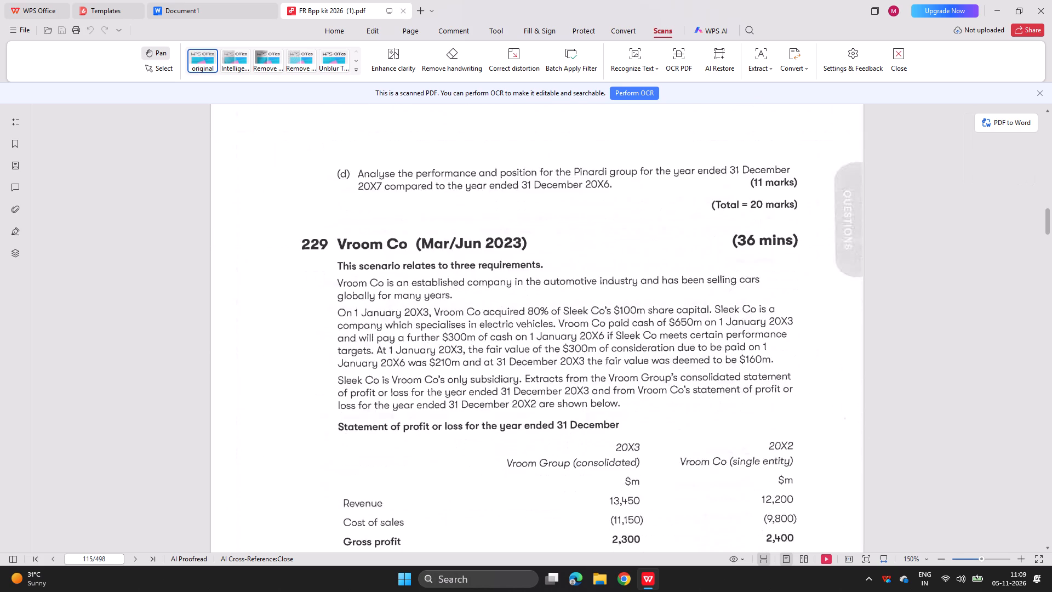
scroll(332, 321, down, 2)
scroll(345, 275, down, 2)
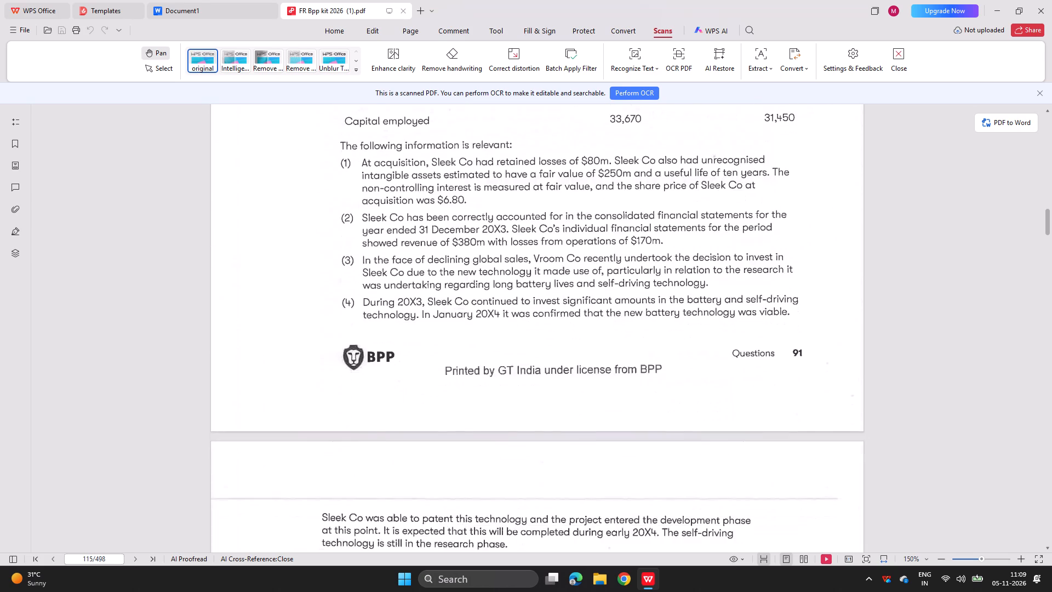
scroll(345, 275, down, 4)
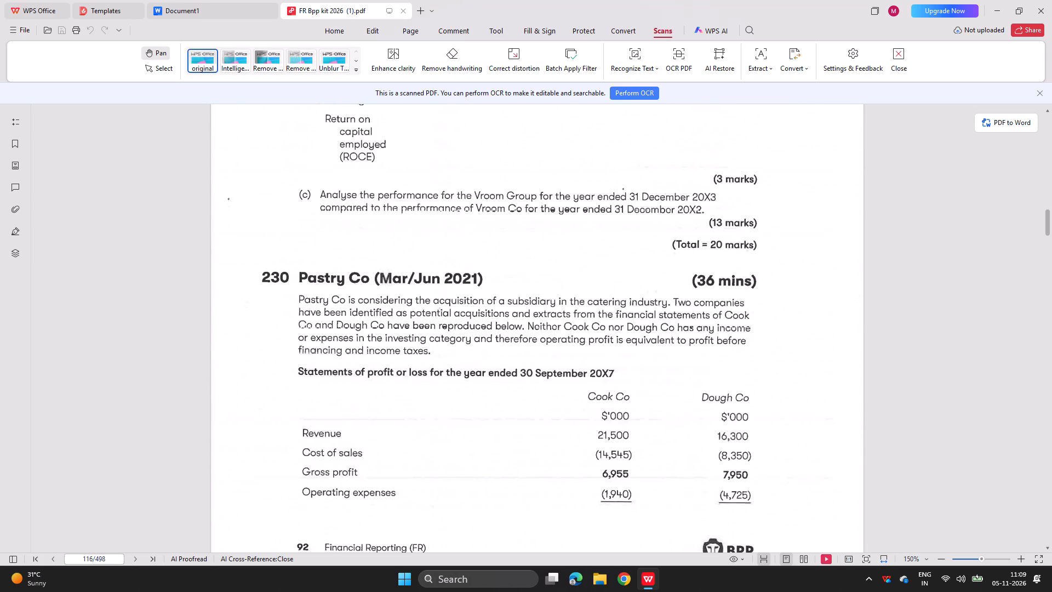
scroll(345, 275, down, 7)
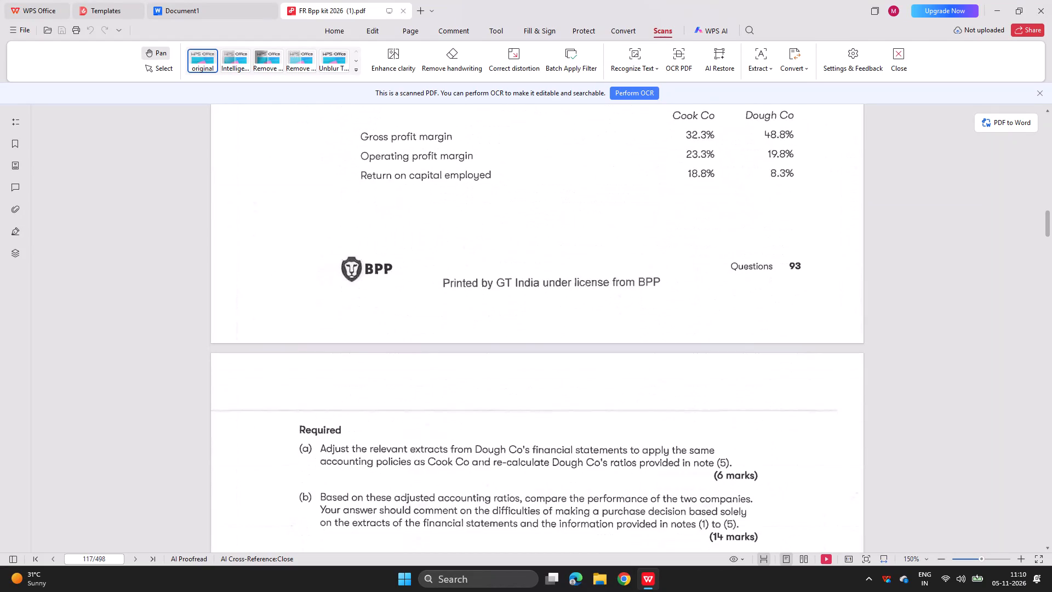
scroll(345, 275, down, 2)
ctrl+scroll(345, 275, up, 2)
scroll(345, 275, down, 3)
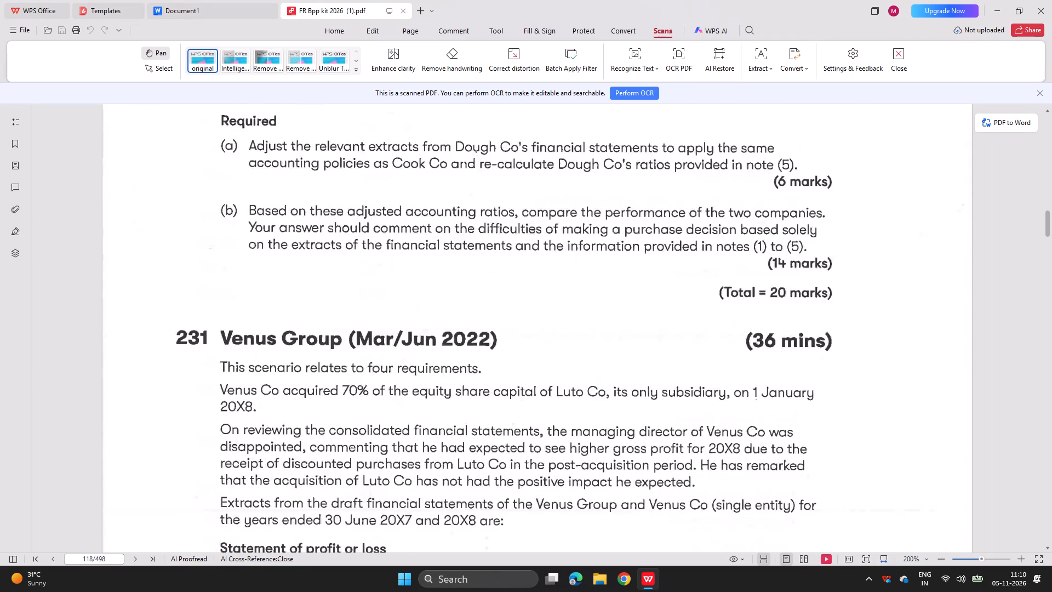
scroll(345, 275, down, 7)
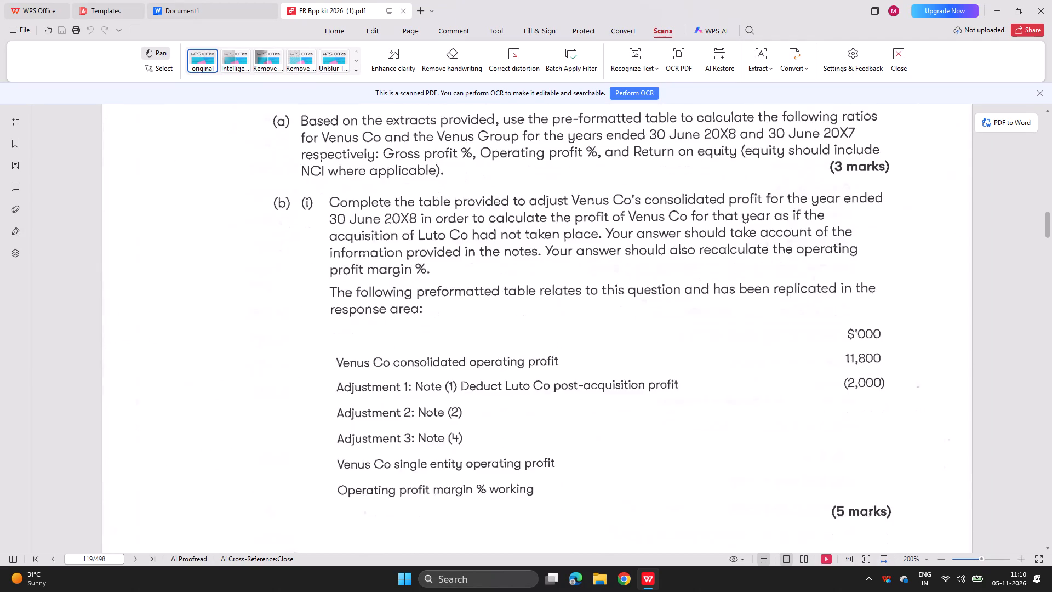
scroll(345, 275, down, 3)
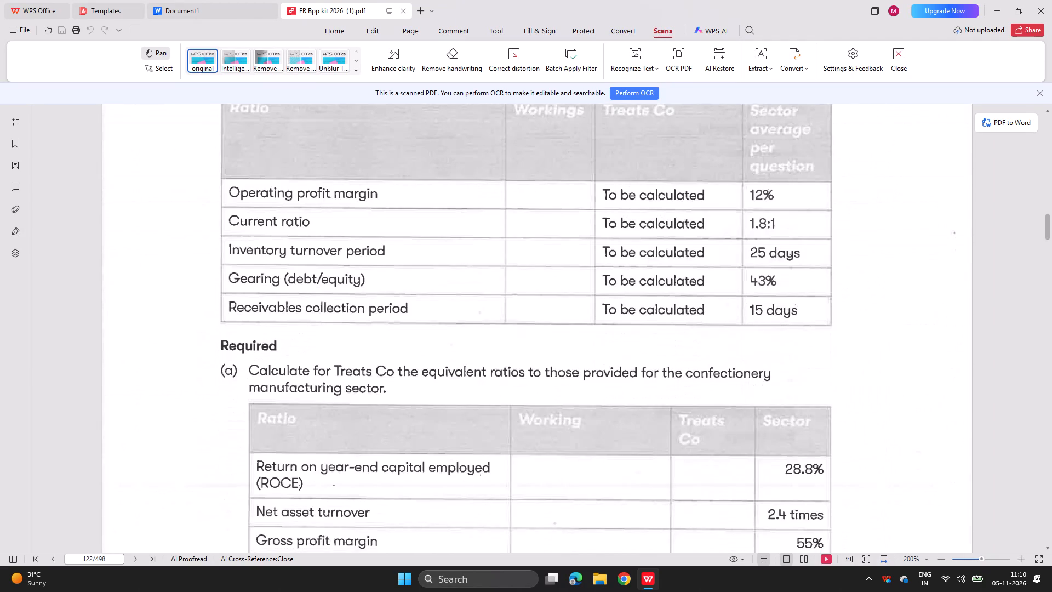
ctrl+scroll(345, 275, down, 1)
scroll(345, 275, down, 1)
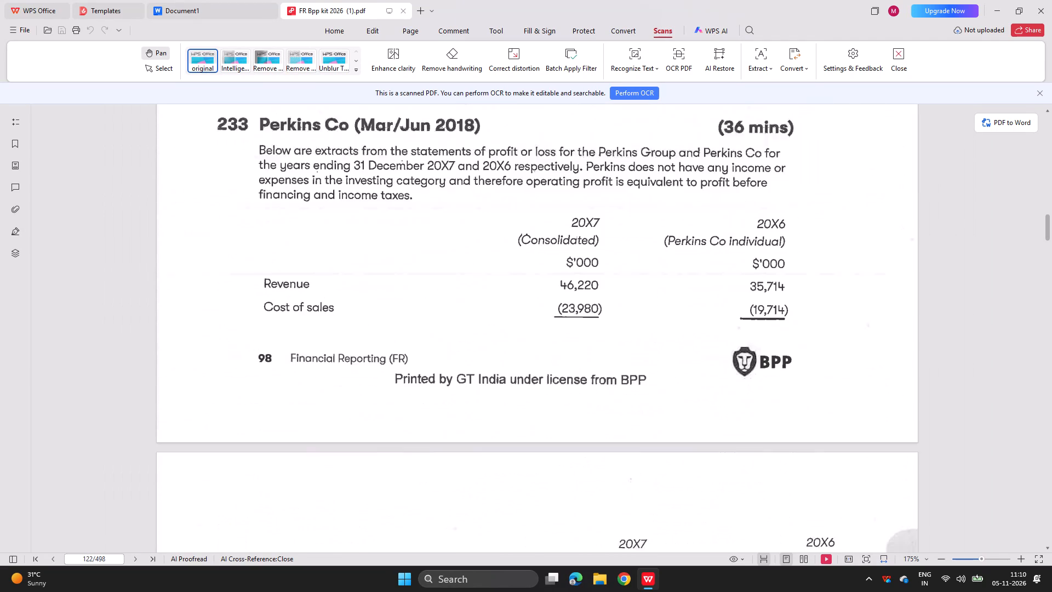
scroll(345, 275, down, 1)
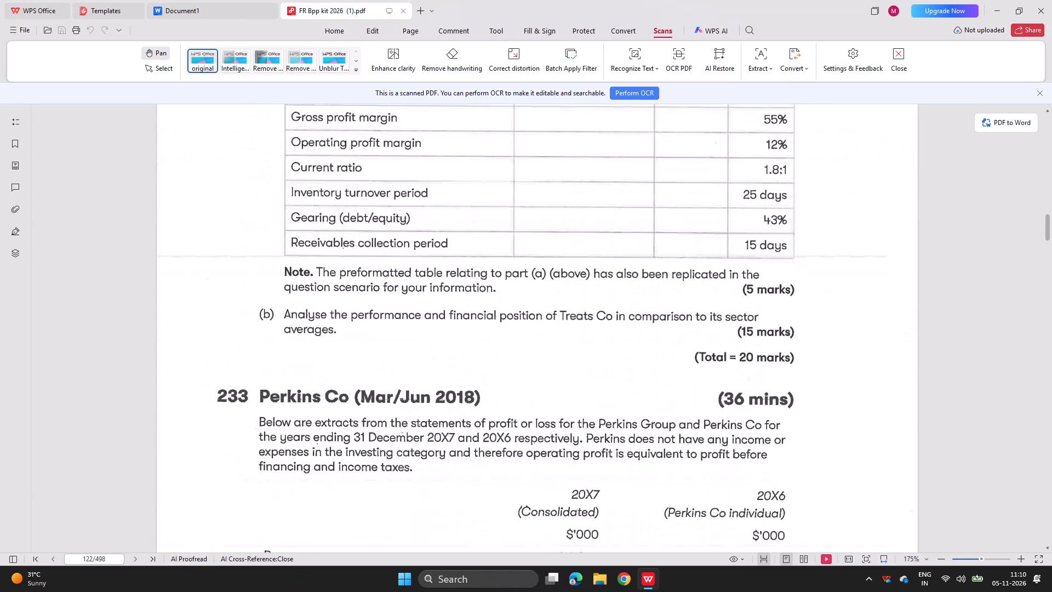
scroll(345, 275, down, 2)
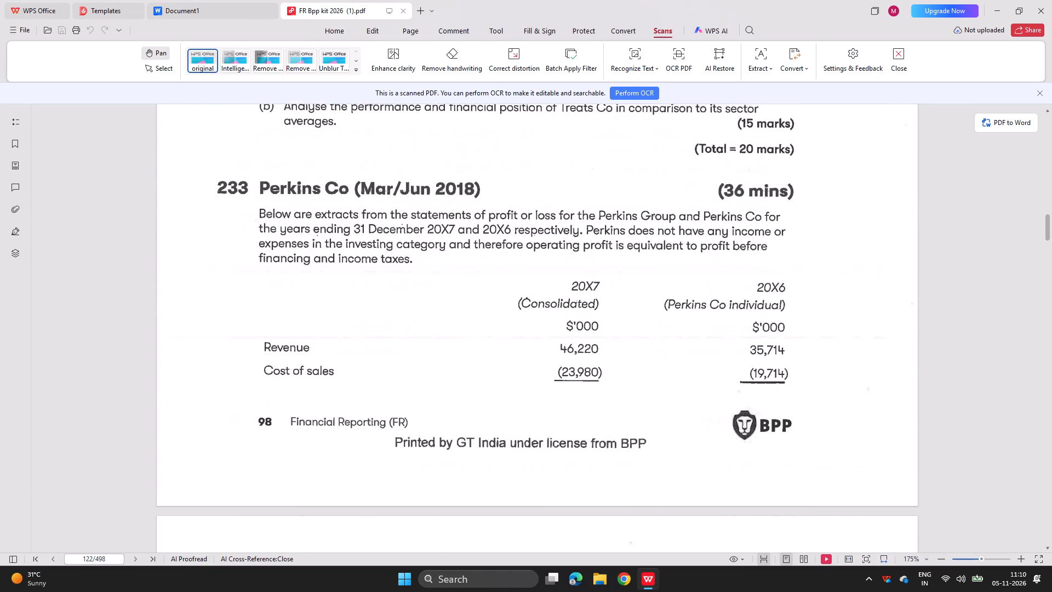
scroll(345, 275, down, 1)
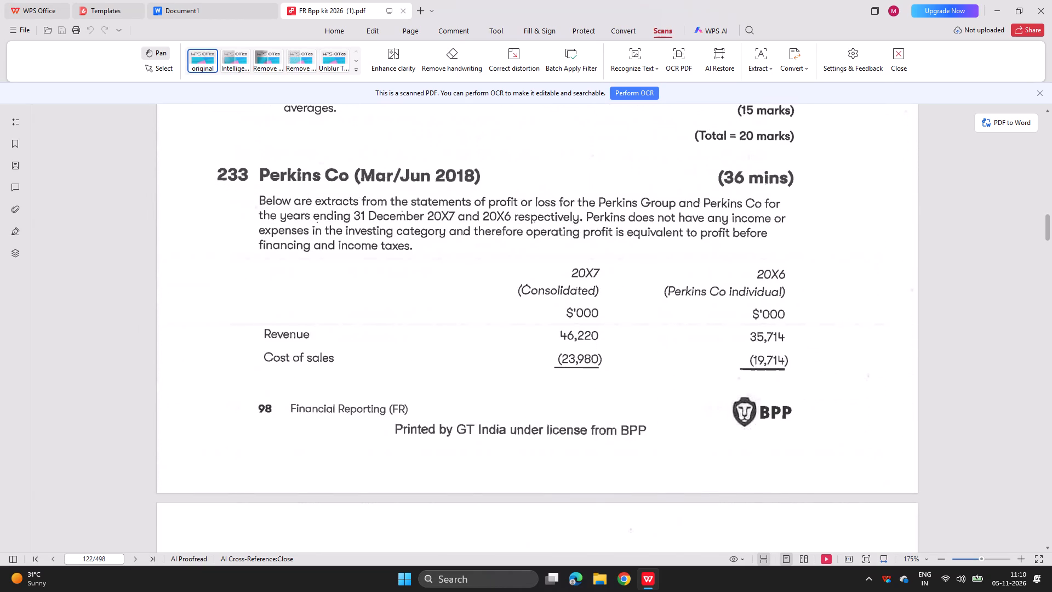
Create a new blank spreadsheet workbook.
click(18, 0)
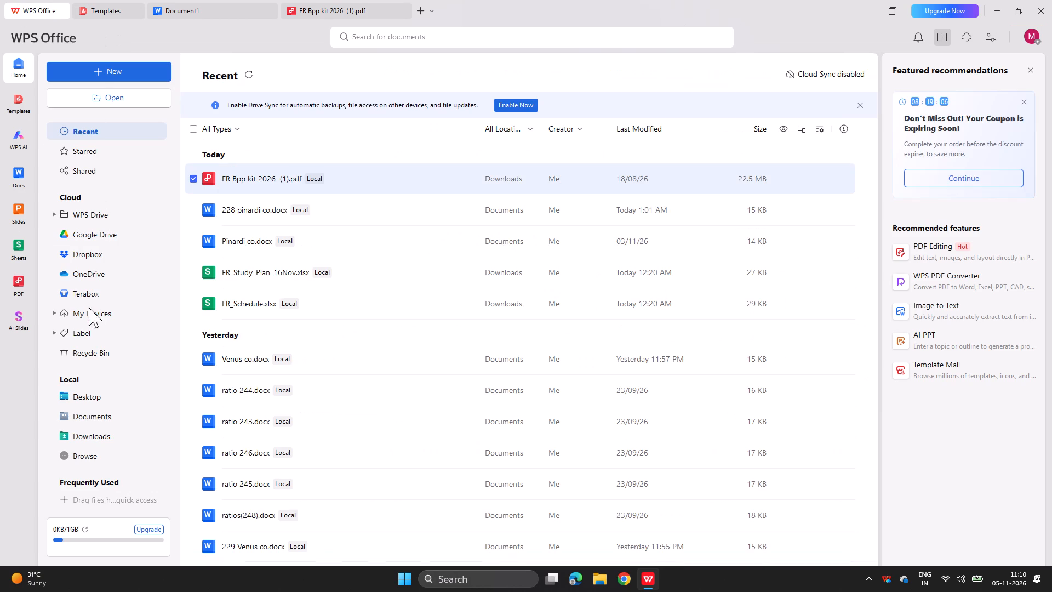
click(10, 255)
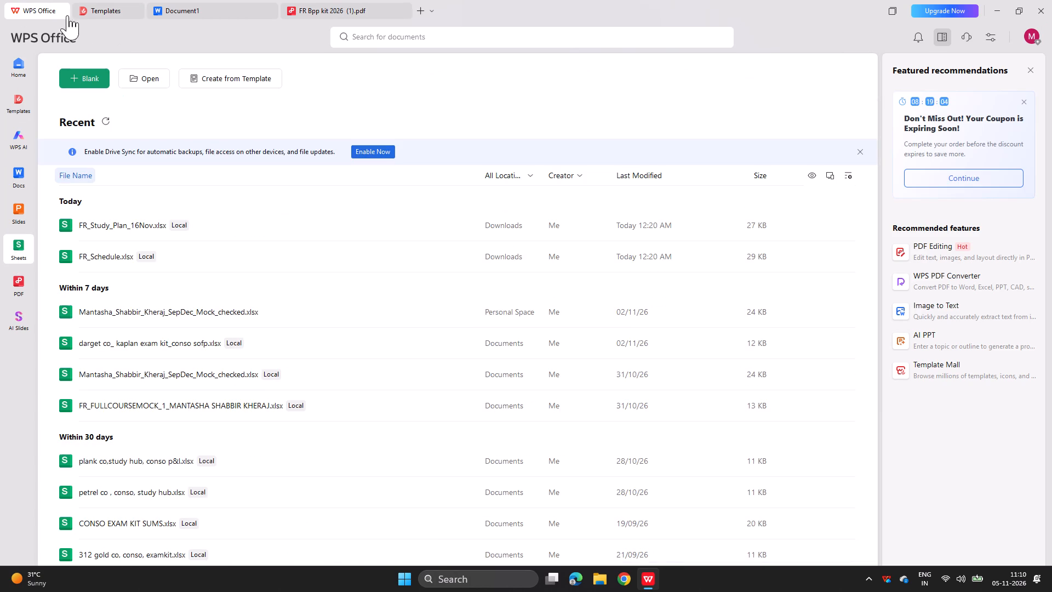
click(61, 78)
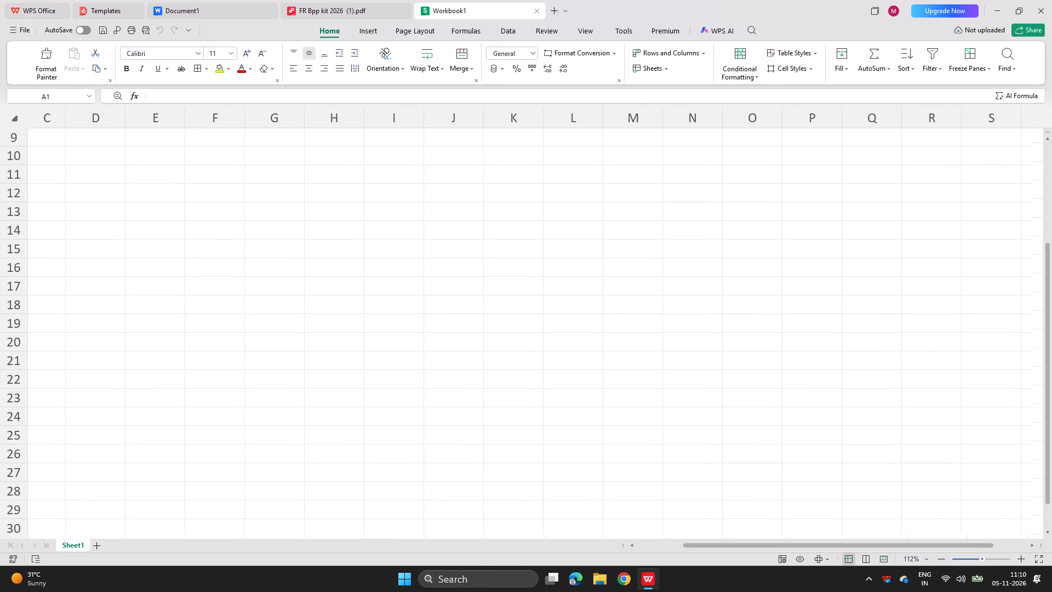
Enter the labels "sale proceed", "nci at disposal" and "less na at disposal" in cells B4 to B6.
scroll(208, 323, right, 11)
scroll(208, 323, up, 6)
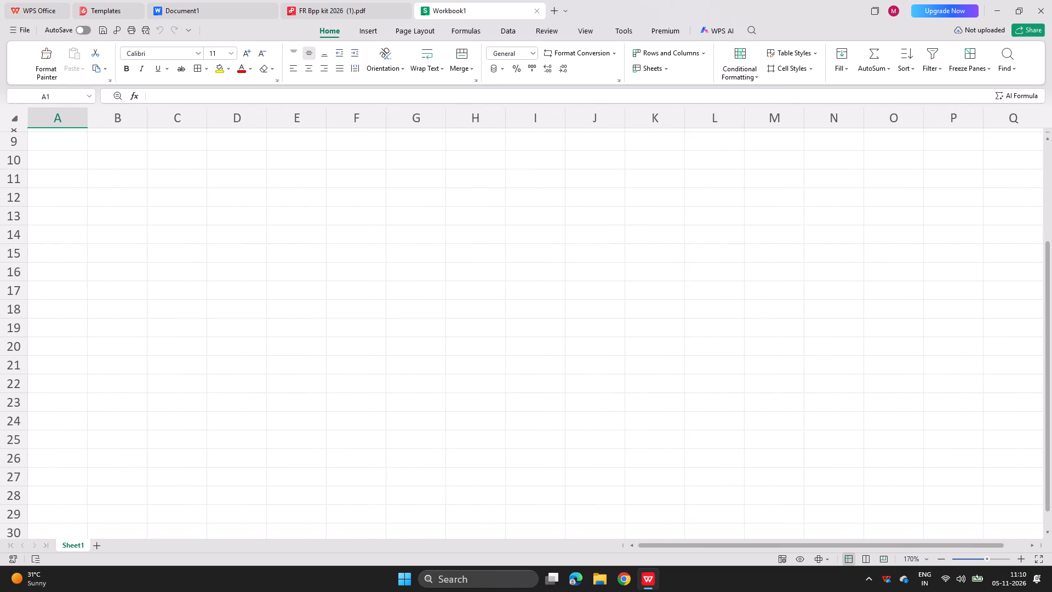
scroll(208, 323, up, 4)
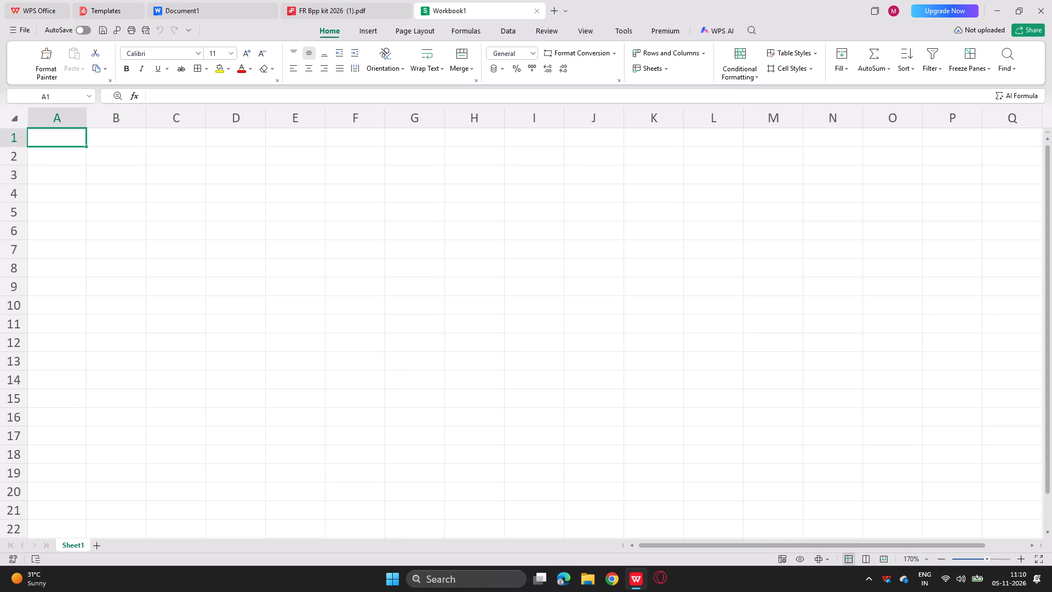
click(103, 201)
text(sak)
key(BackSpace)
text(le proceed)
key(space)
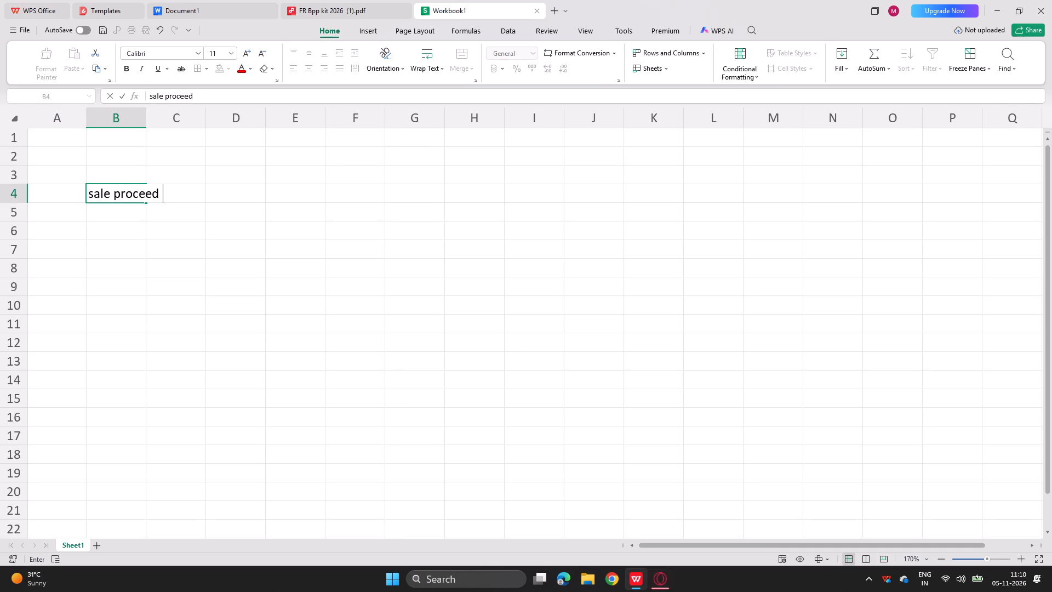
key(Return)
text(nci at disposal)
key(Return)
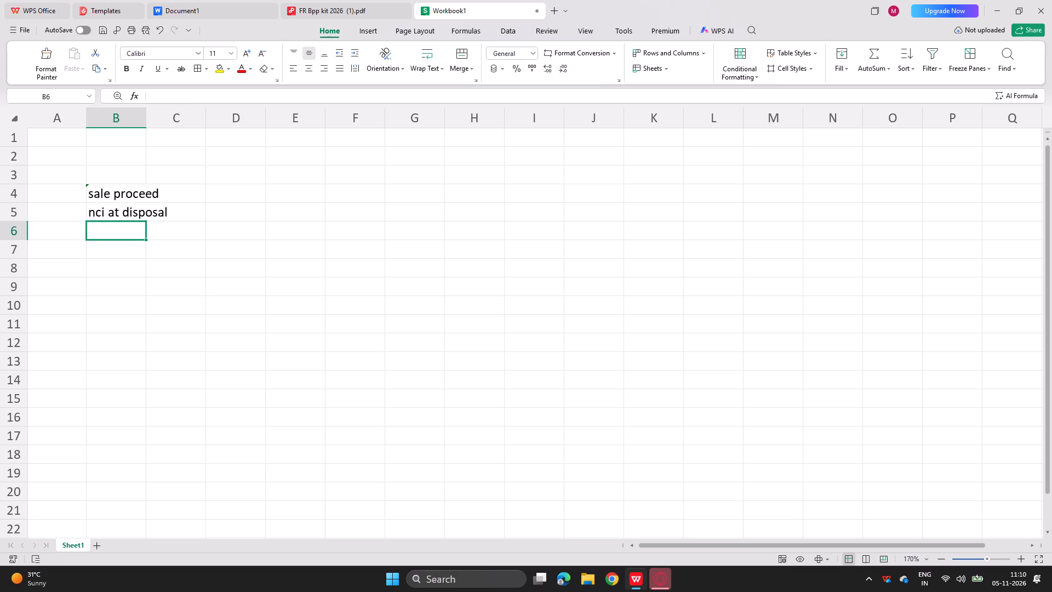
text(less na at a)
key(BackSpace)
text(disposal)
key(Return)
Add the labels "less glw at diposal" and "gain/loss on dipsoal" in cells B7 and B8.
text(les)
text(s glw at dipso)
key(BackSpace)
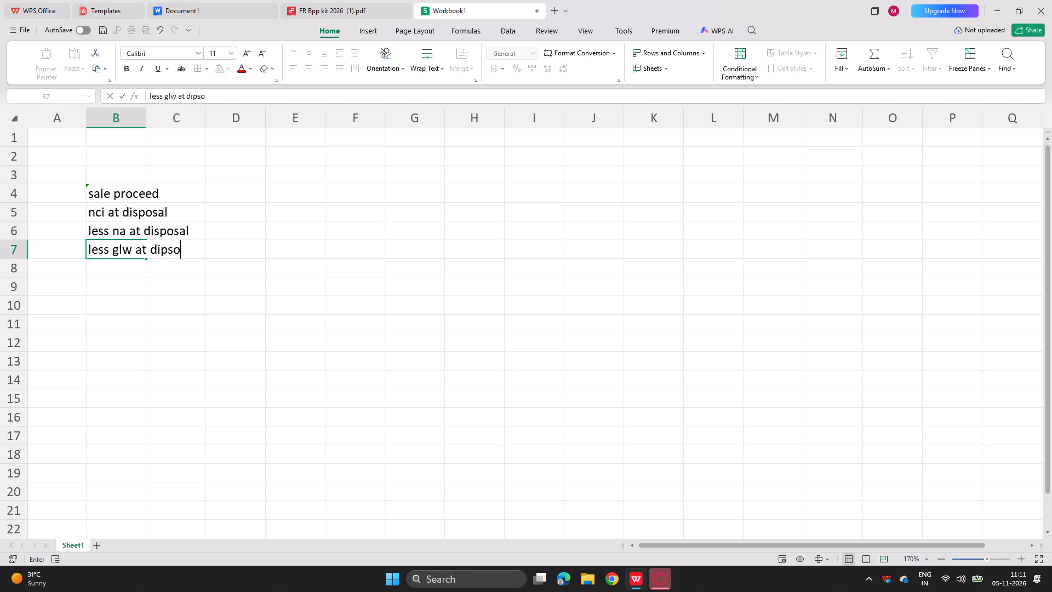
key(BackSpace)
text(osal)
key(Return)
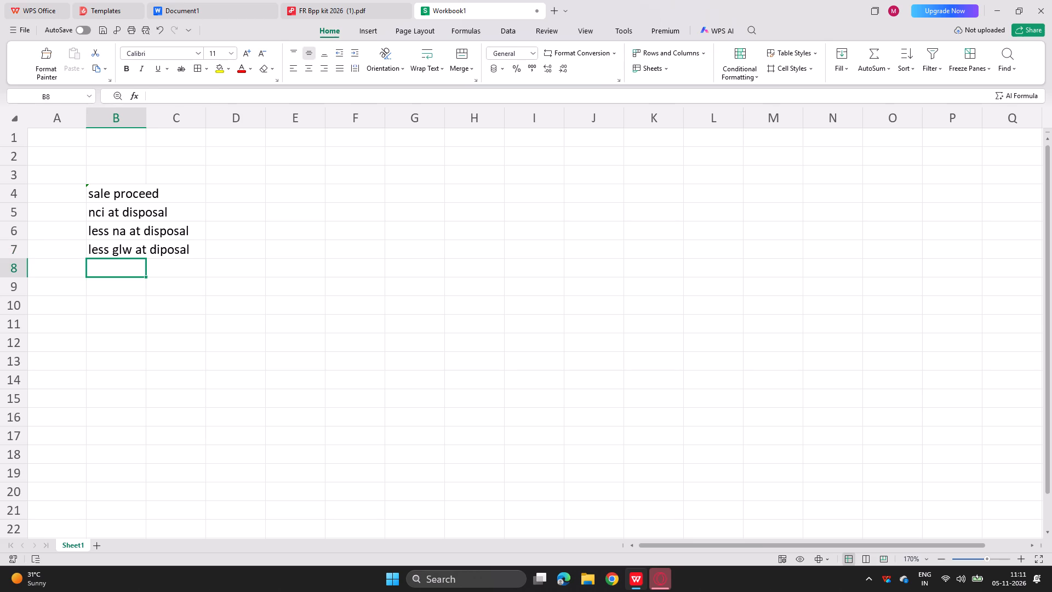
text(gi)
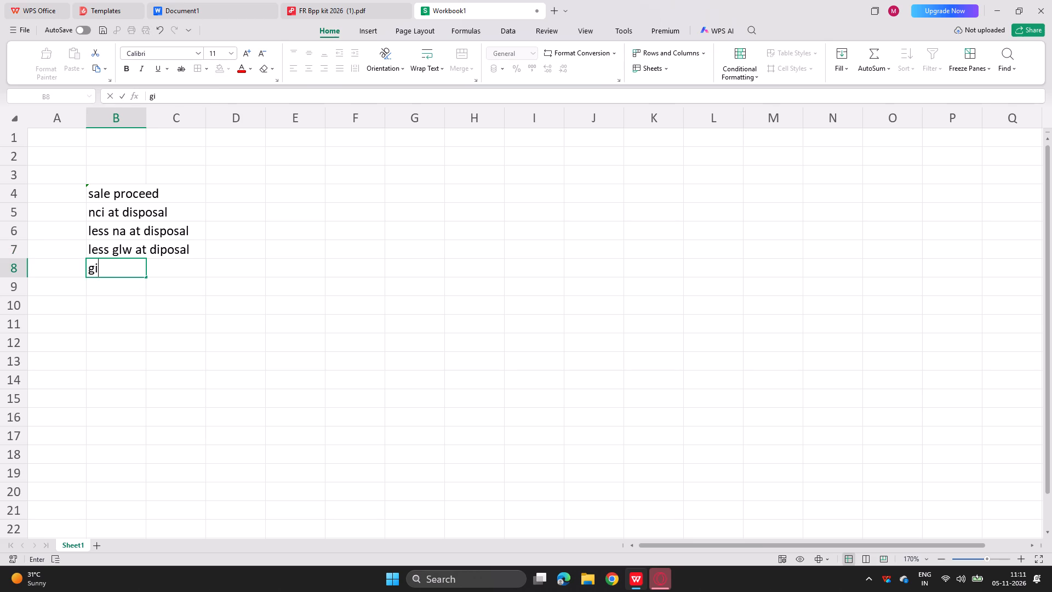
key(BackSpace)
text(ain/loss)
key(space)
text(on dipsoal)
key(Return)
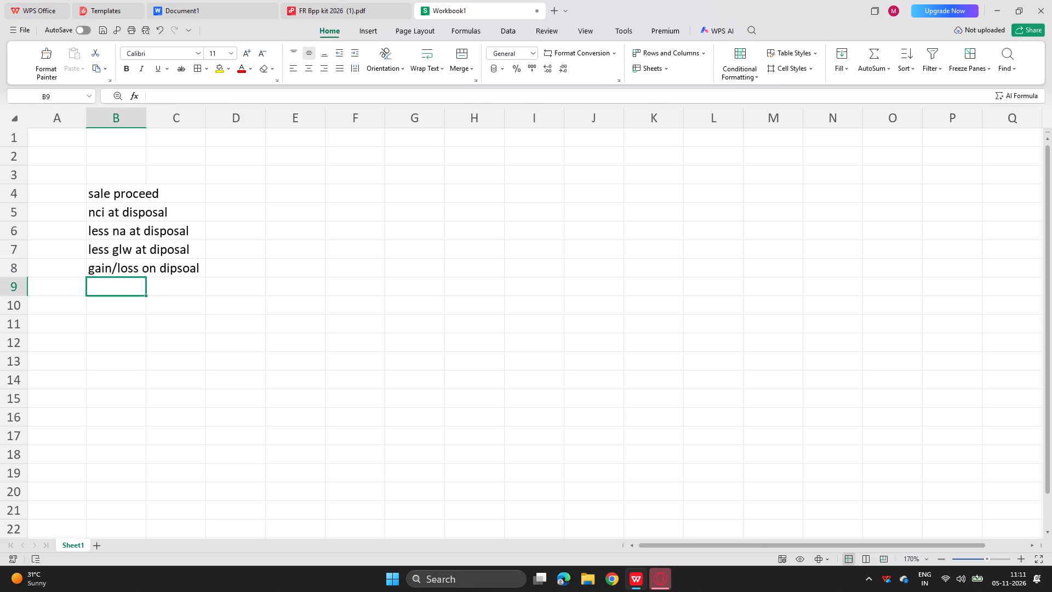
Enter 28640 for sale proceed in D4 and -26100 for less na at disposal in D6.
click(241, 196)
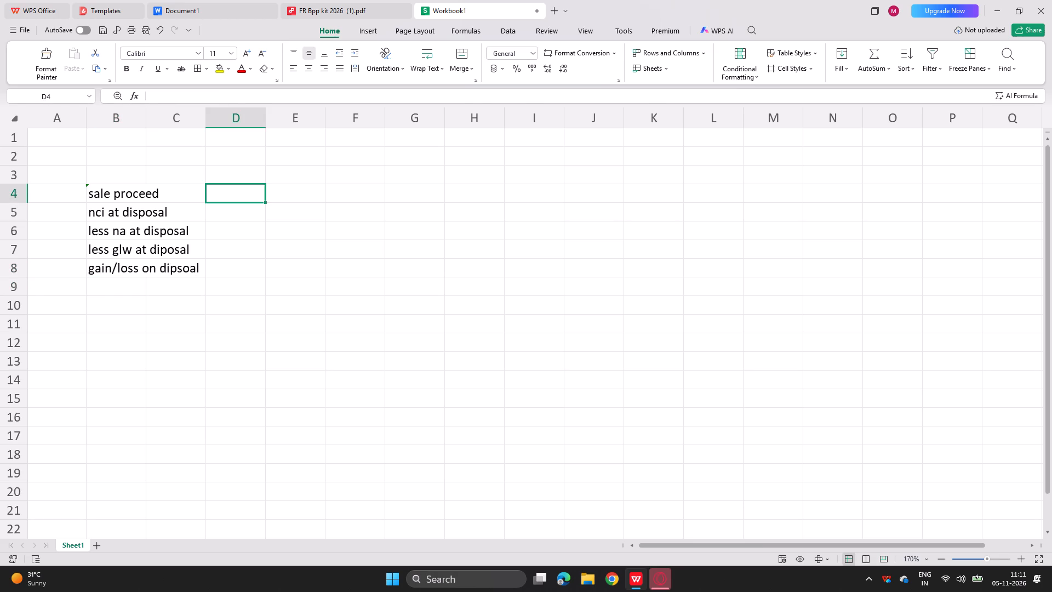
text(28)
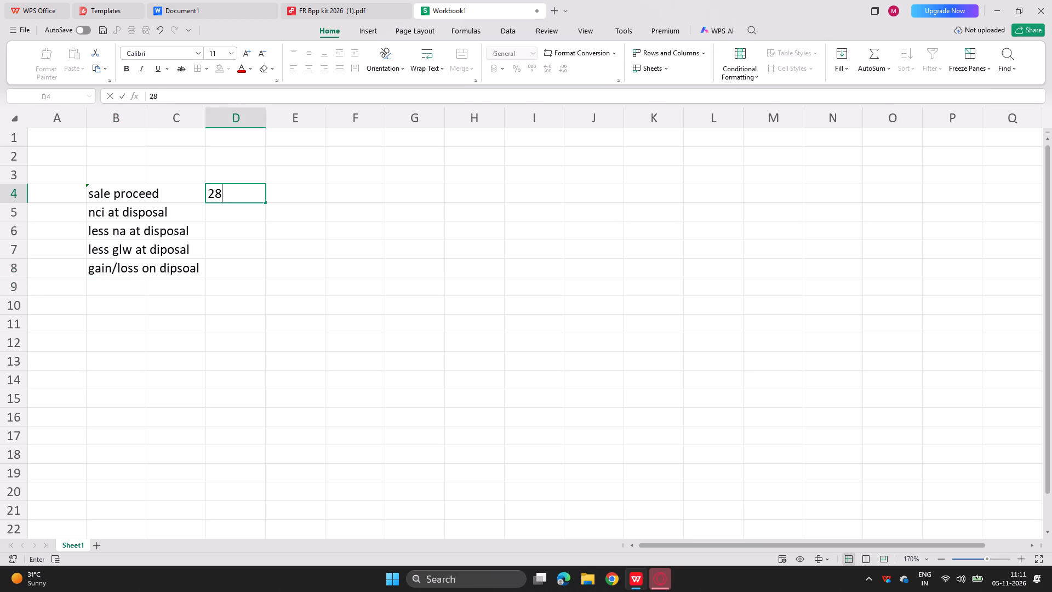
text(640)
key(Return)
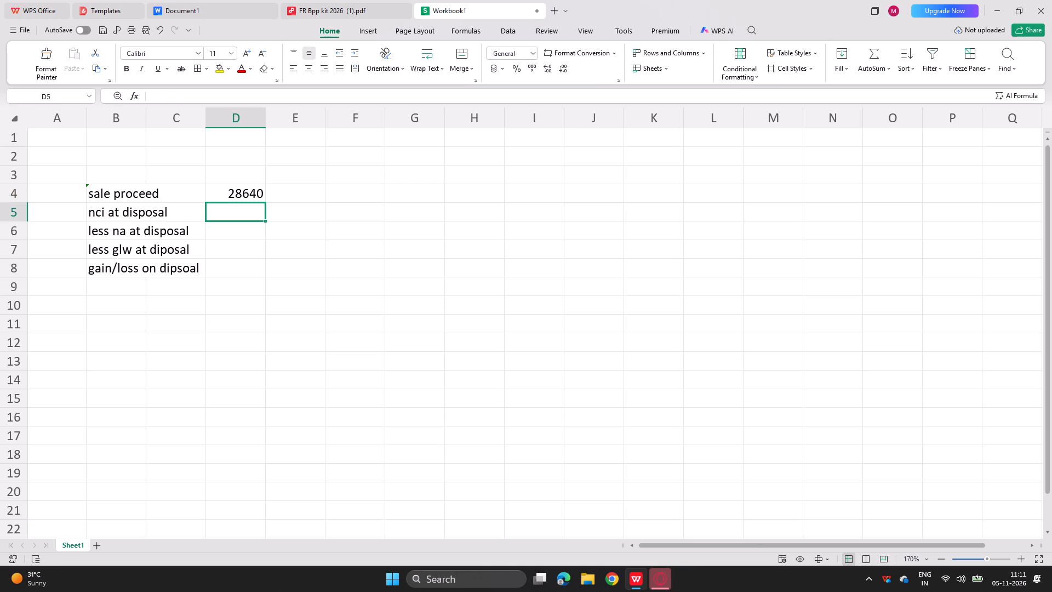
key(Return)
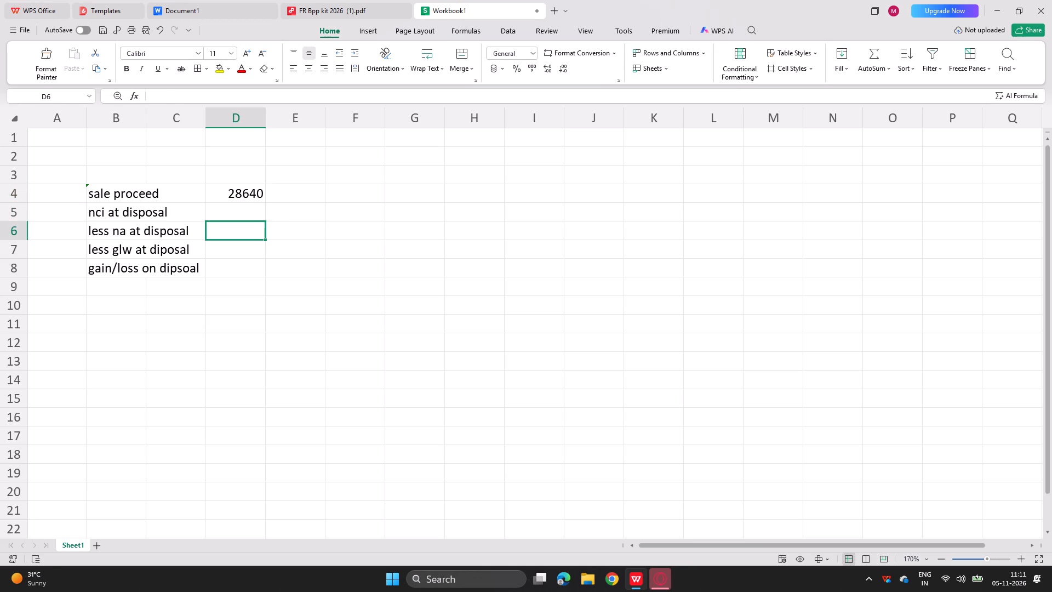
key(minus)
text(26100)
key(Return)
Start a goodwill working with the labels "goodwill", "coi" and "nci at acq" in cells B10 to B12.
key(Return)
key(Return)
key(Left)
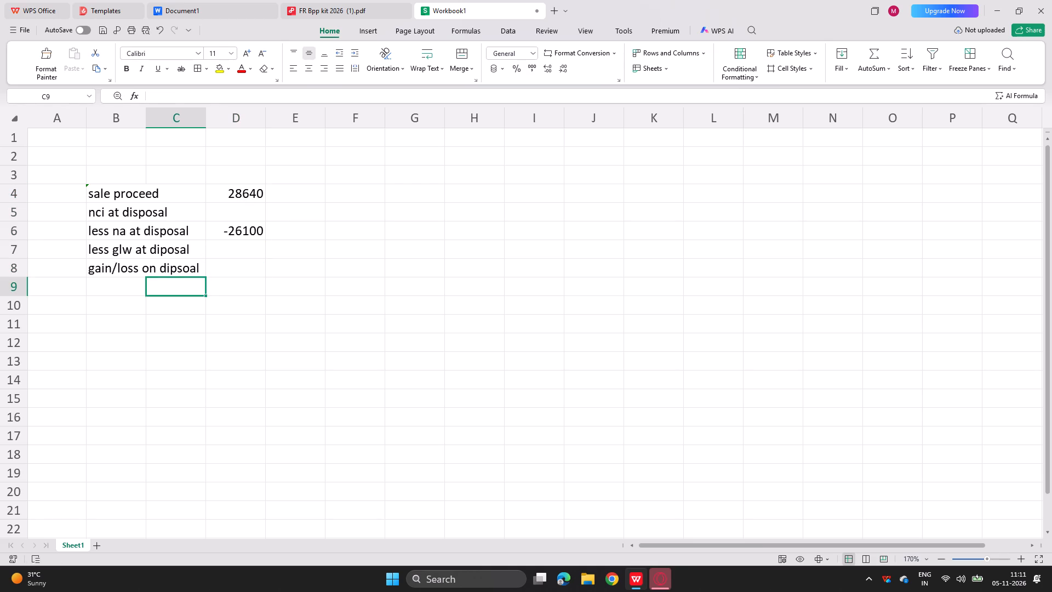
key(Left)
key(Down)
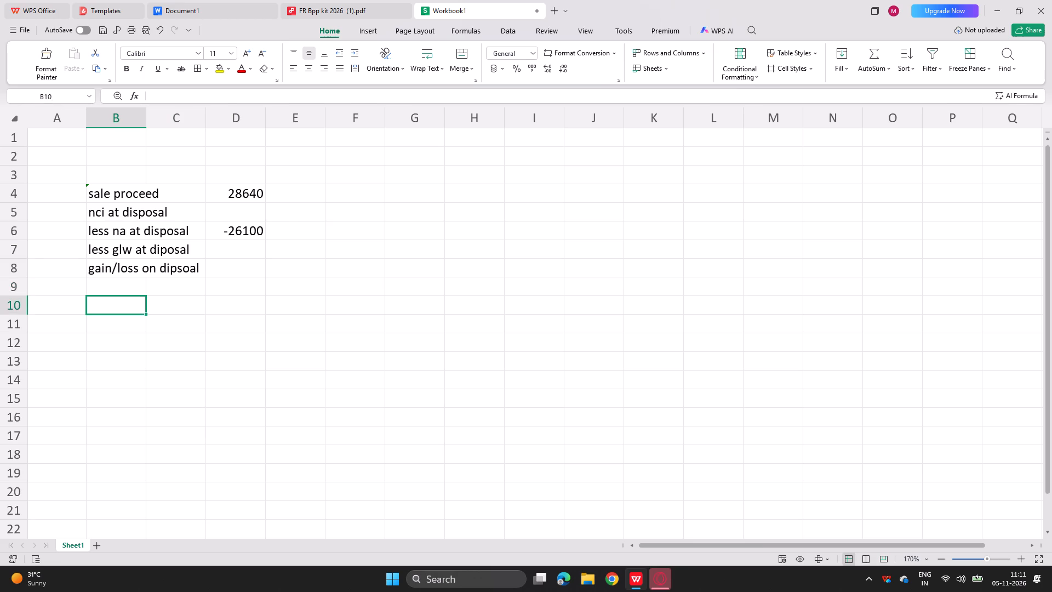
text(goodwill)
key(Return)
text(coi)
key(Return)
text(nci at acq)
key(Return)
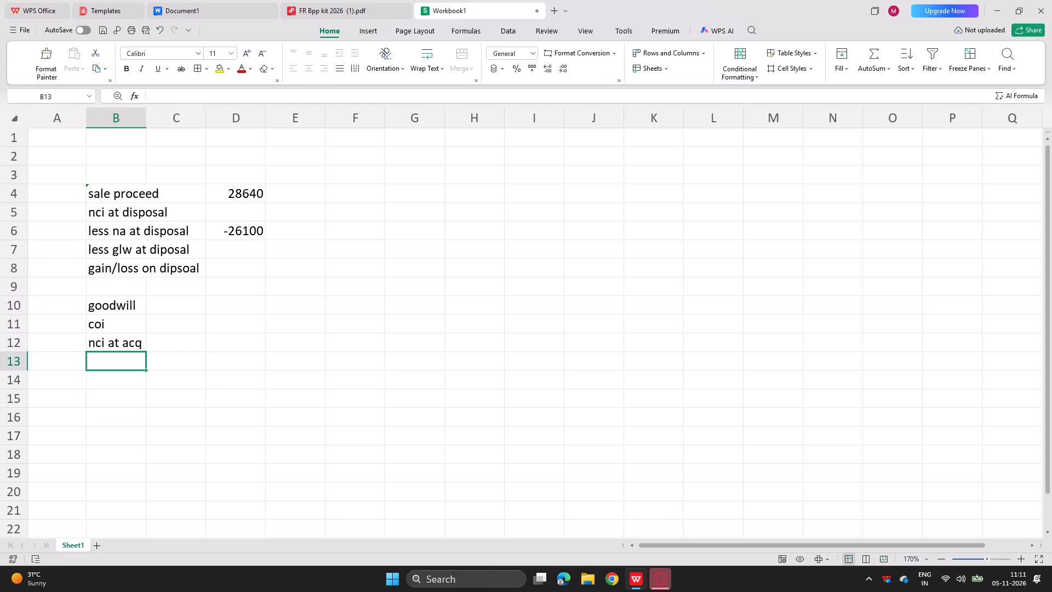
Add the label "less na at acq" in cell B13 of the goodwill working.
text(lress)
key(BackSpace)
key(BackSpace)
key(BackSpace)
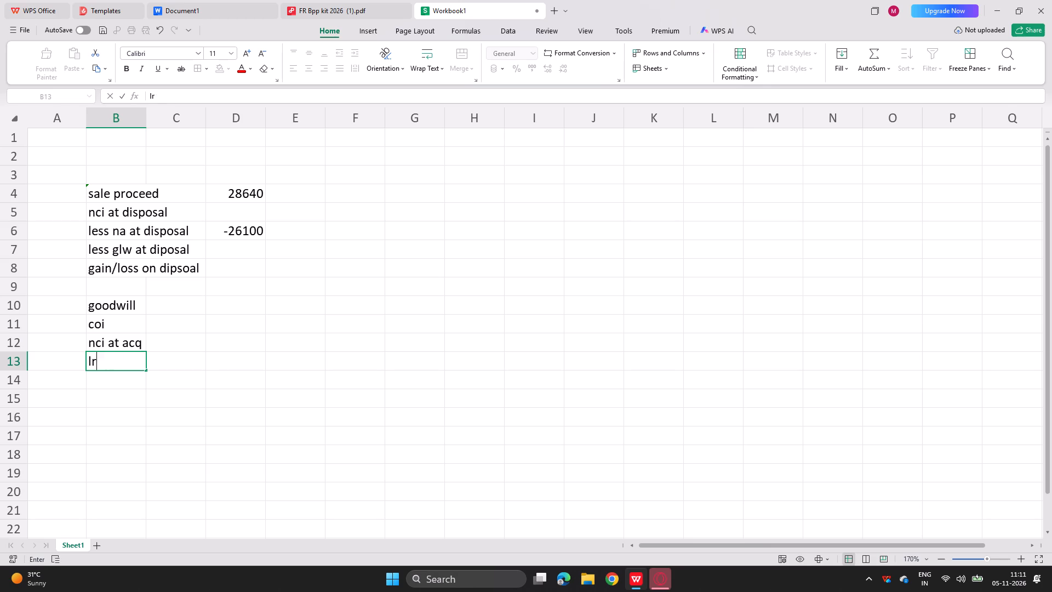
key(BackSpace)
text(ess na ar)
key(BackSpace)
text(t acq)
key(Return)
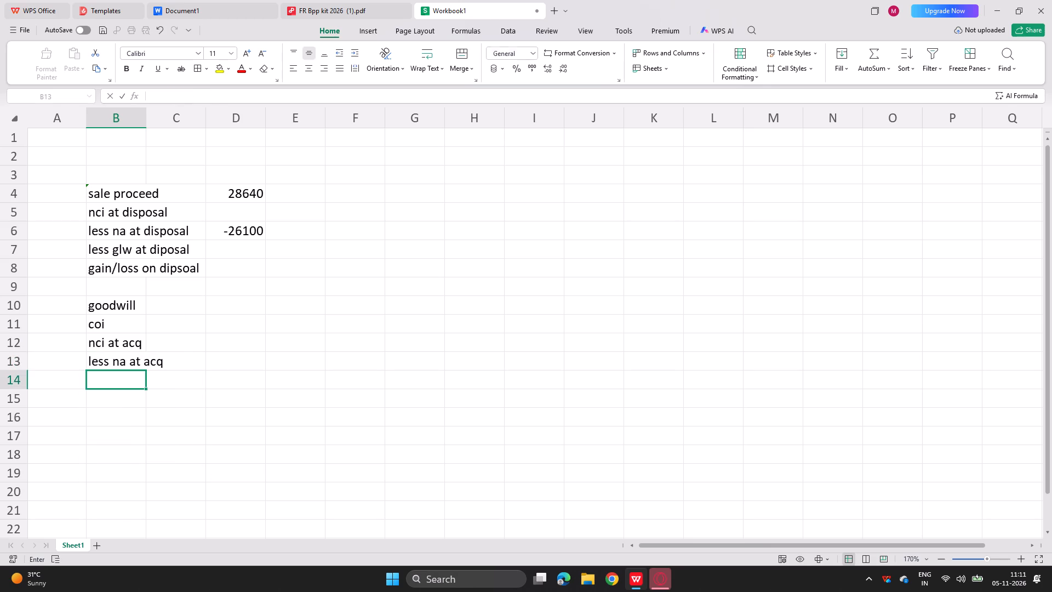
Complete the goodwill working's labels with "goodwill at acq", "imp" and "goodiwll at dispoal" in cells B14 to B16.
text(goodiwll)
key(BackSpace)
key(BackSpace)
key(BackSpace)
key(BackSpace)
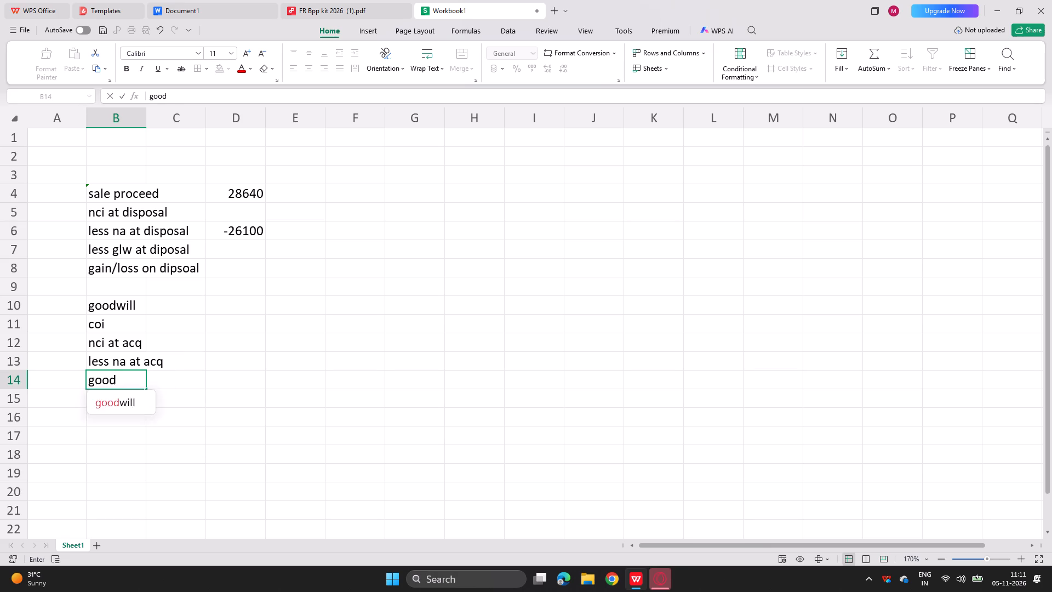
text(will at acq)
key(Return)
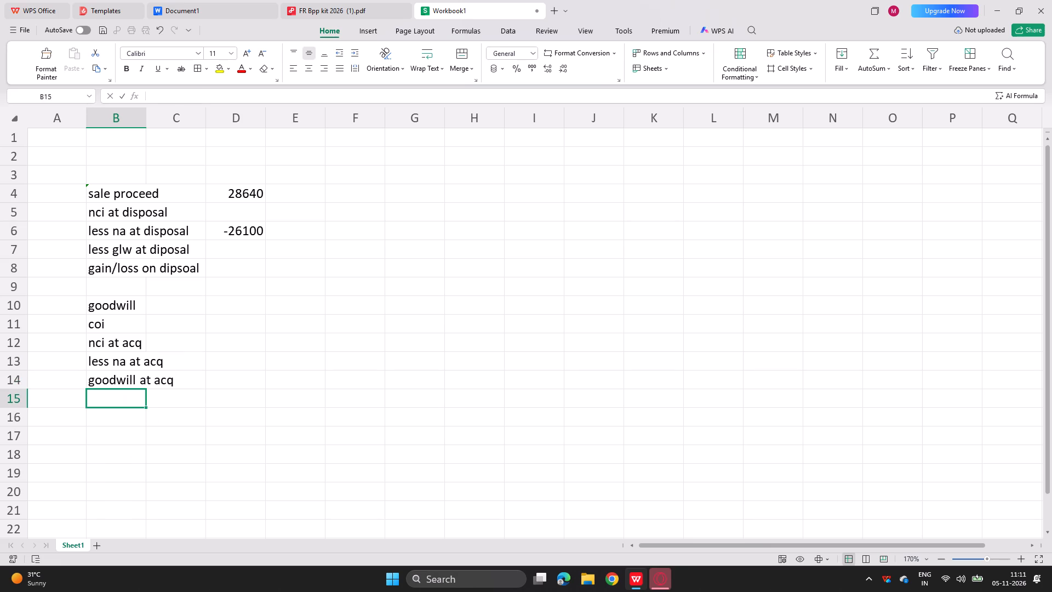
text(imp)
key(Return)
text(goodiwll at dispoal)
key(shift+Return)
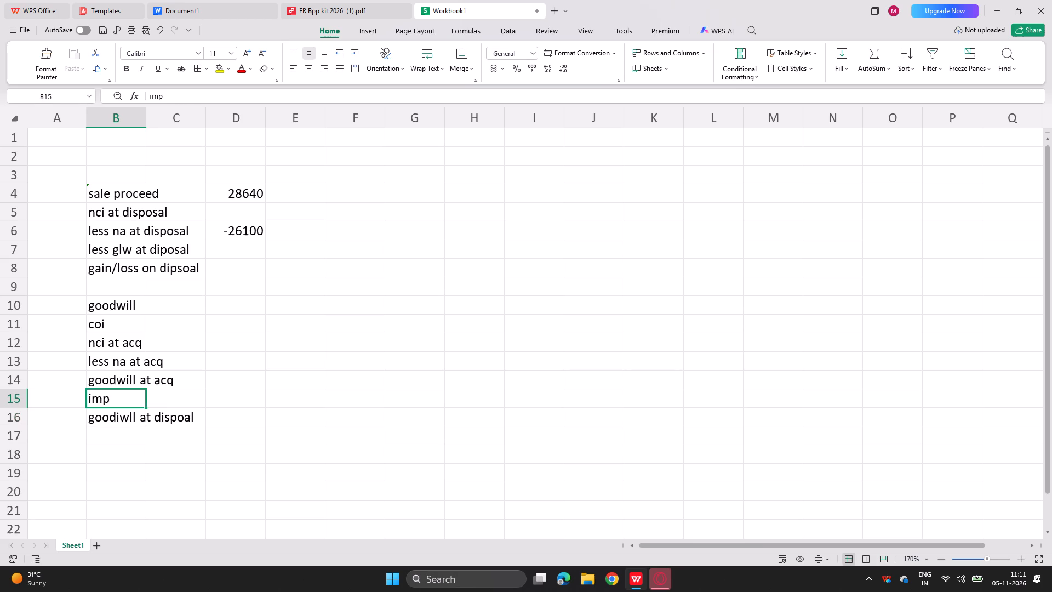
Enter 19200 for coi, 4900 for nci at acq and -19800 for less na at acq in cells D11 to D13.
click(230, 331)
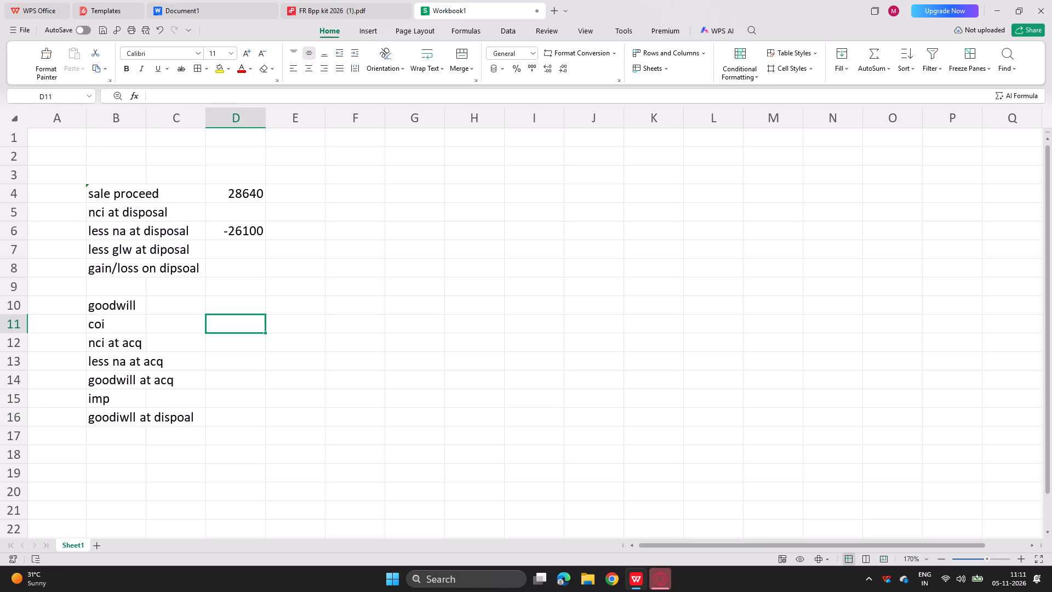
text(19200)
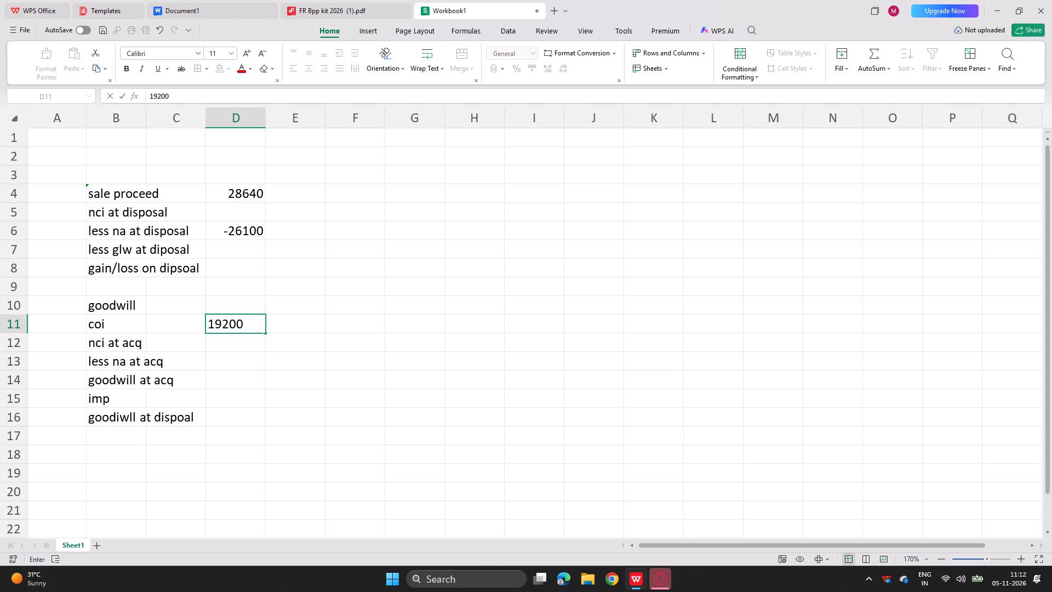
key(Return)
text(4900)
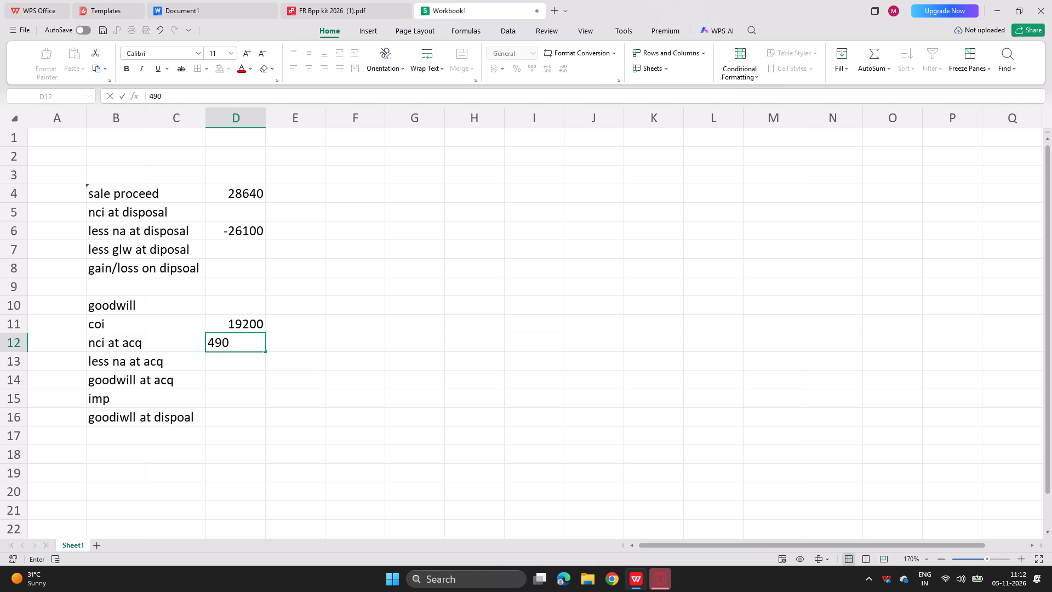
key(Return)
text(-19800)
key(Return)
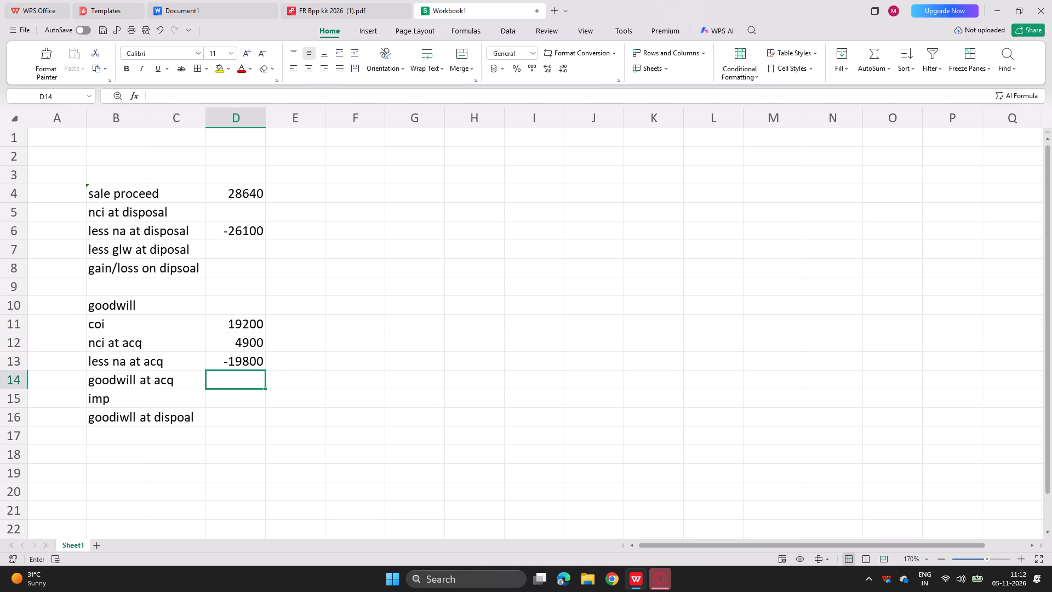
Enter 4300 for goodwill at acquisition, 0 for imp and 4300 for goodwill at disposal in cells D14 to D16.
key(Return)
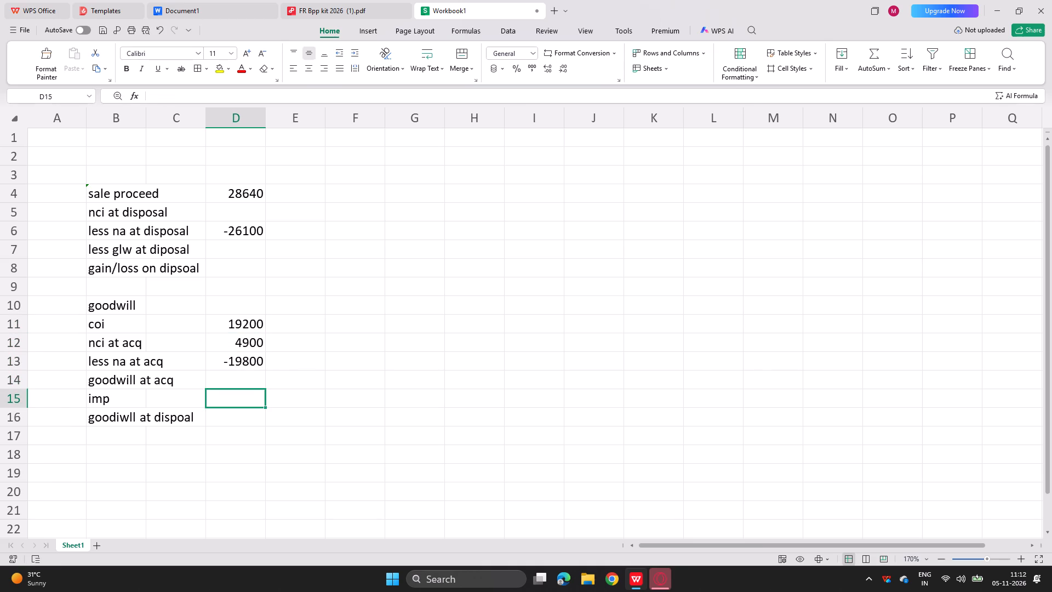
key(Up)
text(4300)
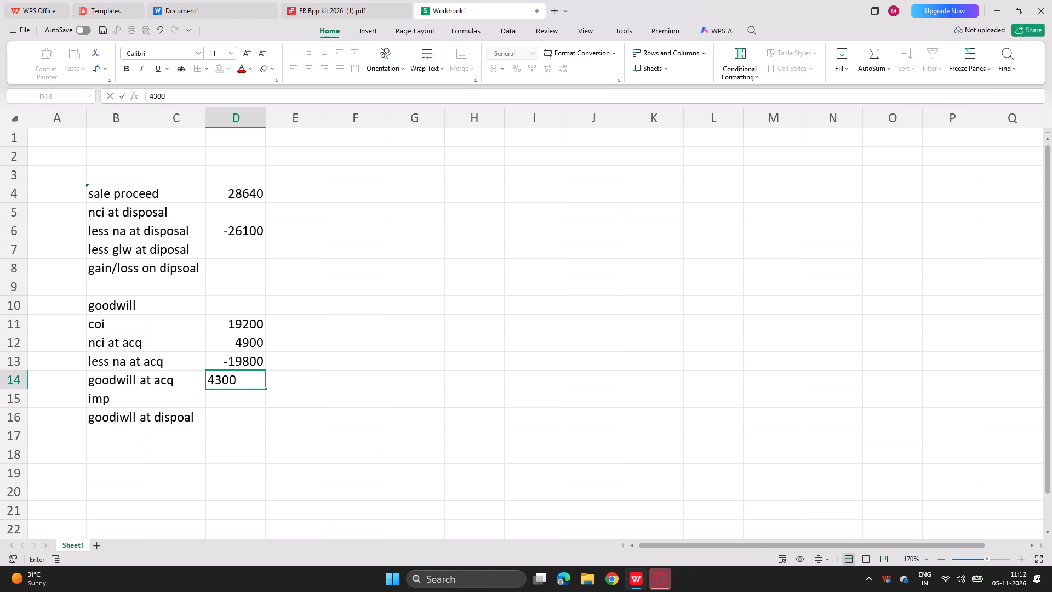
key(Down)
key(0)
key(Down)
text(4300)
Fill the goodwill at disposal deduction in D7 with a formula giving the negative of D16.
key(Up)
key(Up)
key(Up)
key(Up)
key(Up)
key(Up)
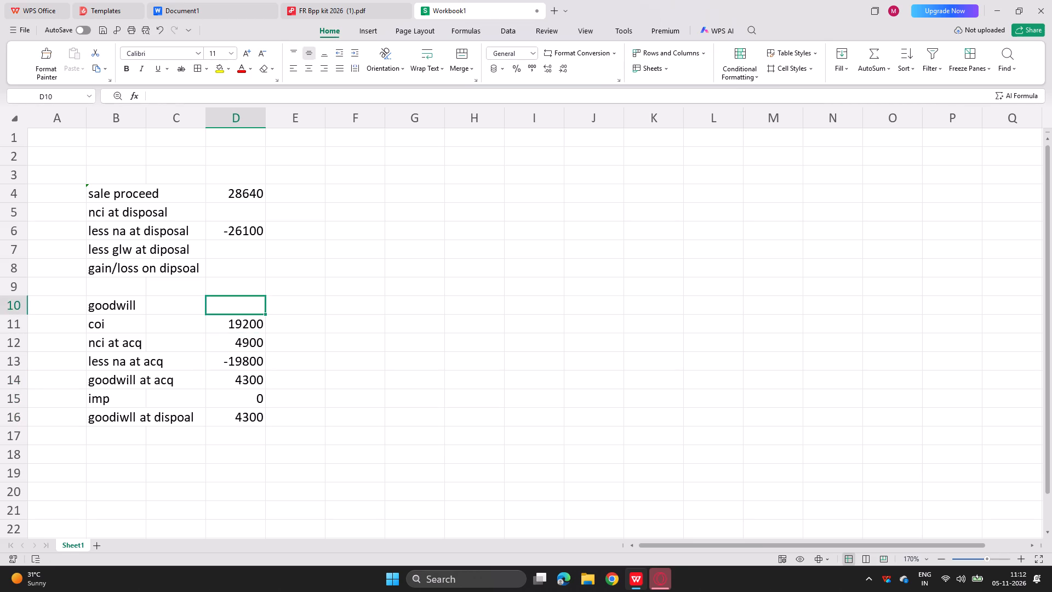
key(Up)
key(Up)
key(Up)
key(minus)
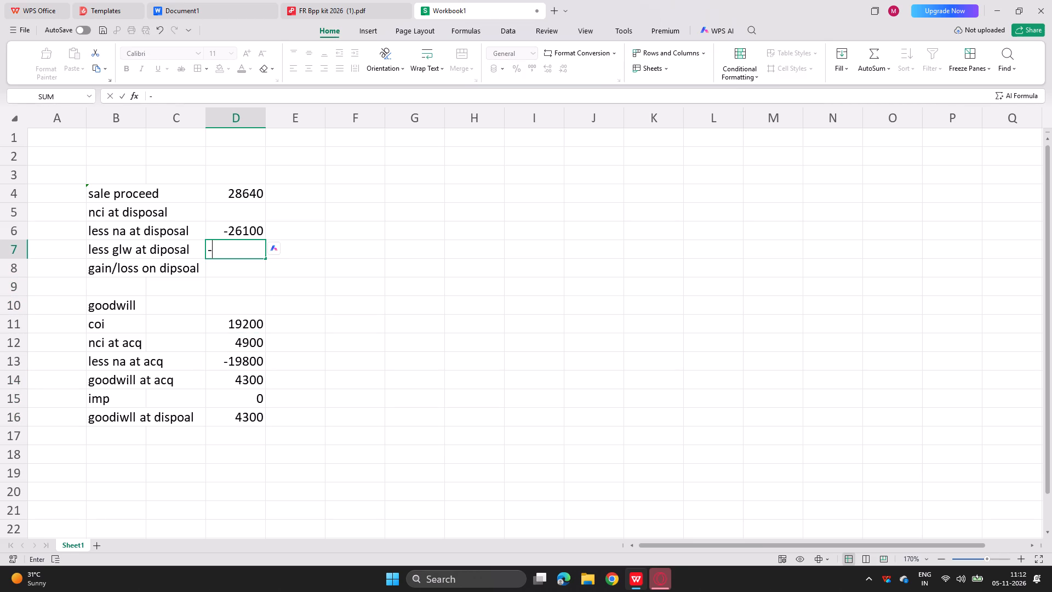
key(Down)
key(Down)
key(Down)
key(Down)
key(Down)
key(Down)
key(Down)
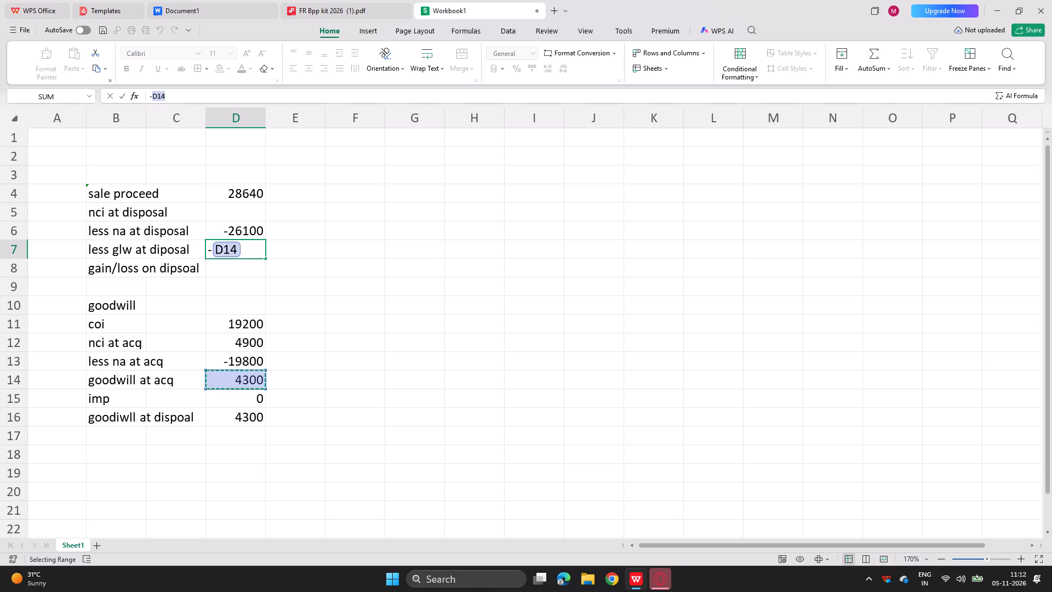
key(Down)
key(Down)
key(Return)
Head a new working beside the goodwill one with the label "nci at disposal" in cell F10.
key(Right)
key(Right)
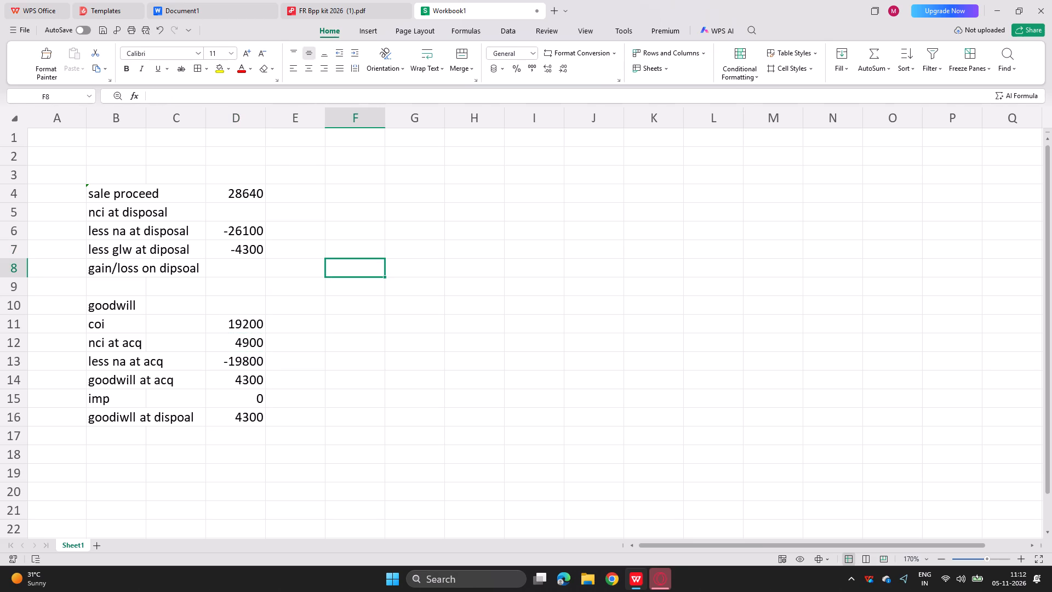
key(Down)
key(Down)
key(Down)
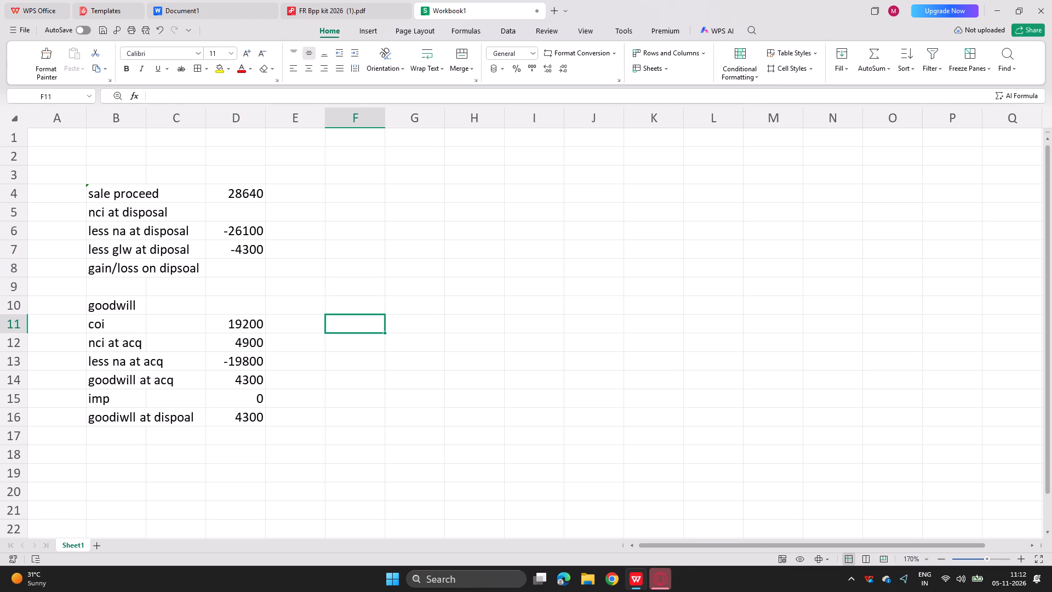
key(Up)
text(nci at ddisp)
key(BackSpace)
key(BackSpace)
key(BackSpace)
key(BackSpace)
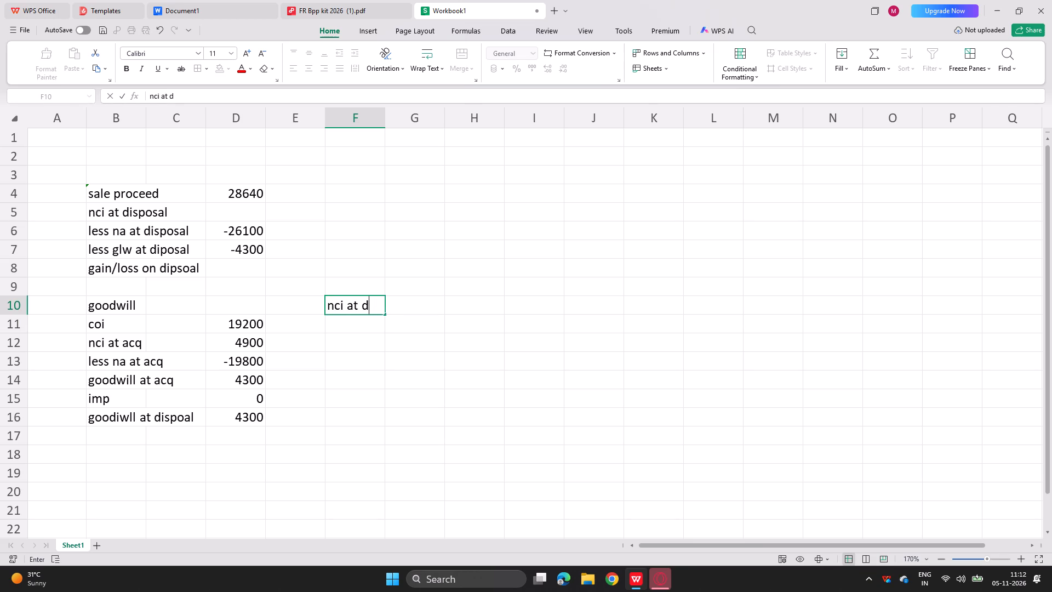
text(isposal)
key(Return)
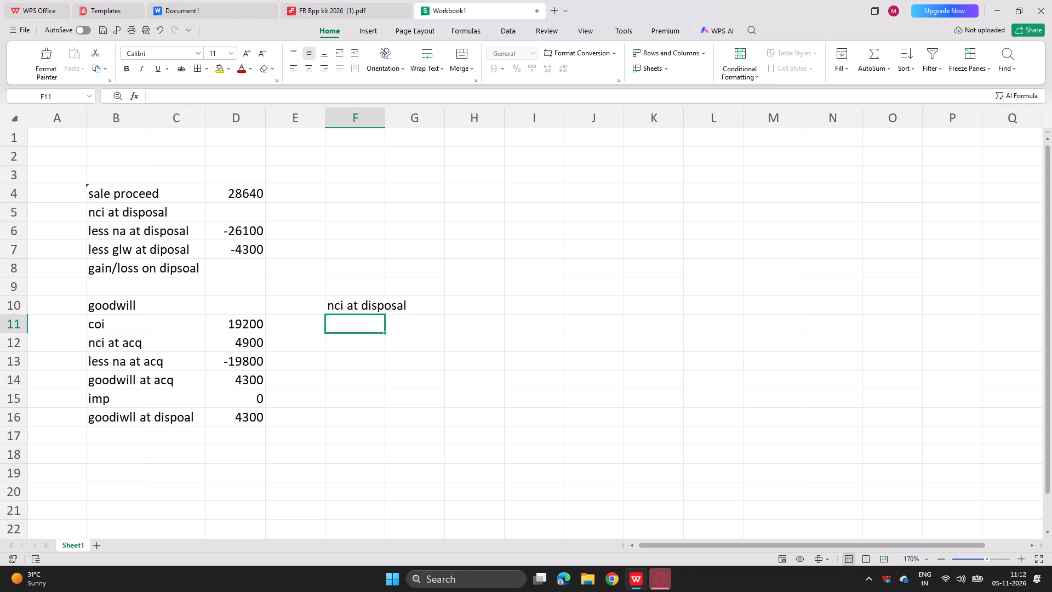
Add the labels "nci at acq" and "post acq till disposal" in cells F11 and F12.
text(nci at acq)
key(Return)
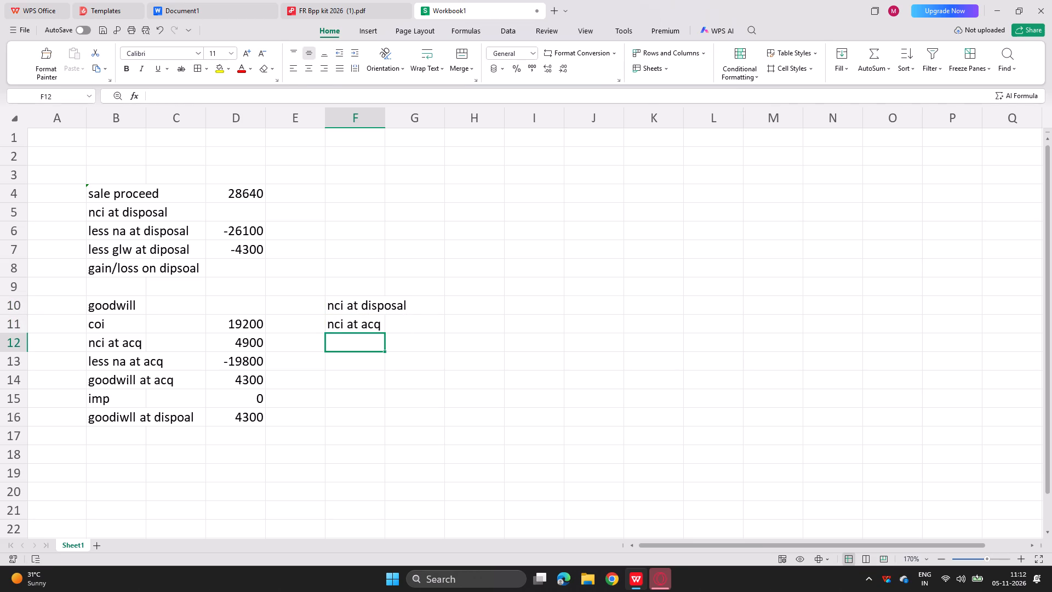
text(post acq i)
key(BackSpace)
text(till fisp)
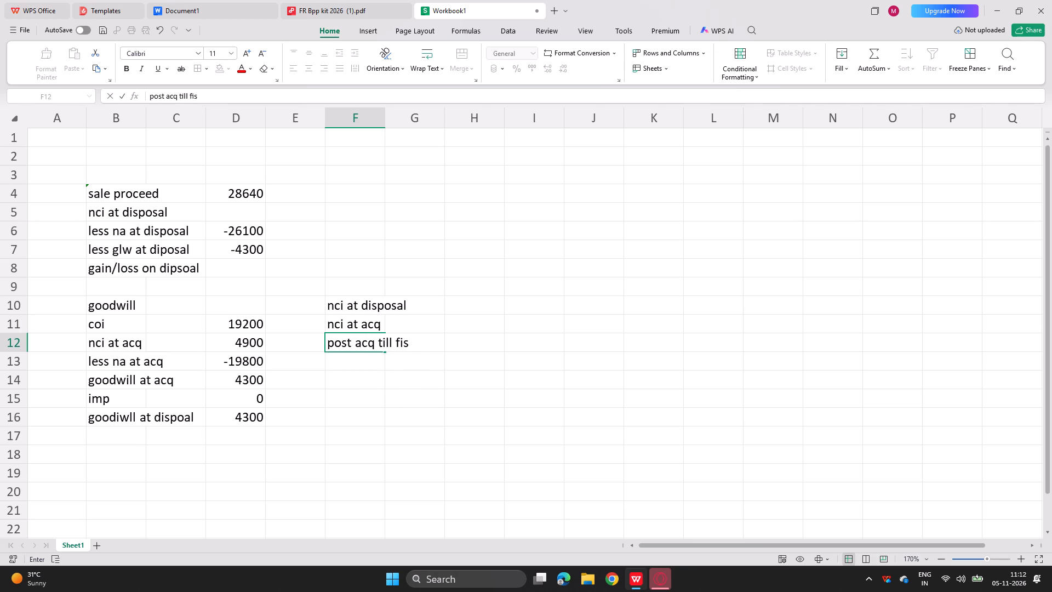
key(BackSpace)
key(BackSpace)
key(BackSpace)
key(BackSpace)
text(dispo)
text(sal)
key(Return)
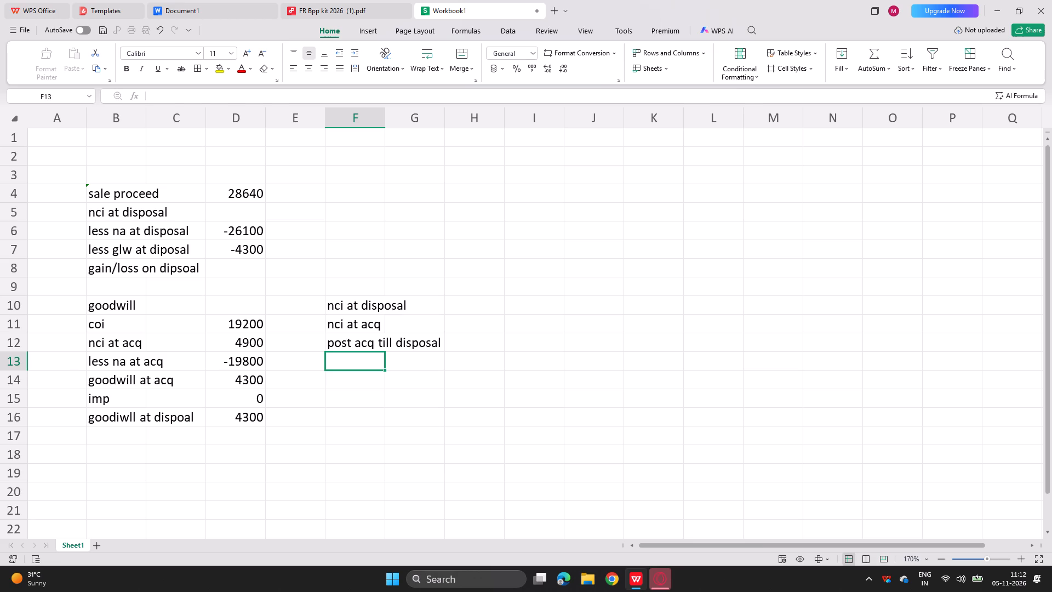
Enter 4900 in H11 as the nci at acq amount of the nci at disposal working.
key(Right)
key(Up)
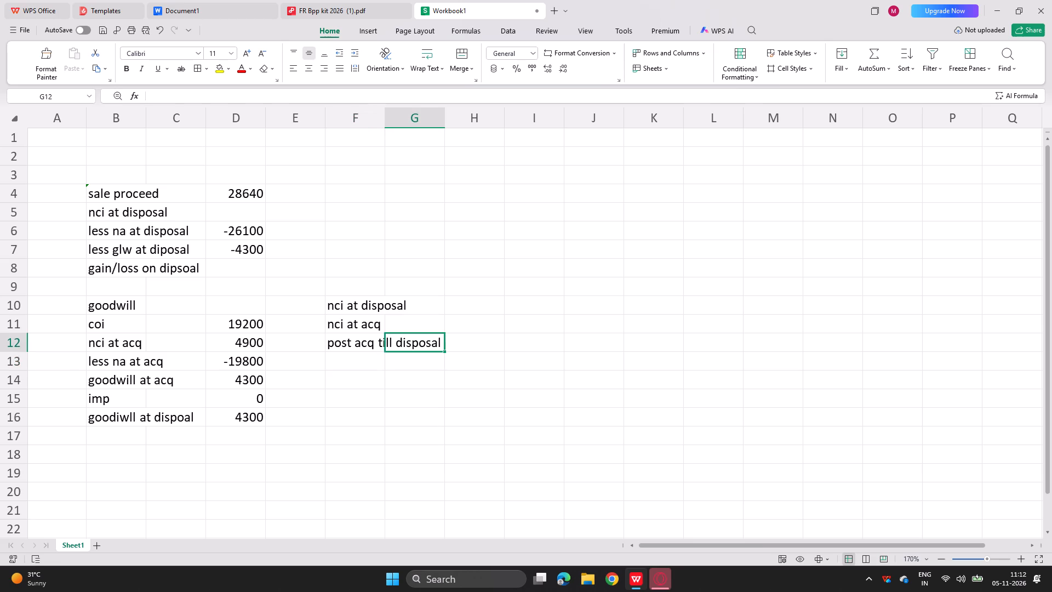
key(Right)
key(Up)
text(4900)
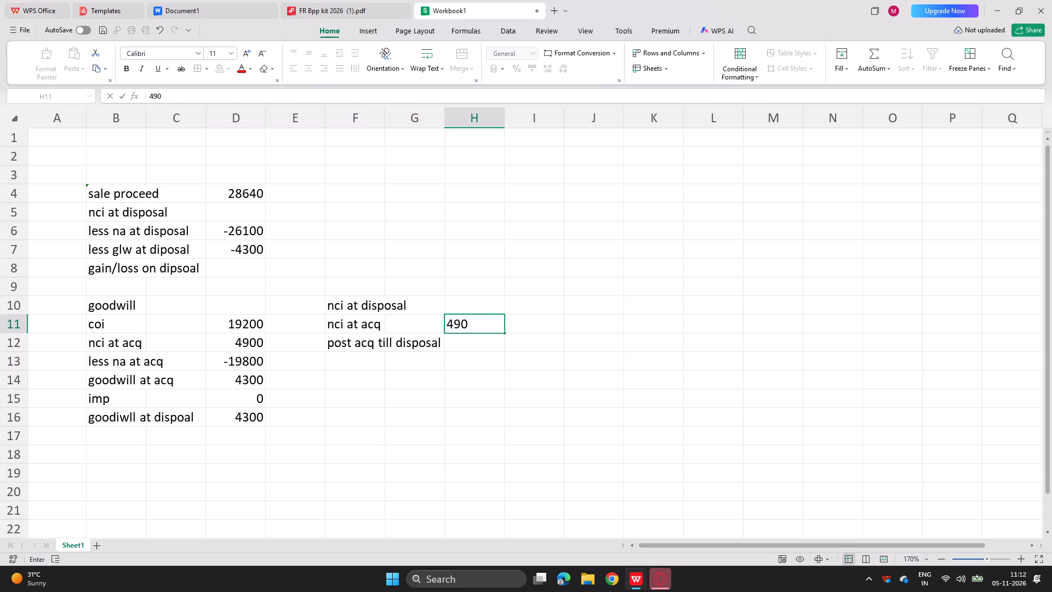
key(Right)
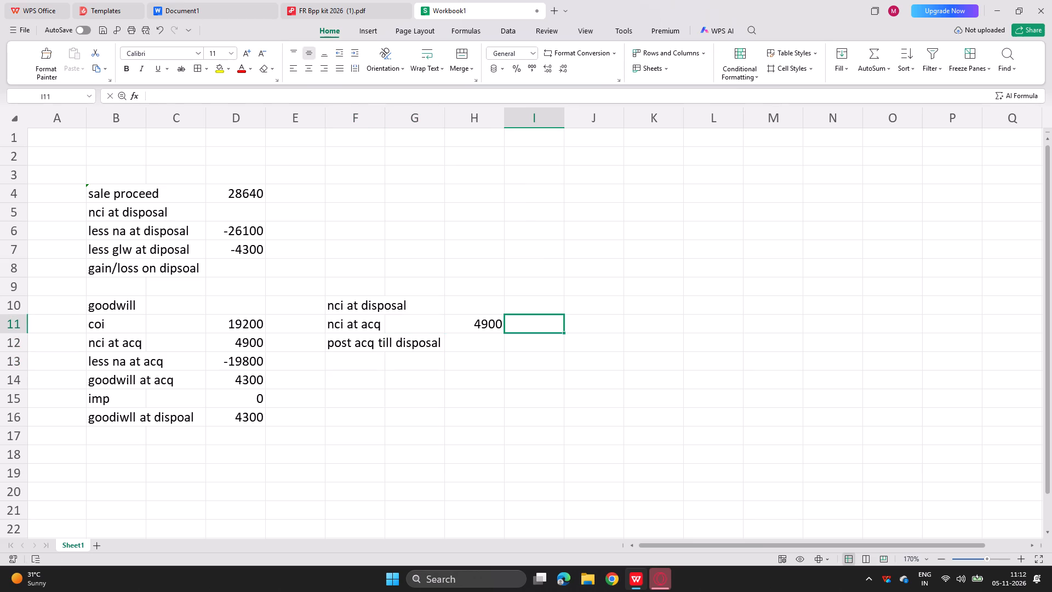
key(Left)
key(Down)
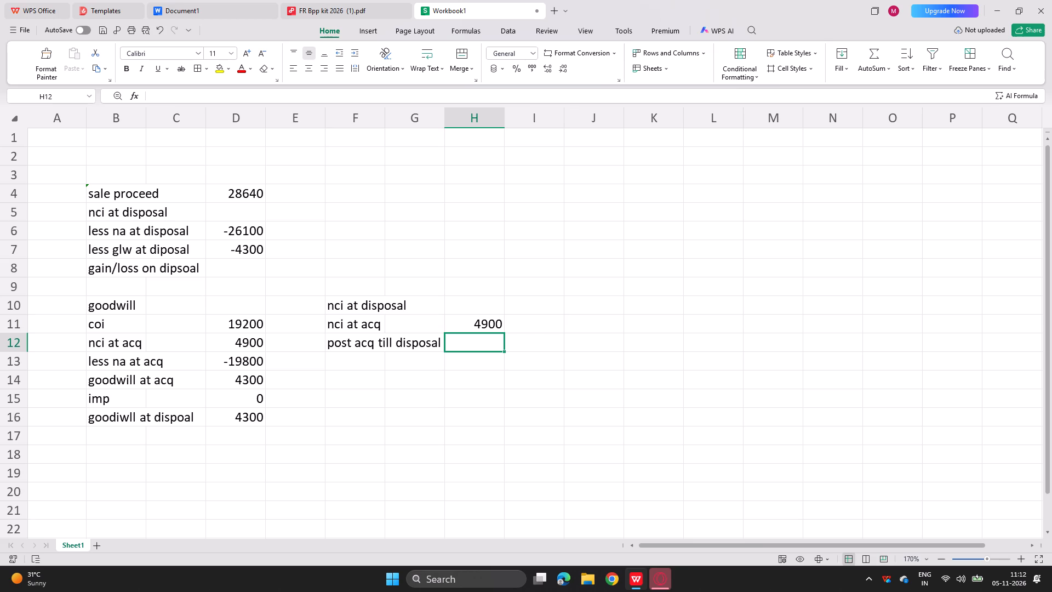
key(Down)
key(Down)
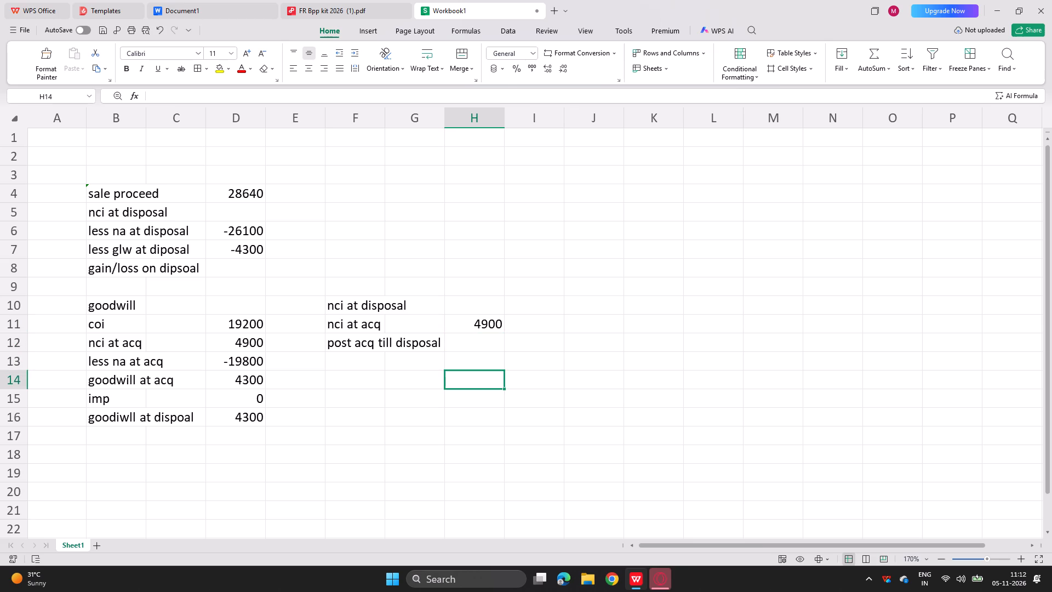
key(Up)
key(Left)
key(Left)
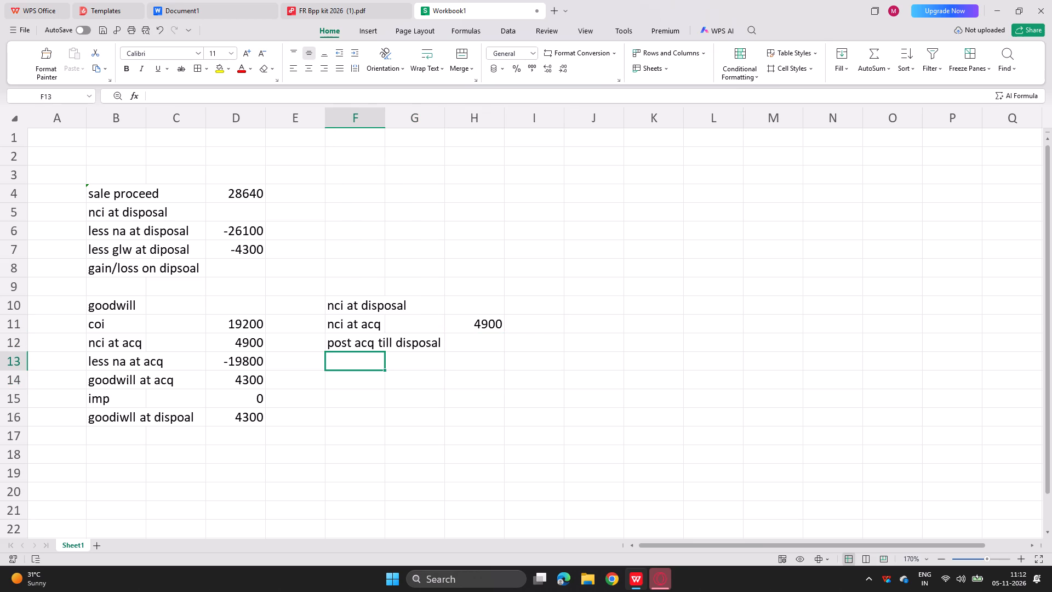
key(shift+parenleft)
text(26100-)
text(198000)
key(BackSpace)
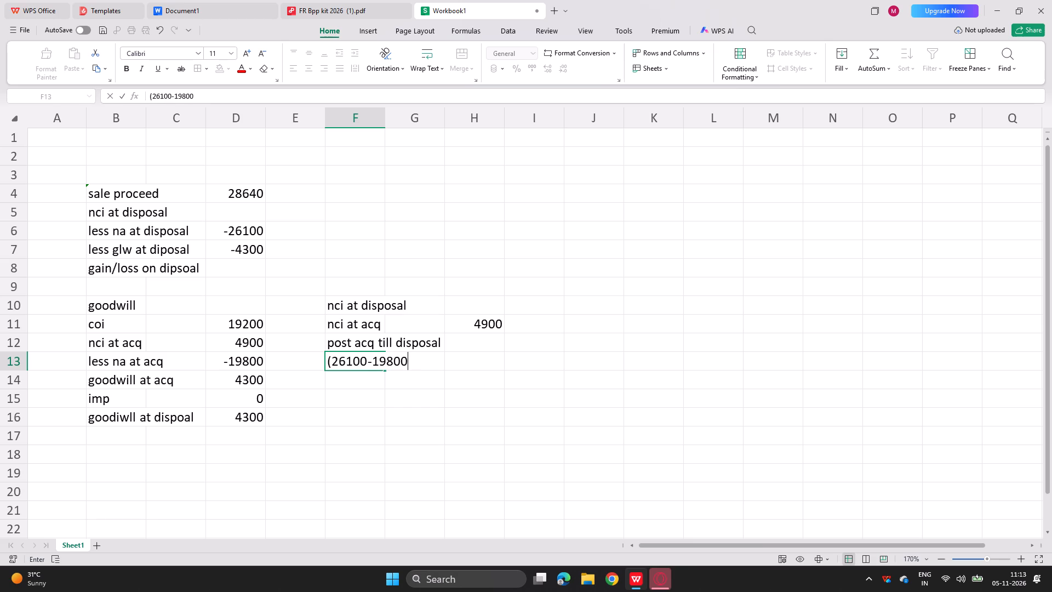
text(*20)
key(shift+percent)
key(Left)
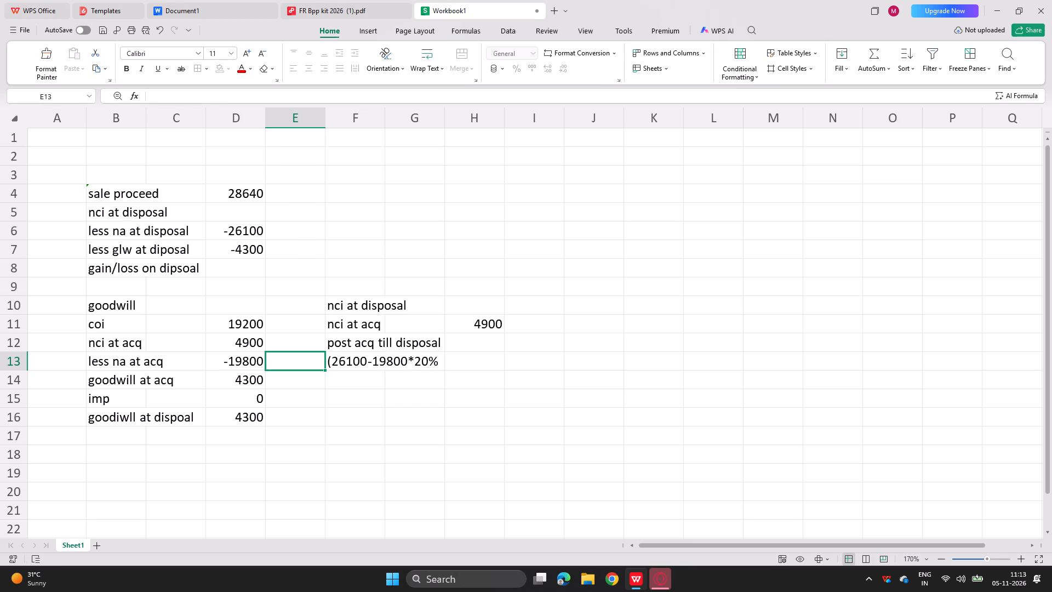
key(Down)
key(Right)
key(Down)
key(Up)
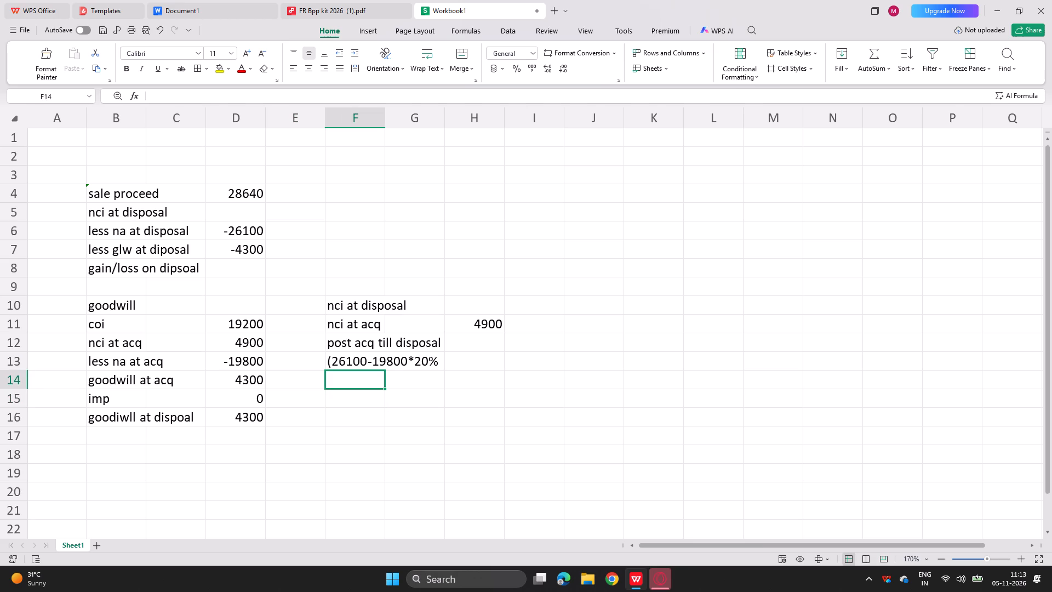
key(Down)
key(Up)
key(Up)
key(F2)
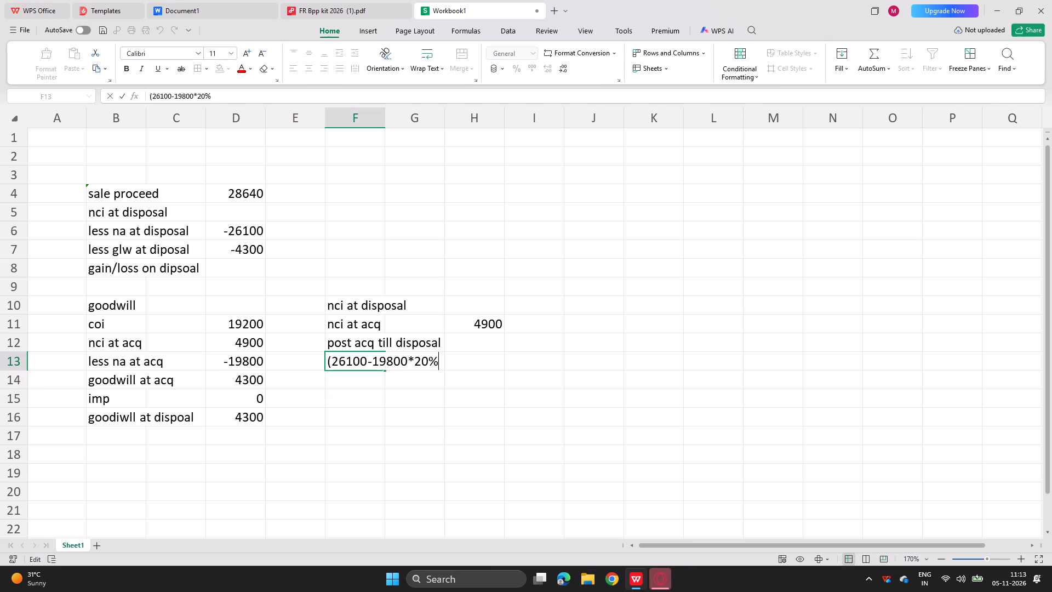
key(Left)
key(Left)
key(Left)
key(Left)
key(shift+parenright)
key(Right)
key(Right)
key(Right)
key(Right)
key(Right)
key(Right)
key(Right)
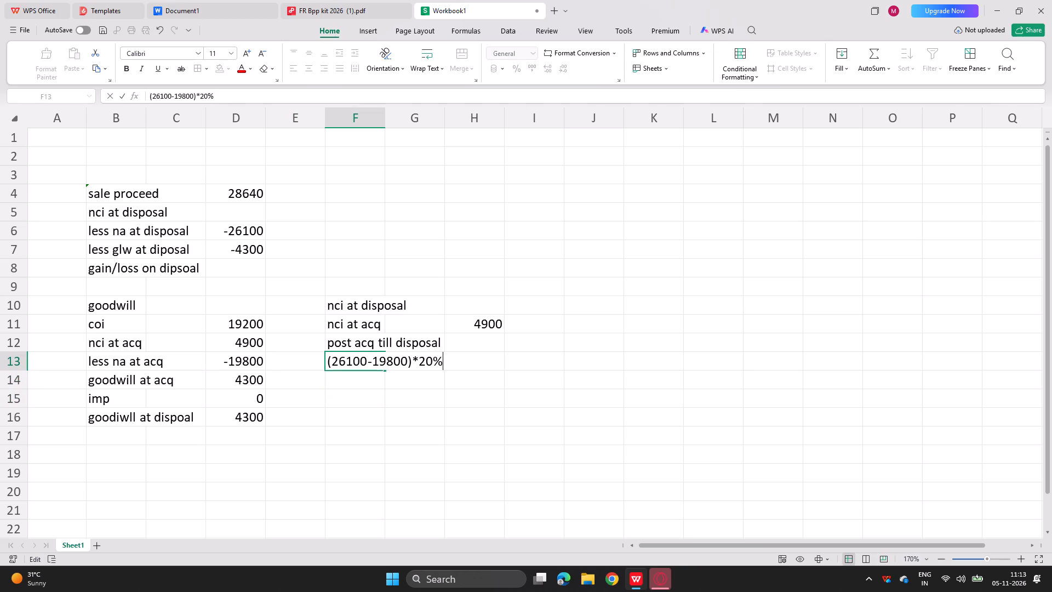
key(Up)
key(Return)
Enter 1260 in H12 as the "post acq till disposal" amount.
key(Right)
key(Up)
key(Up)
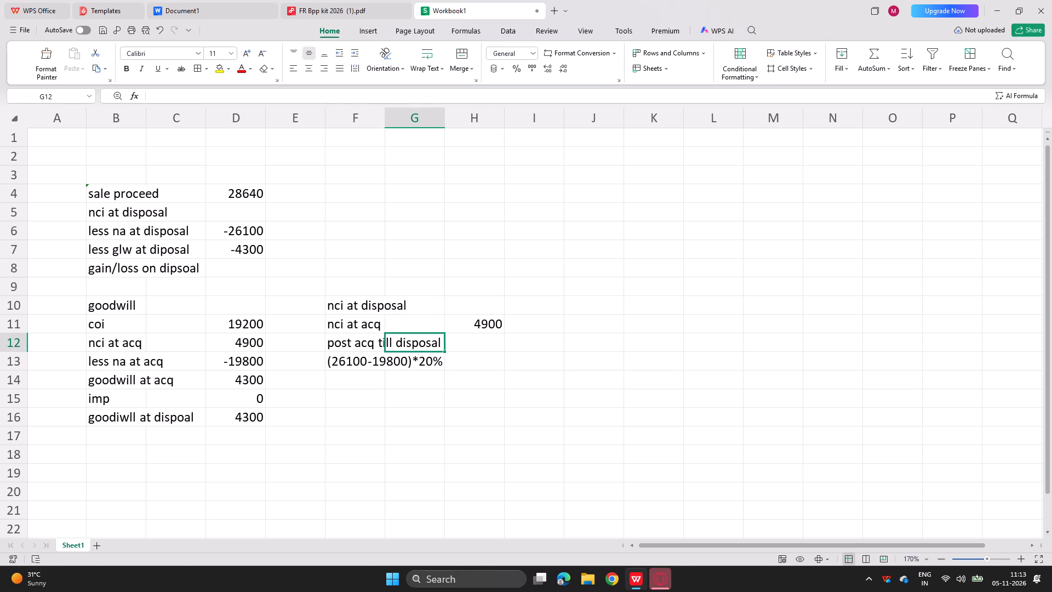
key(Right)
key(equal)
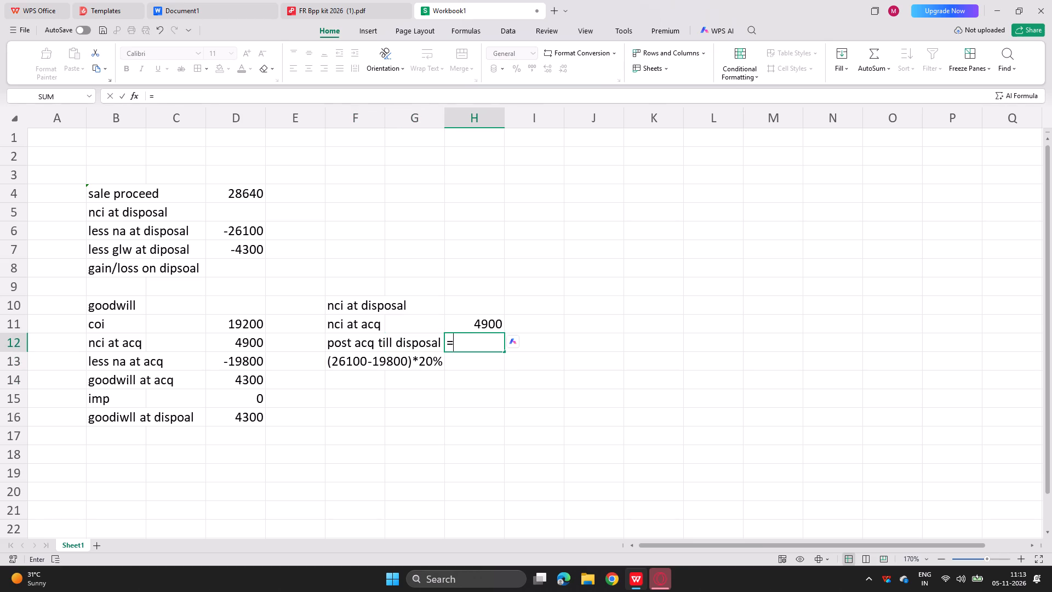
click(233, 333)
text(1260)
key(BackSpace)
key(BackSpace)
key(BackSpace)
key(BackSpace)
key(BackSpace)
key(BackSpace)
key(BackSpace)
key(BackSpace)
key(BackSpace)
key(BackSpace)
key(BackSpace)
key(BackSpace)
key(BackSpace)
key(BackSpace)
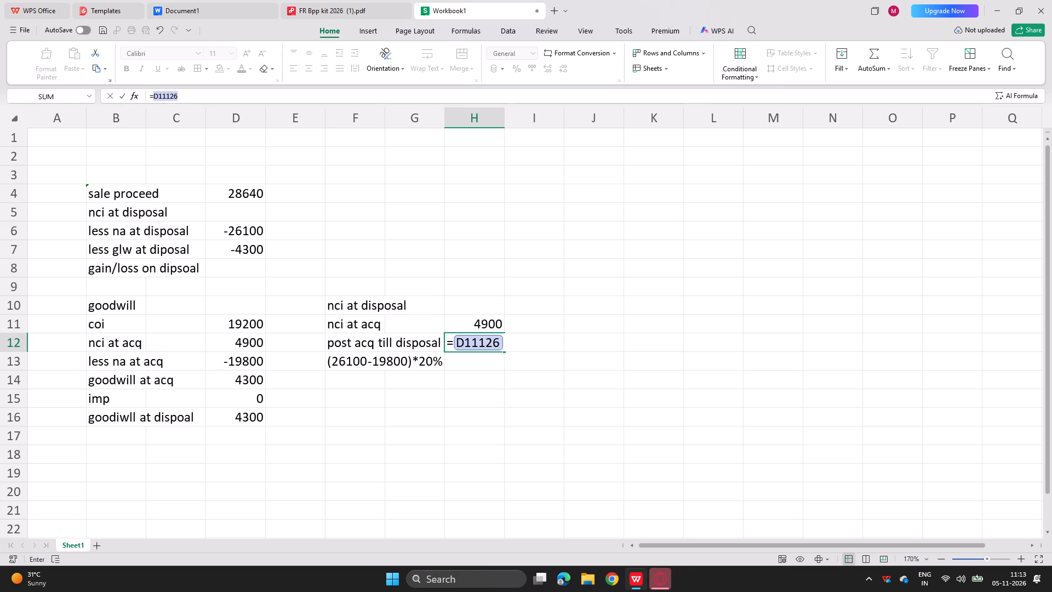
text(1260)
key(Return)
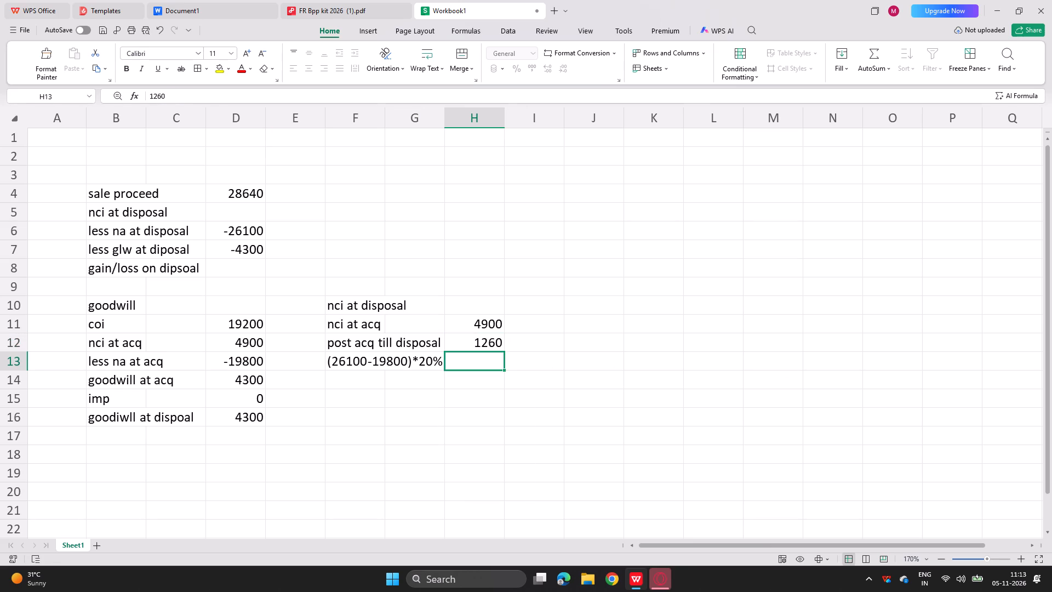
Total the nci at disposal working in H14 with a SUM of H11:H13.
key(Return)
text(=dum()
key(BackSpace)
key(BackSpace)
key(BackSpace)
key(BackSpace)
text(sum()
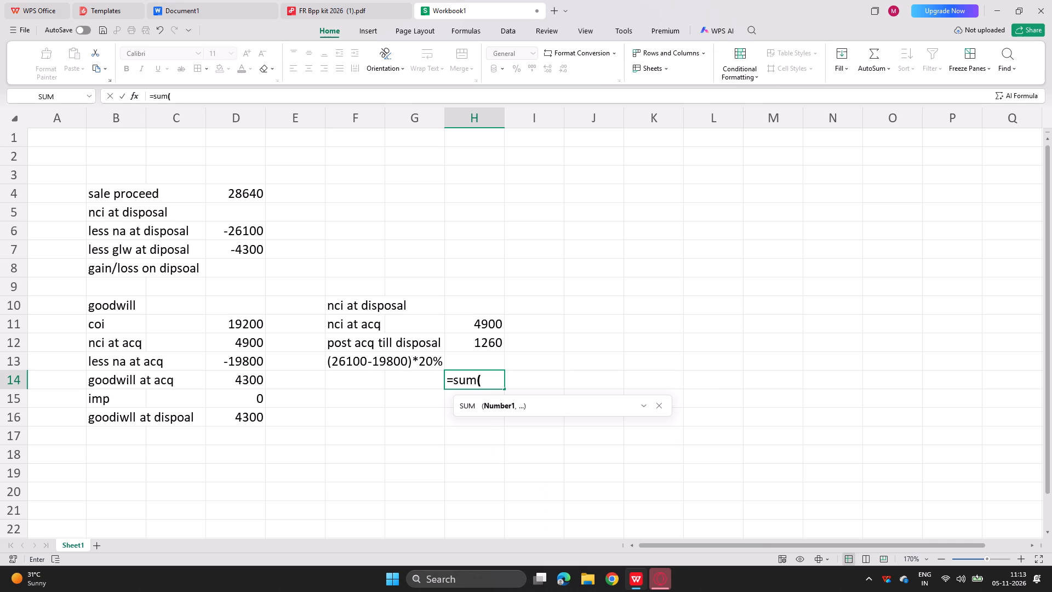
drag(466, 328, 462, 357)
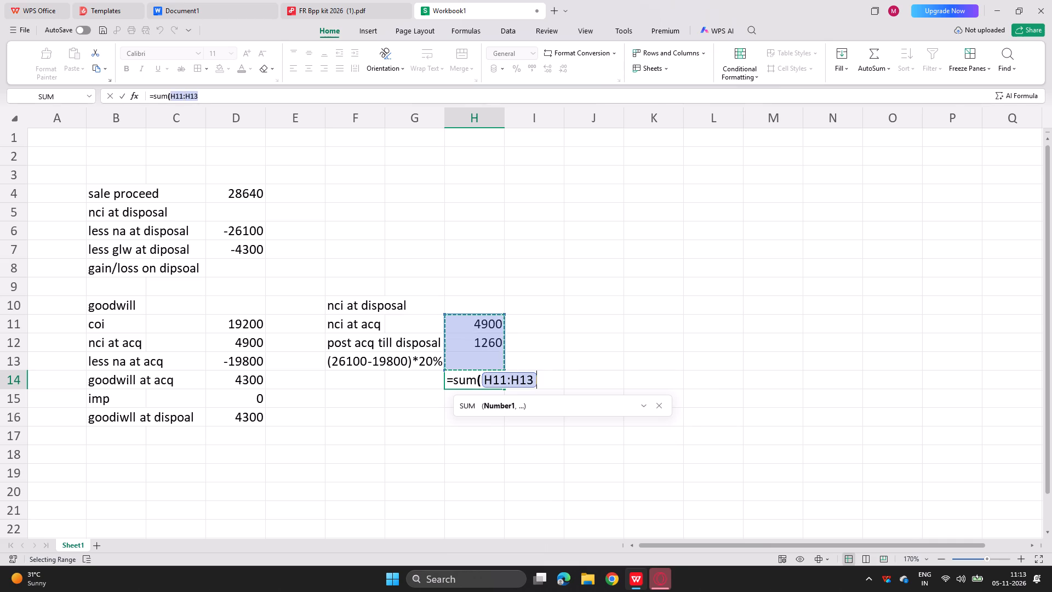
key(Return)
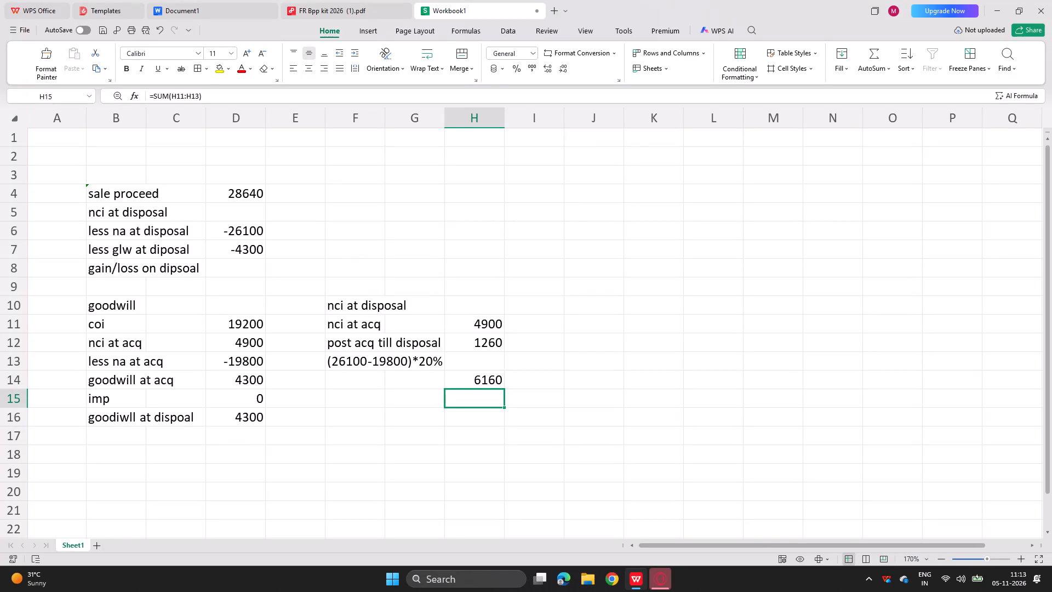
Label the sum row of the nci at disposal working "total" in F14.
click(364, 375)
text(totak)
key(Return)
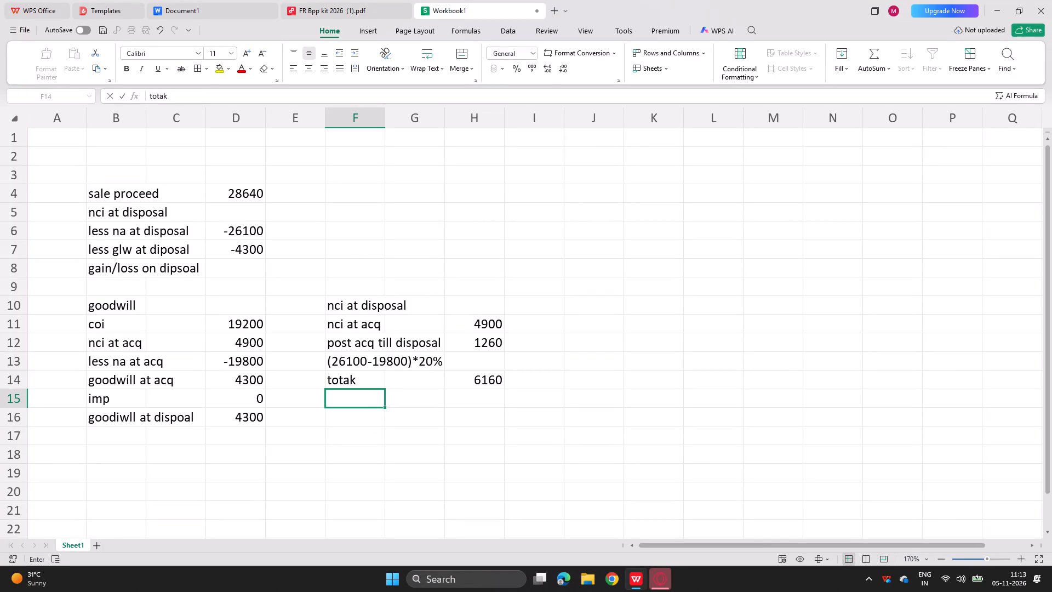
key(Up)
key(BackSpace)
text(total)
key(Return)
Fill the nci at disposal line in D5 with a formula linking to the working's total in H14.
click(249, 264)
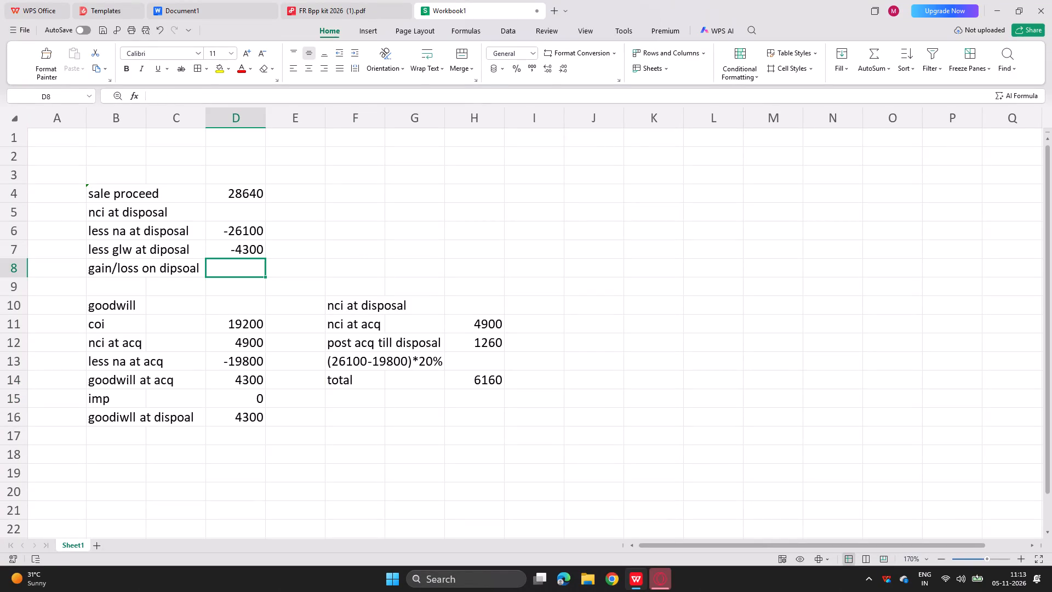
click(252, 215)
key(equal)
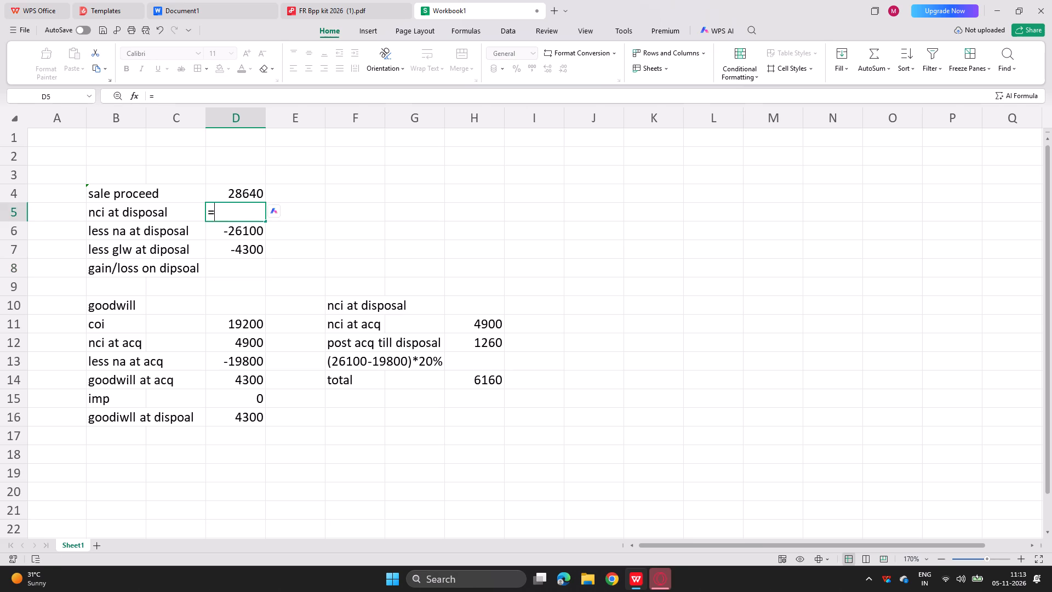
key(Right)
key(Right)
key(Down)
key(Down)
key(Down)
key(Down)
key(Right)
key(Down)
key(Down)
key(Down)
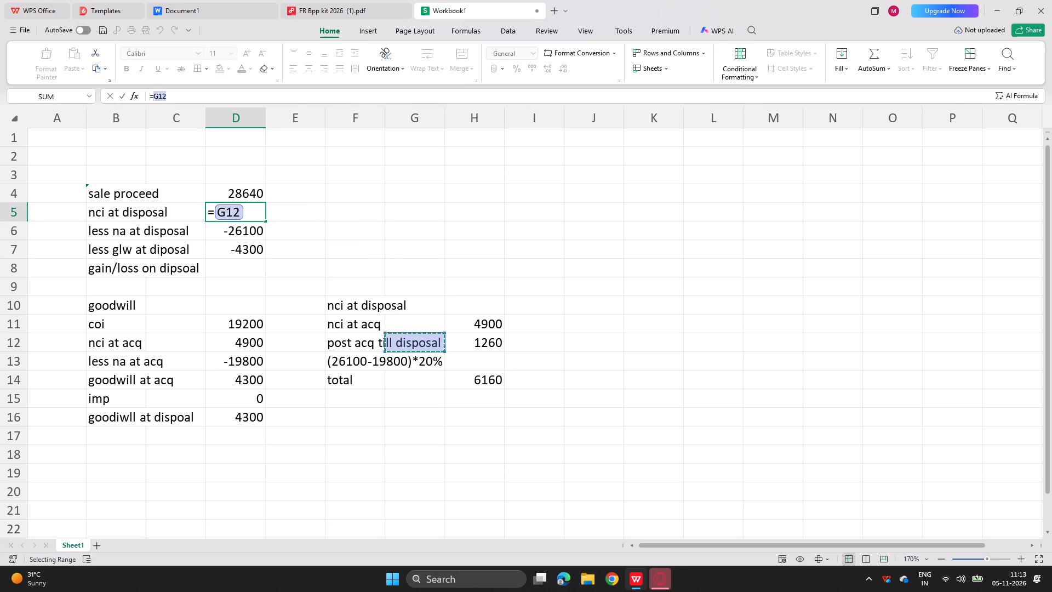
key(Right)
key(Down)
key(Down)
key(Return)
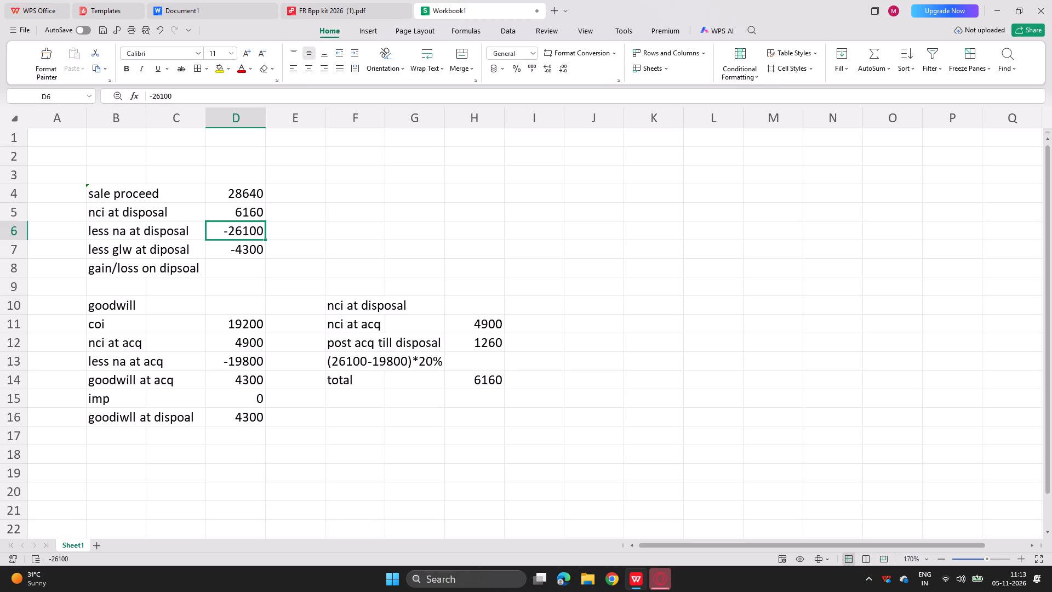
Calculate the gain/loss on disposal in D8 with a SUM of D4:D7.
click(246, 270)
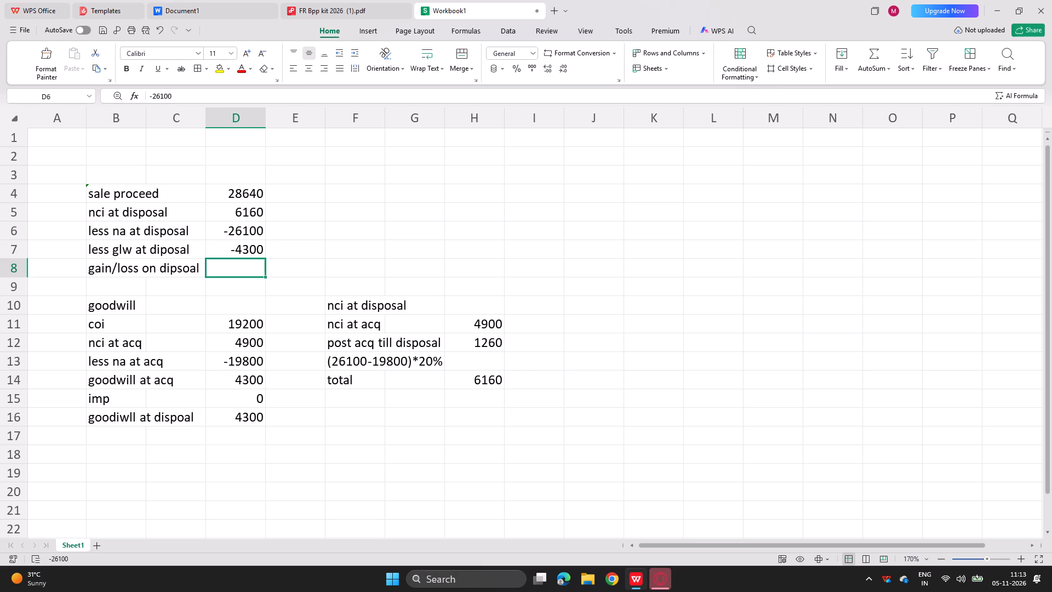
text(=sum)
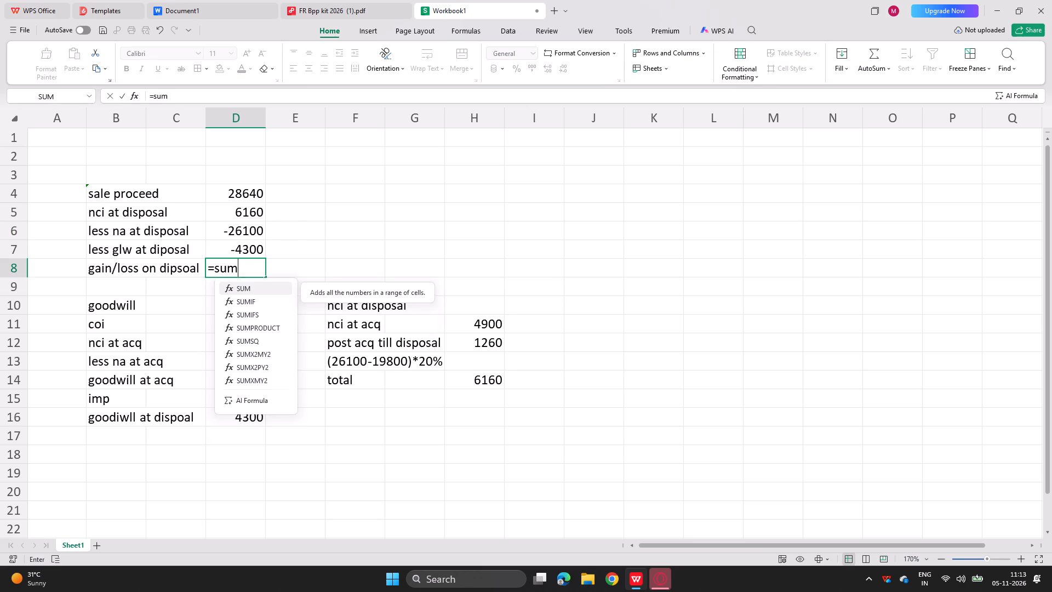
key(shift+parenleft)
drag(220, 255, 244, 198)
key(Return)
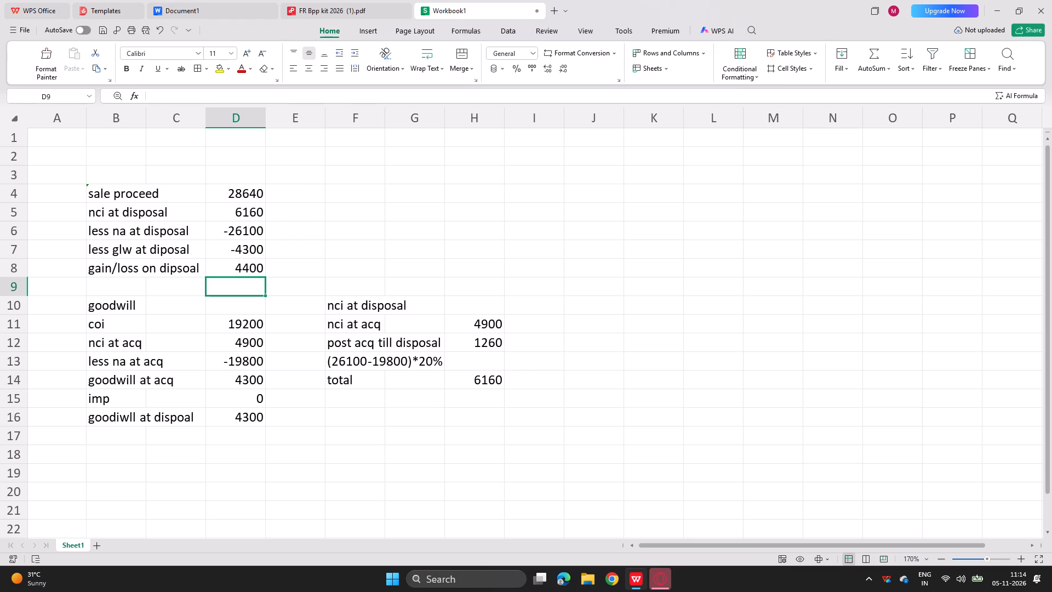
Start a new calculation beside the disposal one with the labels "sale proceed" in F4 and "coi" in F5.
click(370, 196)
text(sale proceed)
key(Return)
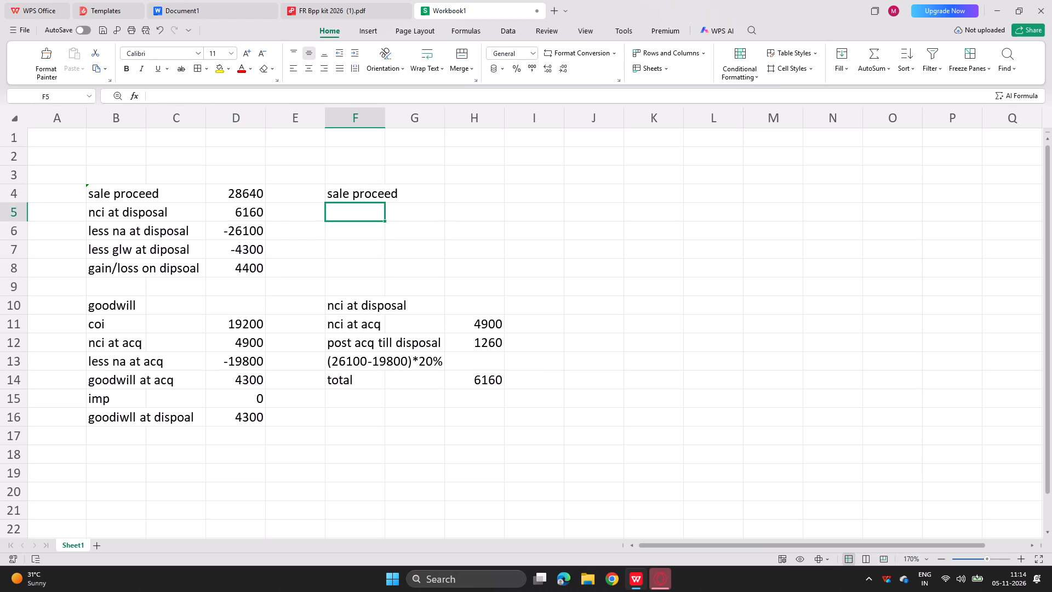
text(coi)
key(Return)
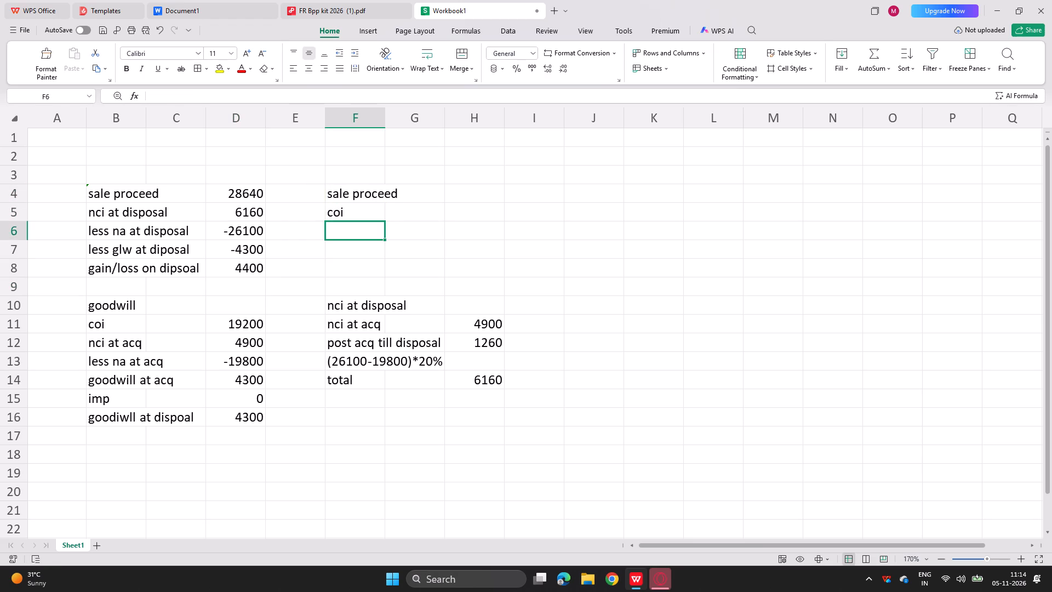
Enter 28640 in H4 for the sale proceed and 19200 in H5 for the coi.
click(468, 191)
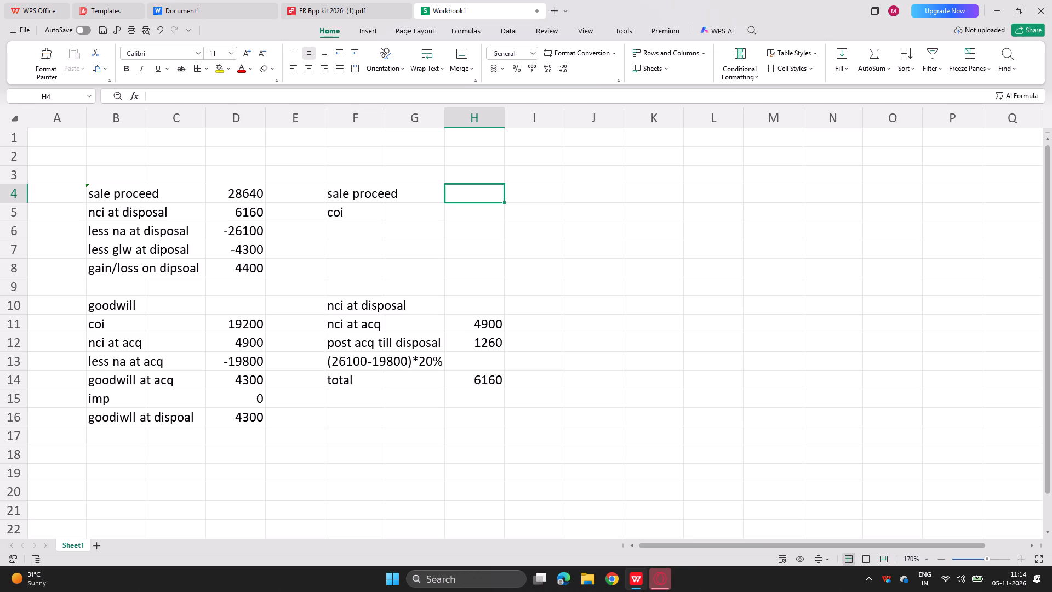
key(2)
text(8640)
key(Return)
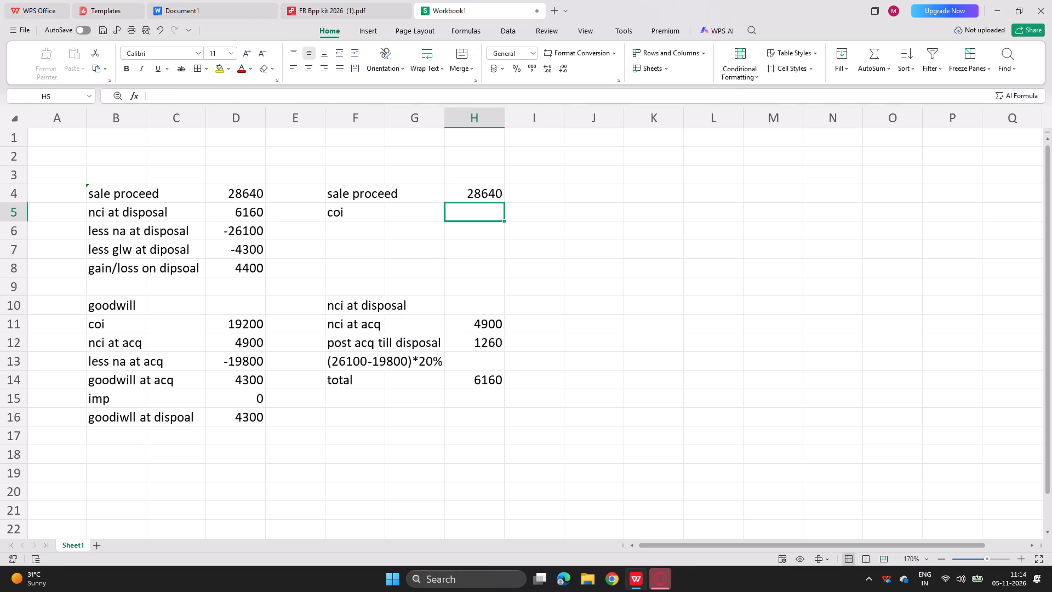
key(9)
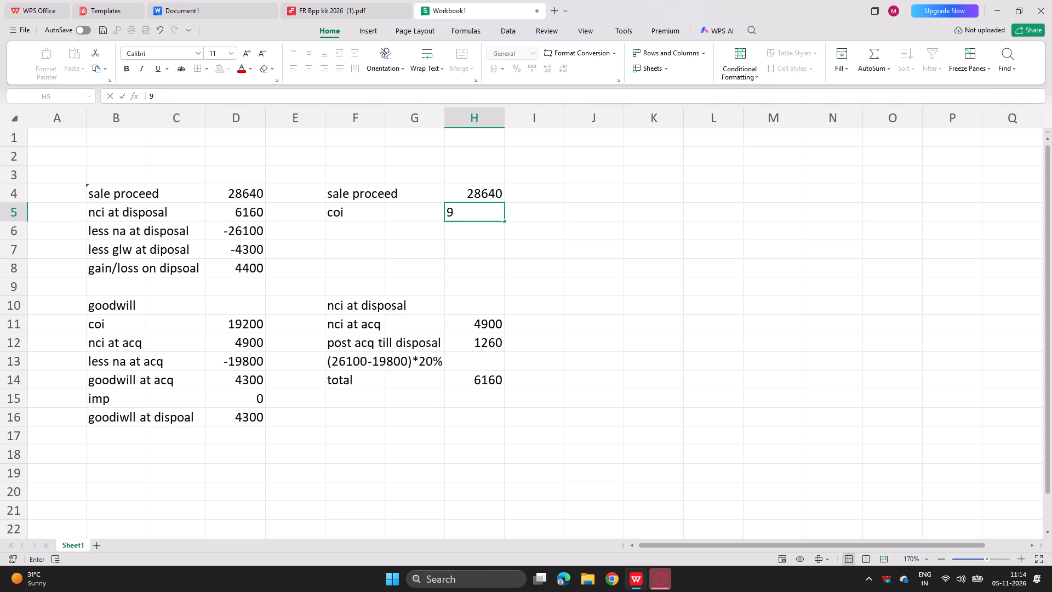
key(BackSpace)
text(19200)
key(Down)
Add a total row to the new calculation: a SUM of H4:H5 in H6, labelled "total" in F6.
text(=sum()
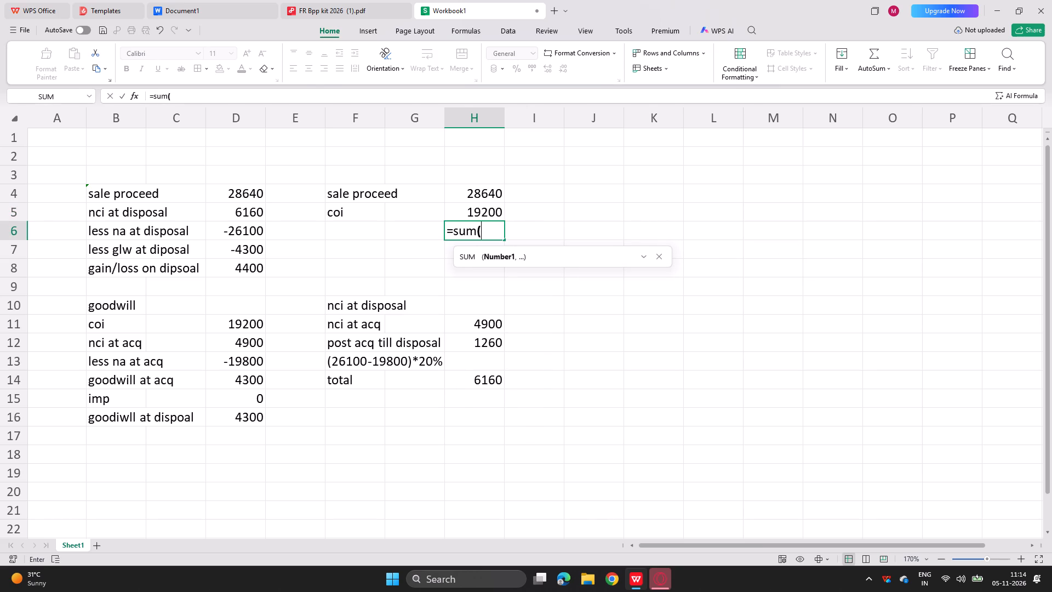
drag(454, 215, 446, 189)
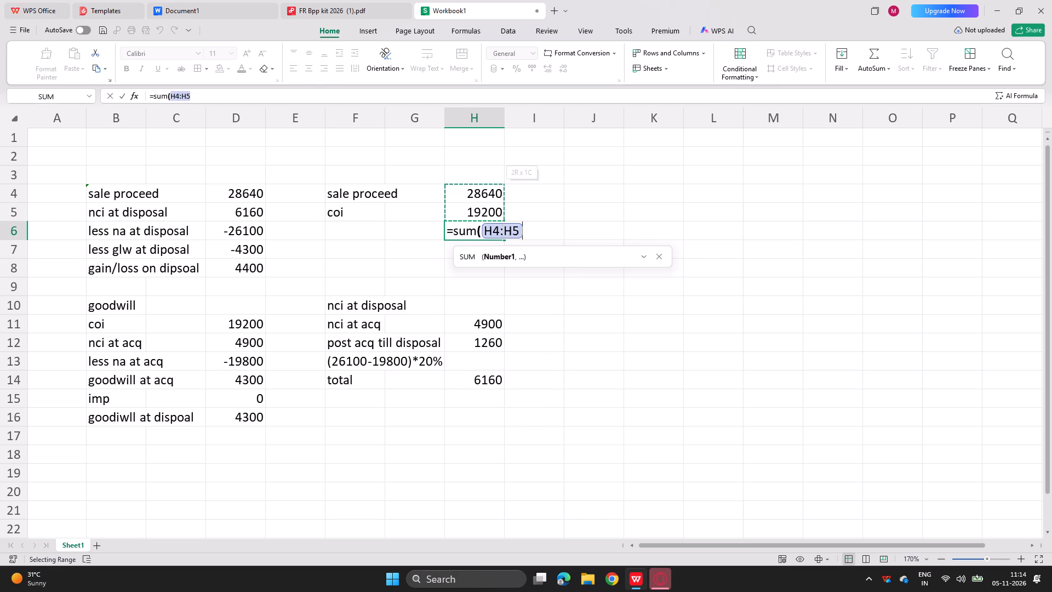
drag(446, 189, 445, 190)
key(Return)
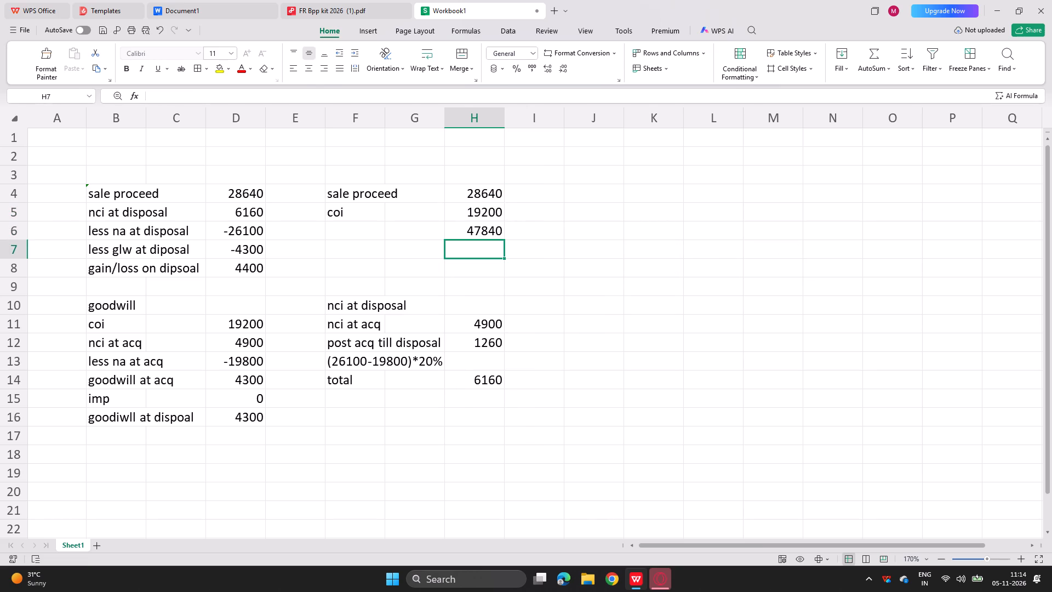
click(365, 229)
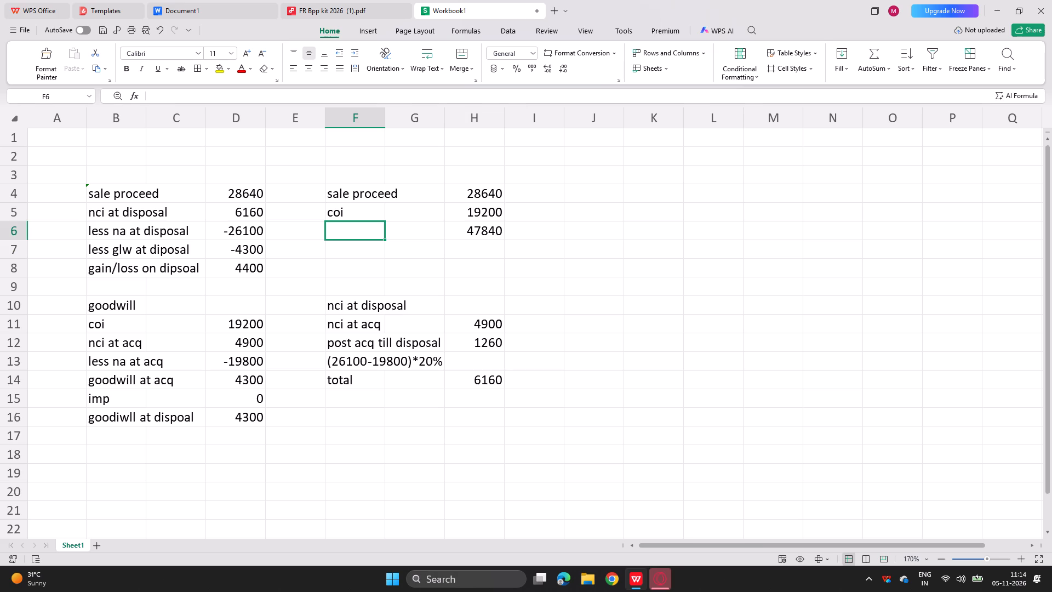
text(total)
key(Return)
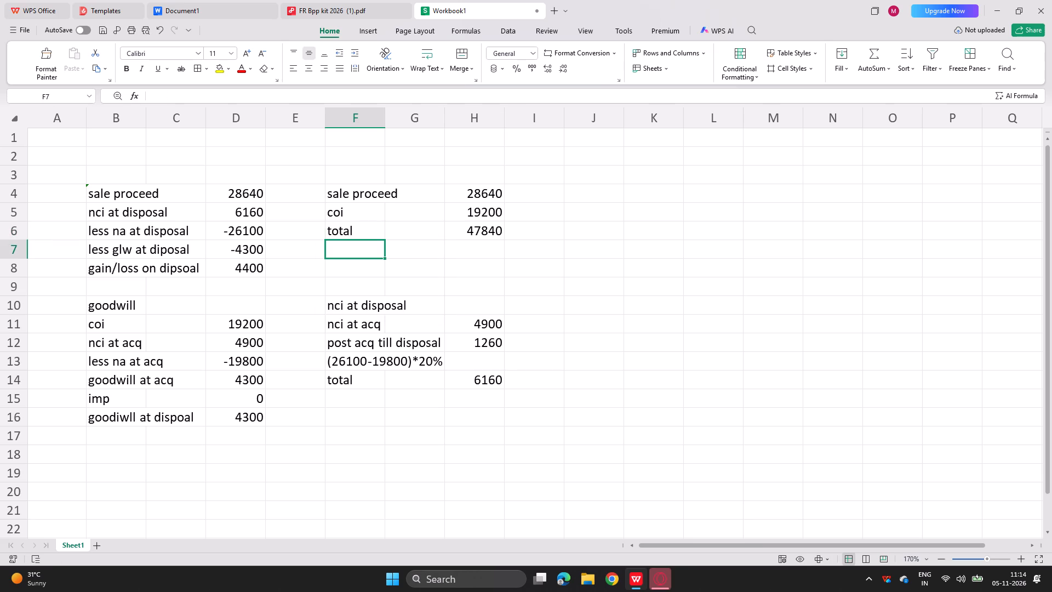
Head the new sale proceed and coi calculation with the title "individual" in F3.
click(368, 180)
text(indivis)
key(BackSpace)
text(dual)
key(Return)
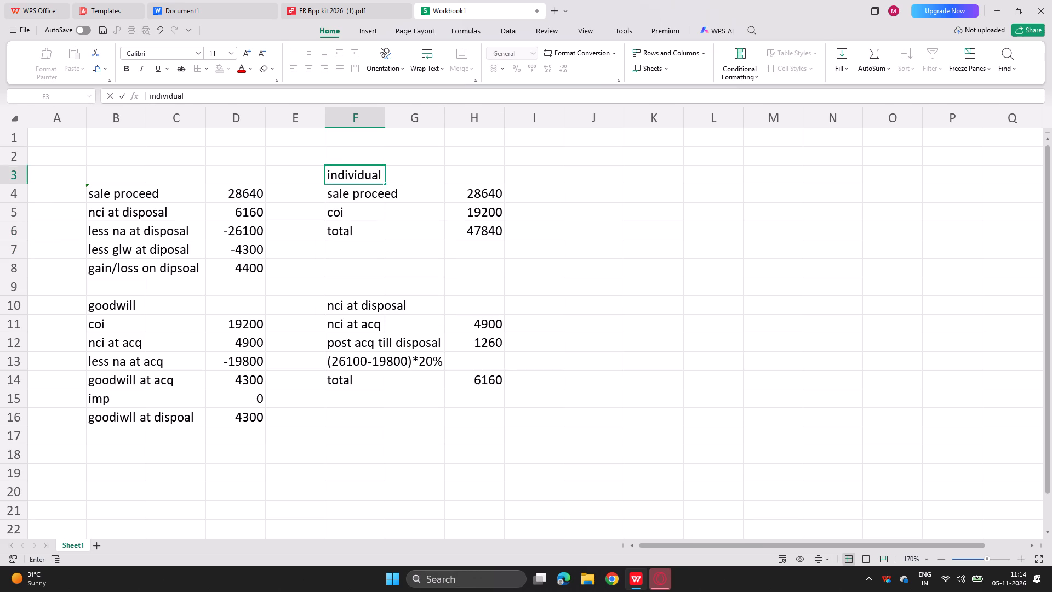
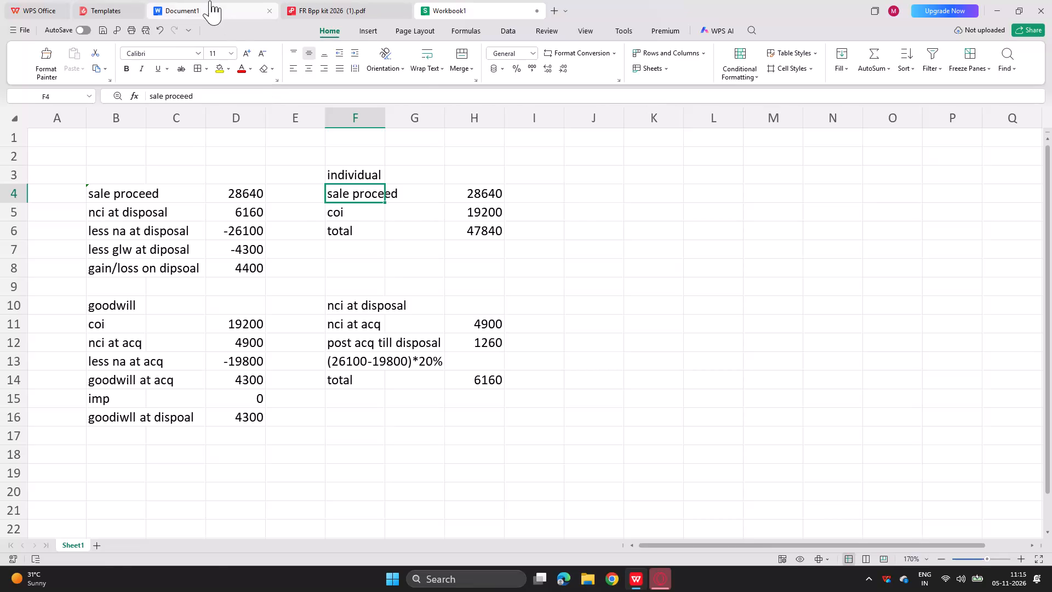
Switch to Document1 and write the heading "Perkins co:", followed by empty lines.
click(210, 1)
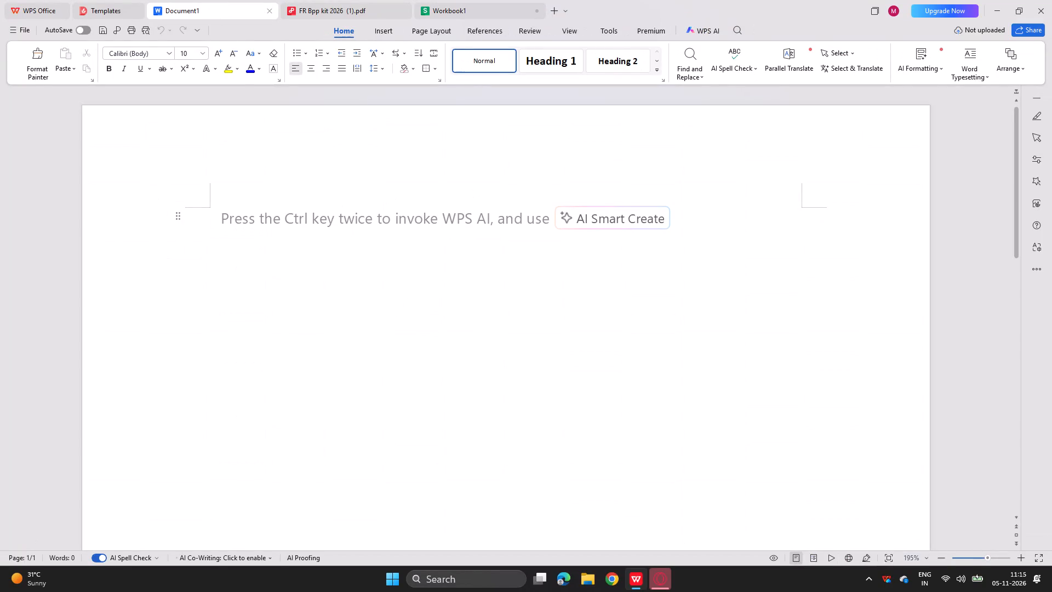
text(perkinc)
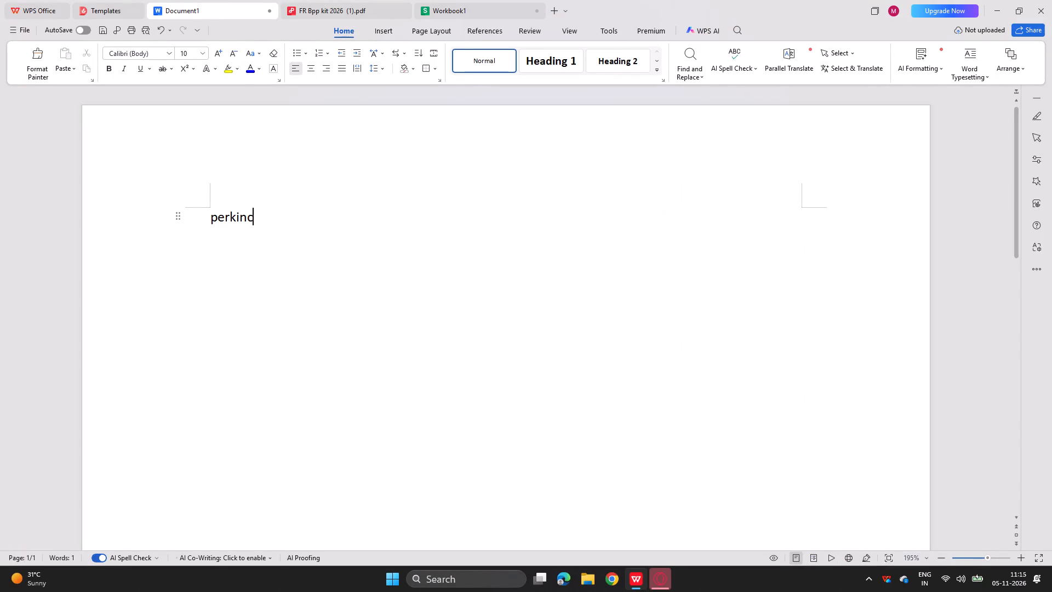
key(BackSpace)
key(BackSpace)
text(nc)
key(space)
key(BackSpace)
key(BackSpace)
text(s co)
key(shift+colon)
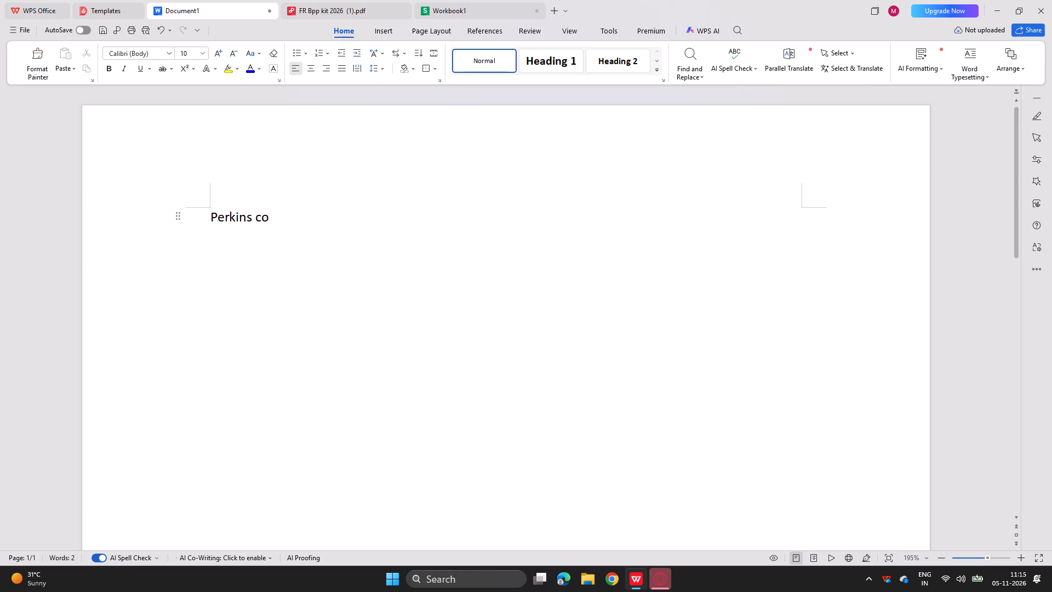
key(Return)
key(Return)
Insert a table of five rows and two columns below the heading and widen its first column to about 4.88 in.
click(343, 0)
click(501, 0)
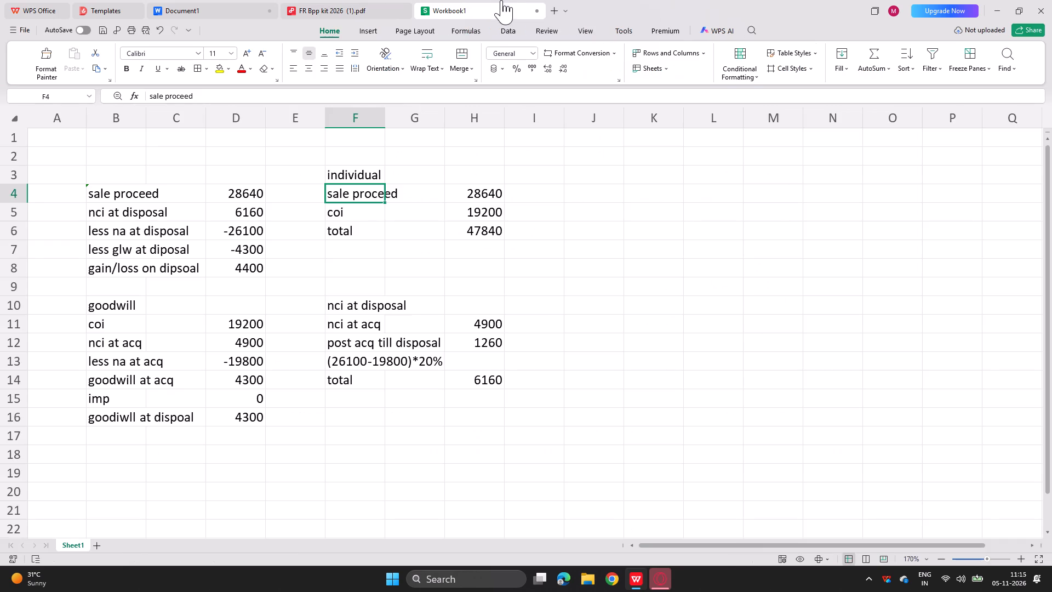
click(227, 0)
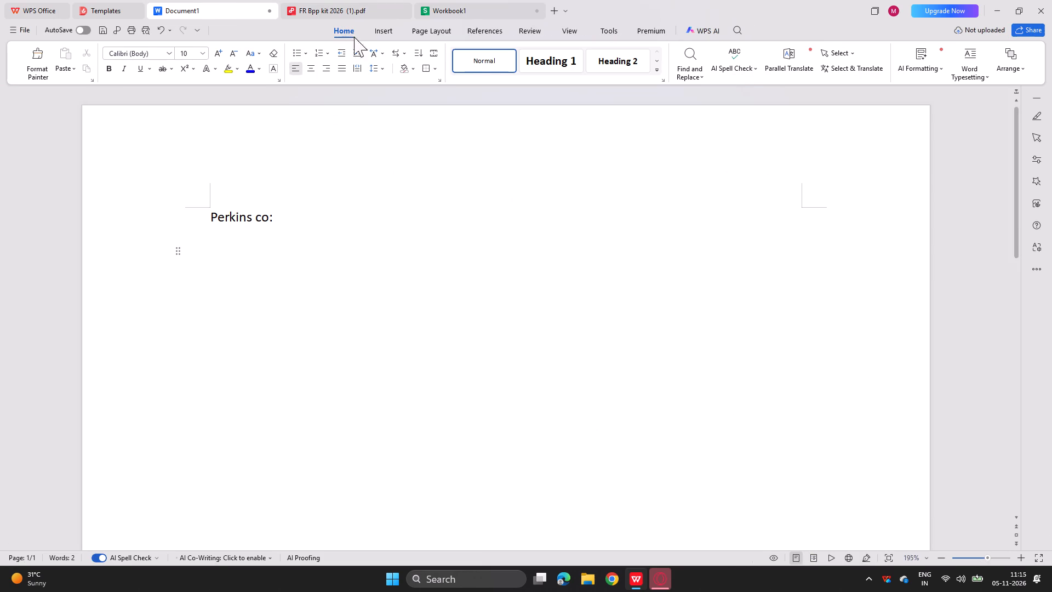
click(390, 37)
click(296, 55)
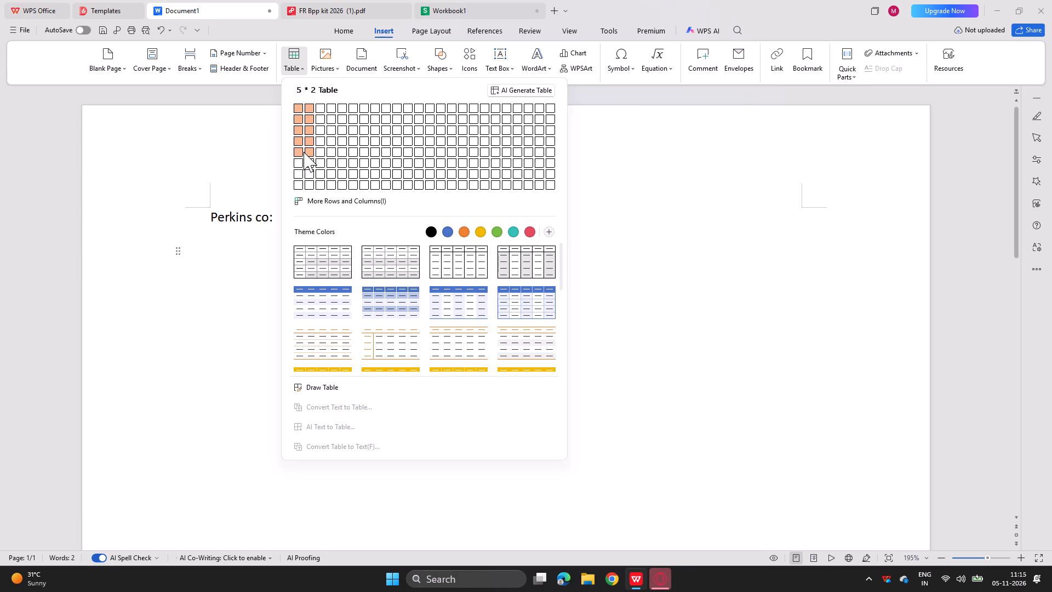
key(Return)
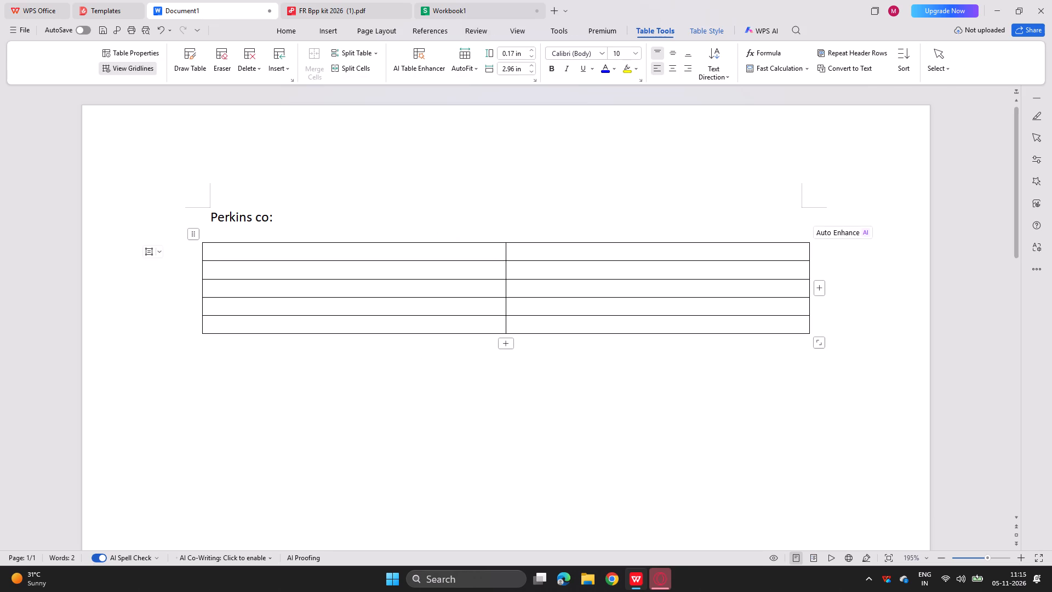
drag(507, 252, 712, 278)
drag(712, 278, 704, 281)
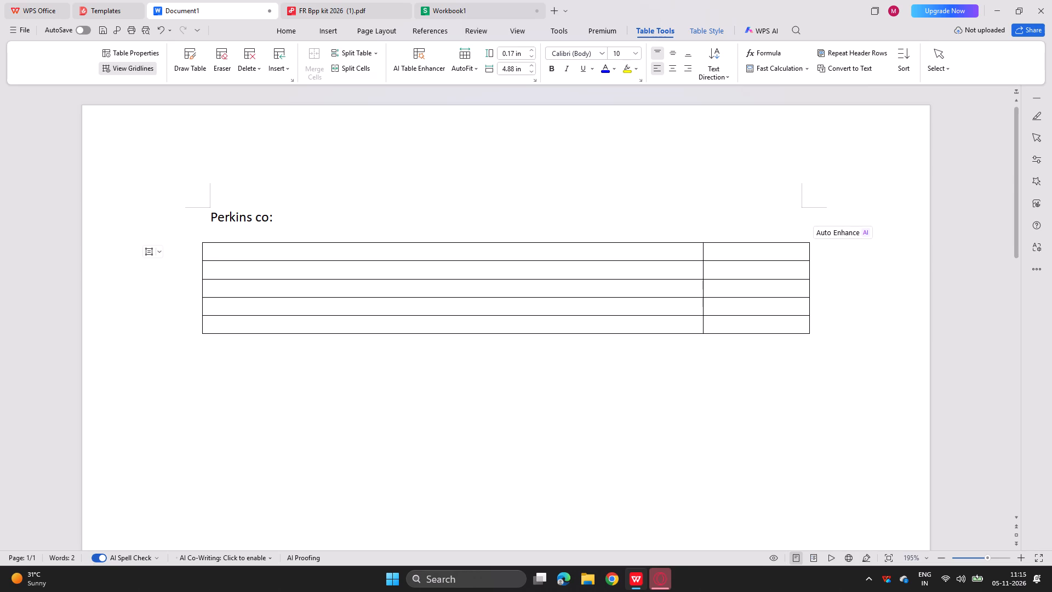
Label the first two table rows "Sale proceed" and "Nci at disposal" in the first column.
text(sale proceed)
key(Return)
key(BackSpace)
key(Right)
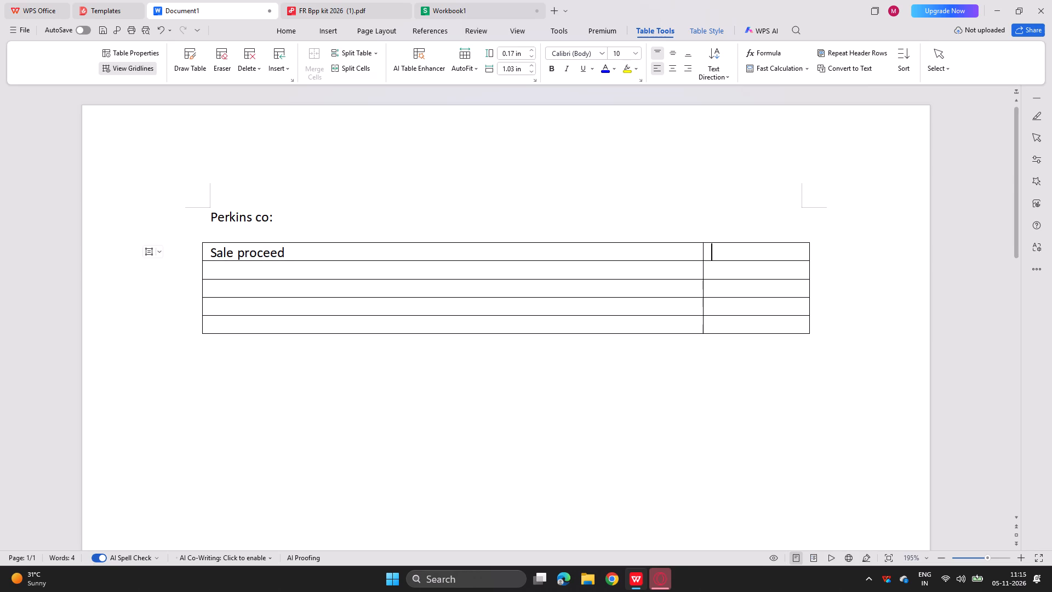
key(Down)
key(Left)
text(nci at disposal)
key(Down)
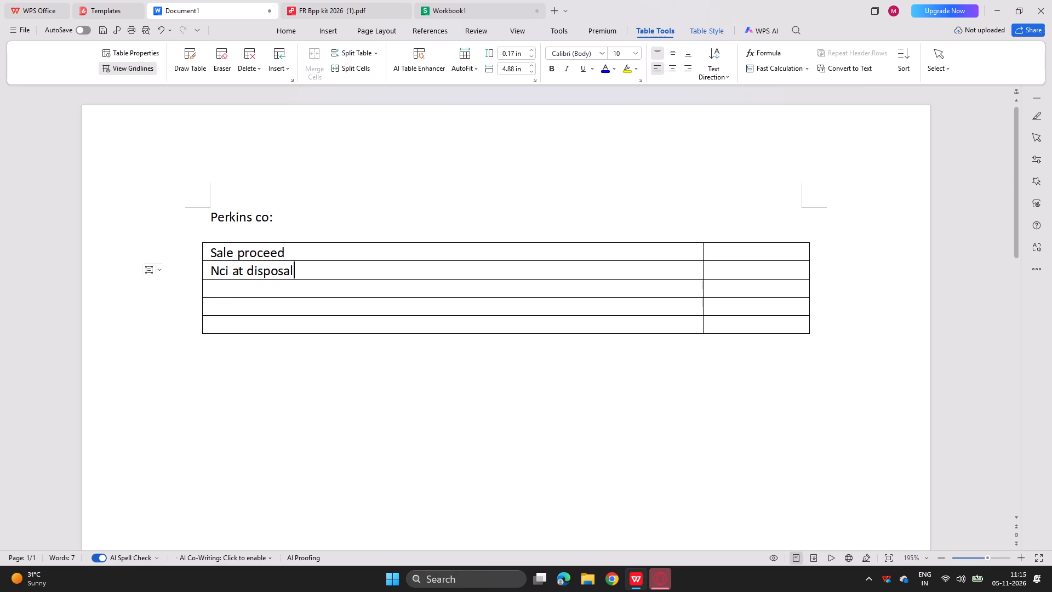
Label the third table row "Less Na at disposal" in the first column.
text(nca at disposal)
key(Return)
key(BackSpace)
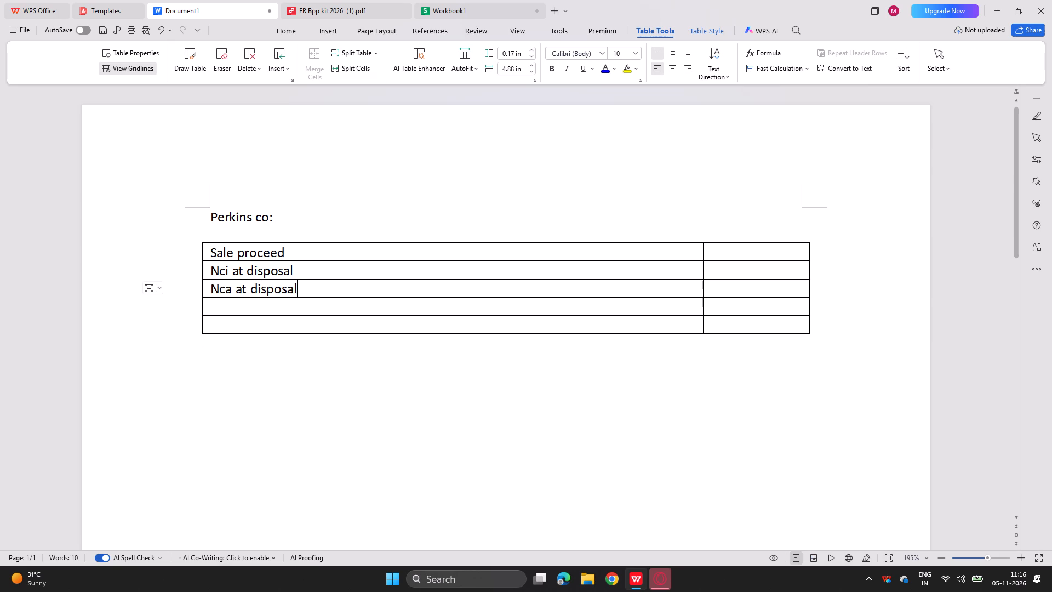
click(233, 288)
key(BackSpace)
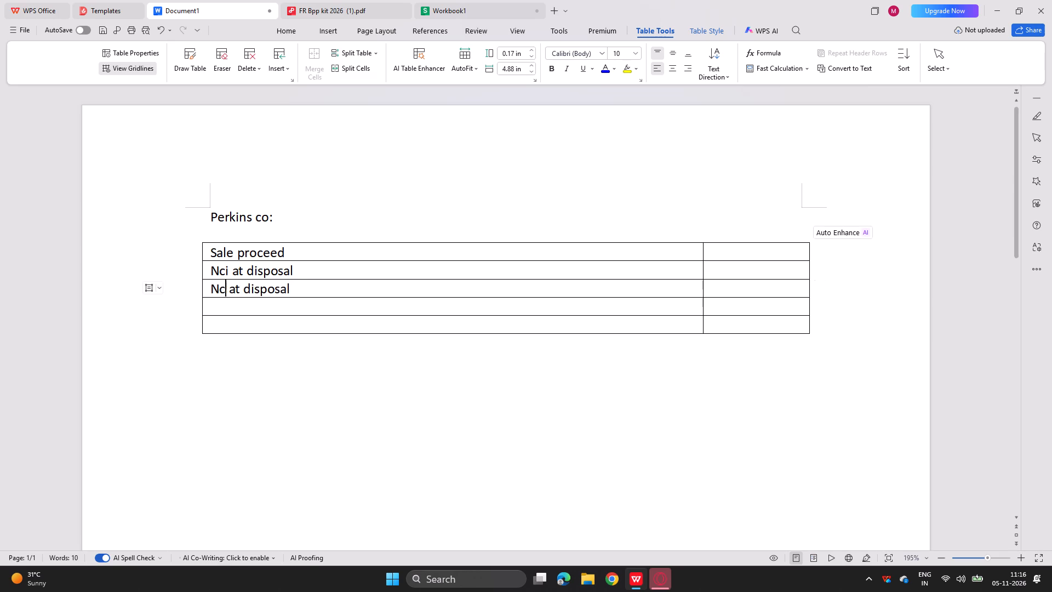
key(BackSpace)
key(a)
key(Down)
click(213, 286)
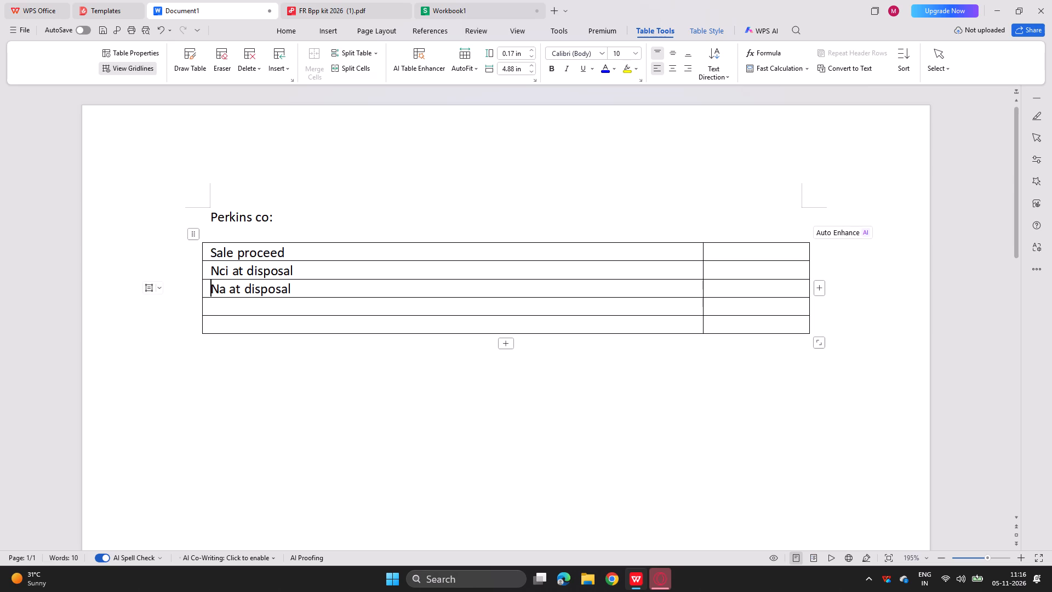
key(space)
text(less)
key(BackSpace)
key(BackSpace)
key(BackSpace)
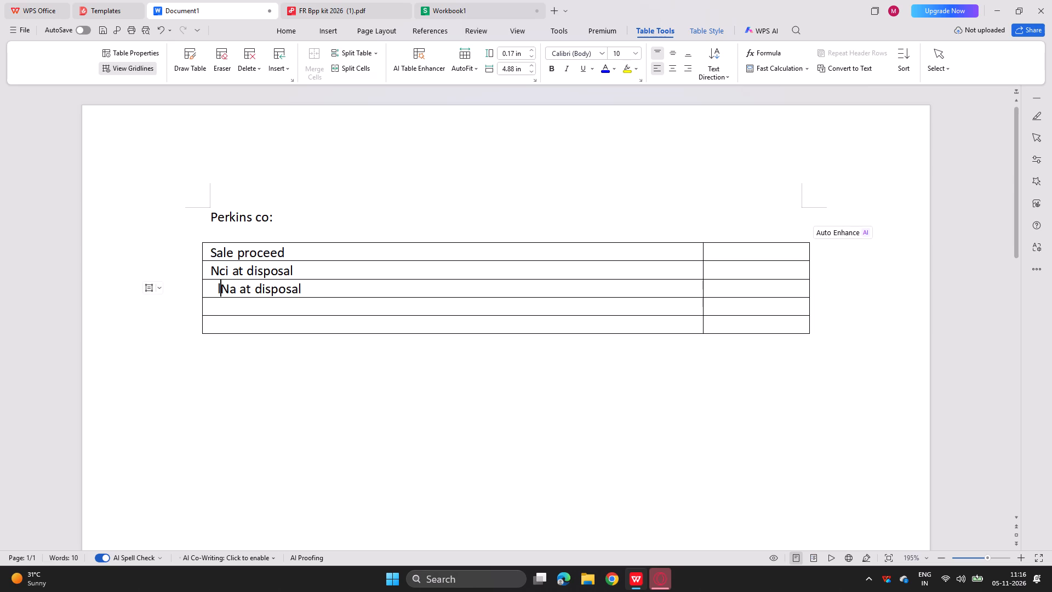
key(BackSpace)
key(BackSpace)
key(BackSpace)
text(less)
key(space)
Label the fourth table row "Less goodwill at disposal" in the first column.
click(222, 306)
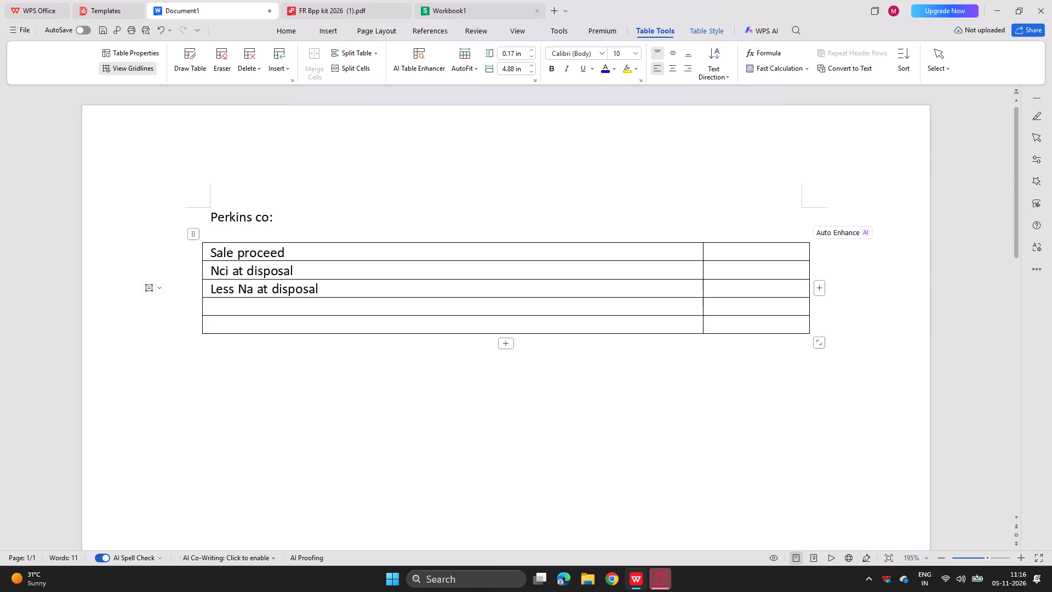
text(less)
key(space)
text(goodwill)
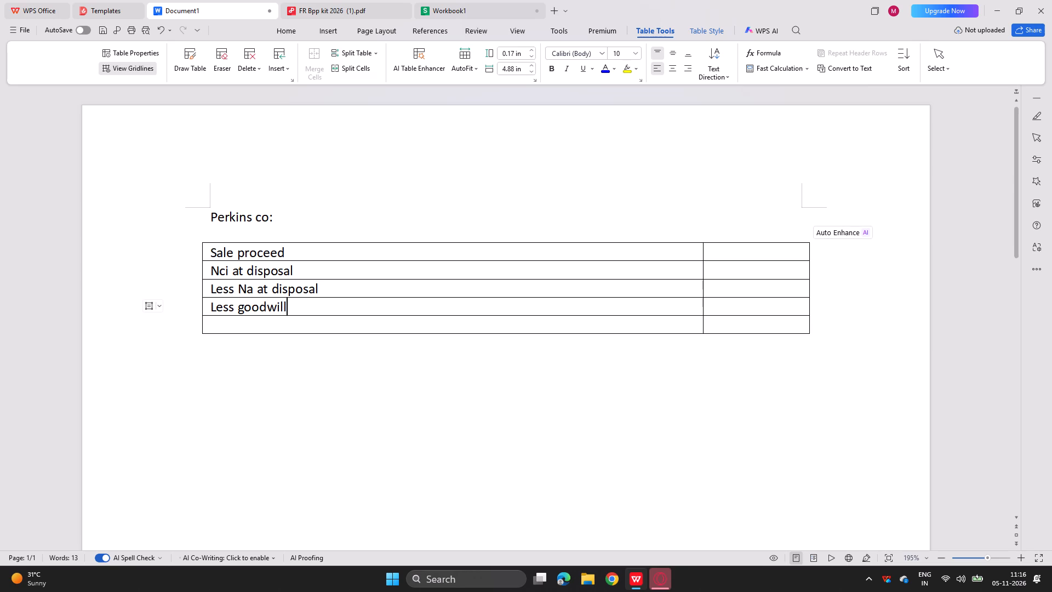
key(BackSpace)
text(l at disposal)
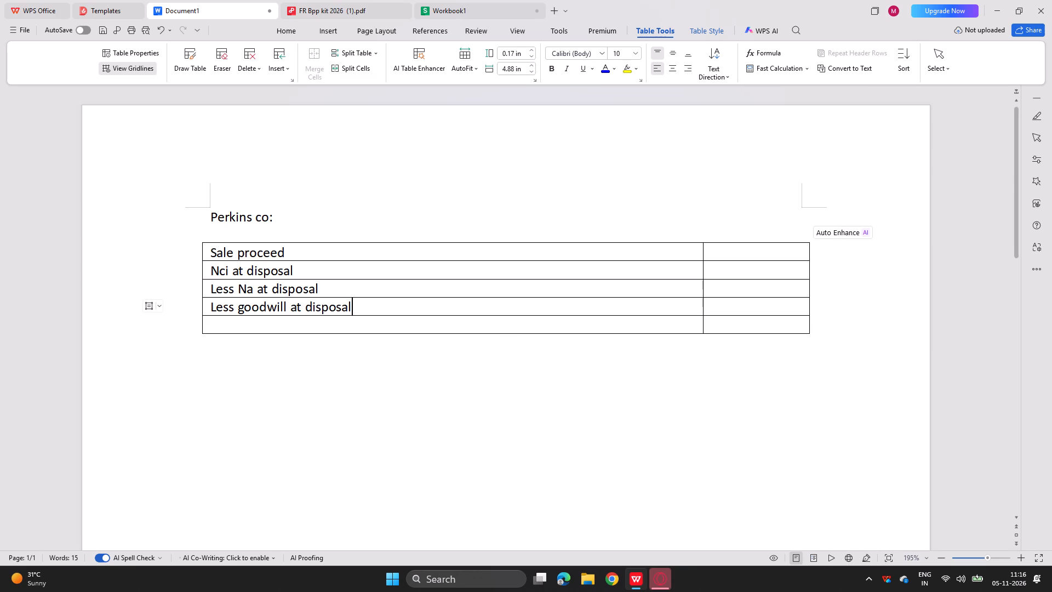
key(Down)
Label the last table row "Gain/loss on disoosal" in the first column.
text(gain/lsos)
key(space)
key(BackSpace)
key(BackSpace)
key(BackSpace)
key(BackSpace)
text(oss)
key(space)
text(on ids)
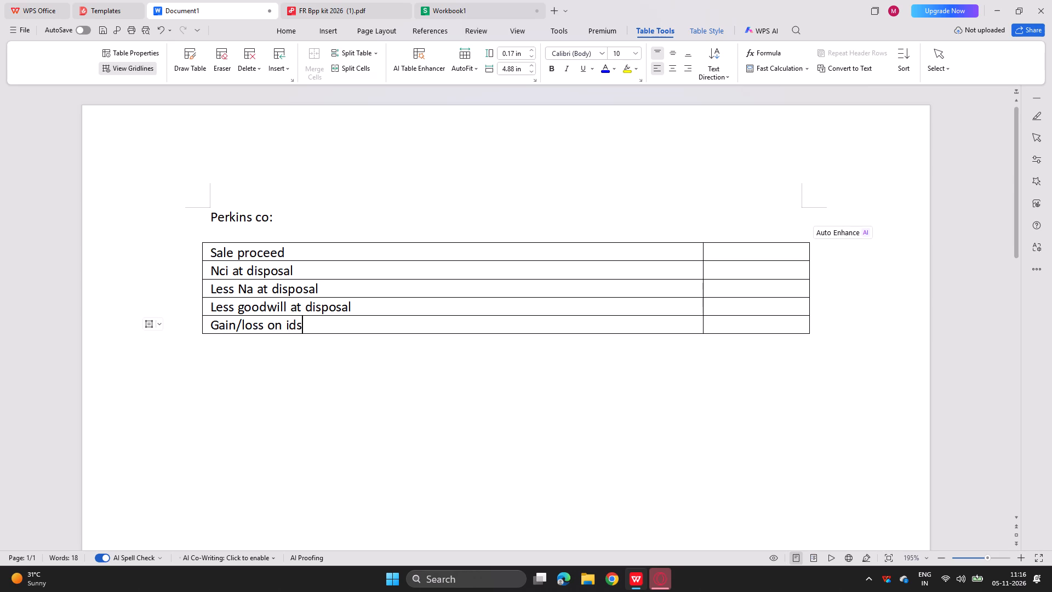
key(BackSpace)
key(BackSpace)
key(BackSpace)
text(diso)
key(BackSpace)
text(oosal)
Fill the second column from the sale proceed row down with 28640, 6160, -26100, -4300 and 4400.
key(Right)
key(Up)
key(Up)
key(Up)
key(Up)
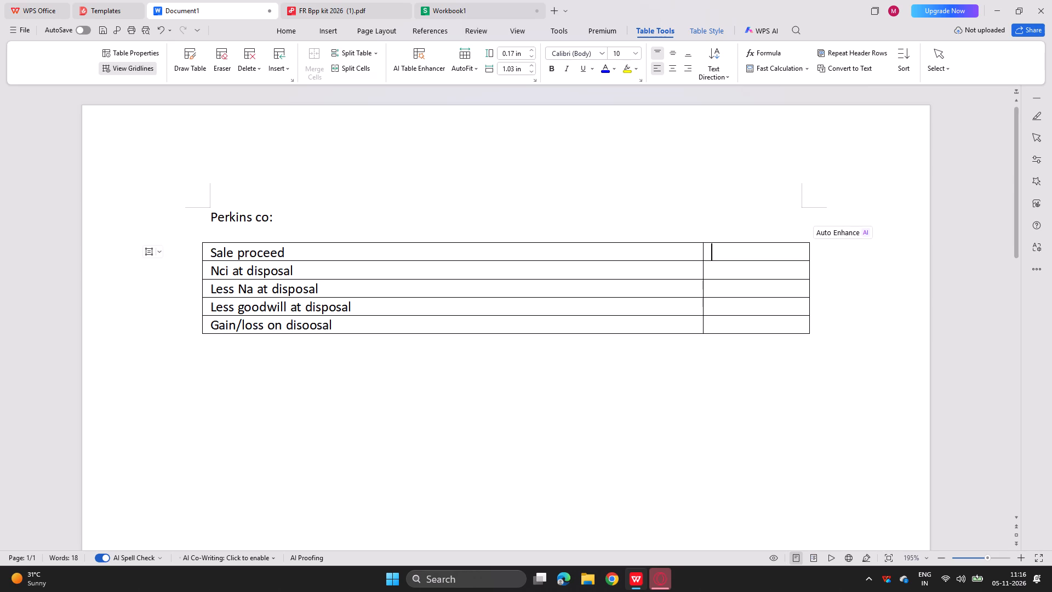
text(28640)
key(Down)
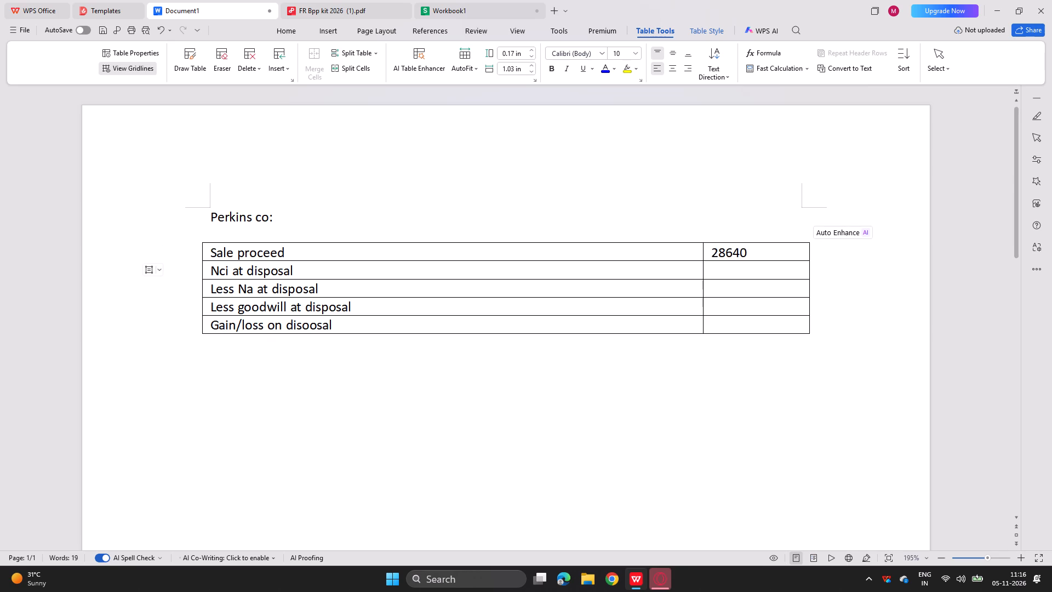
text(6160)
key(Down)
text(-26100)
key(Down)
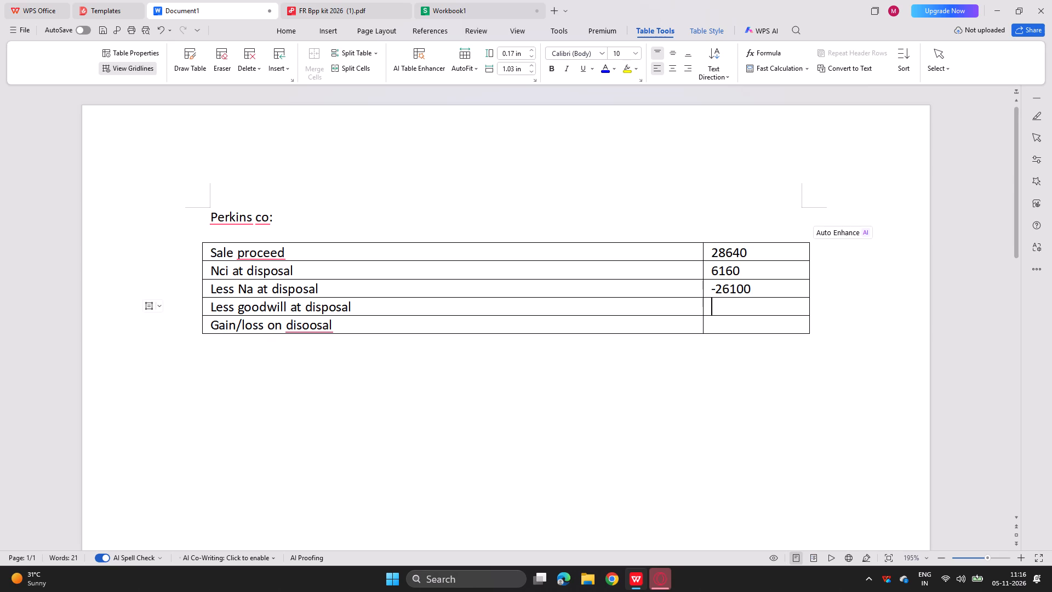
text(-4300)
key(Down)
text(4400)
key(Down)
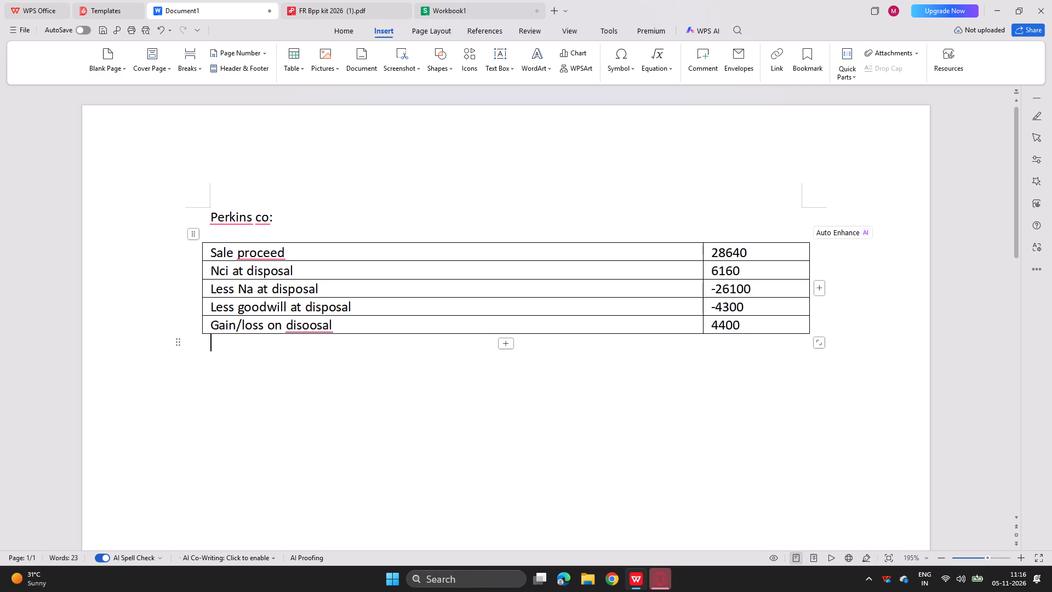
Insert a six-row, two-column table below the disposal table and widen its first column to about 4.99 in.
click(225, 381)
key(Return)
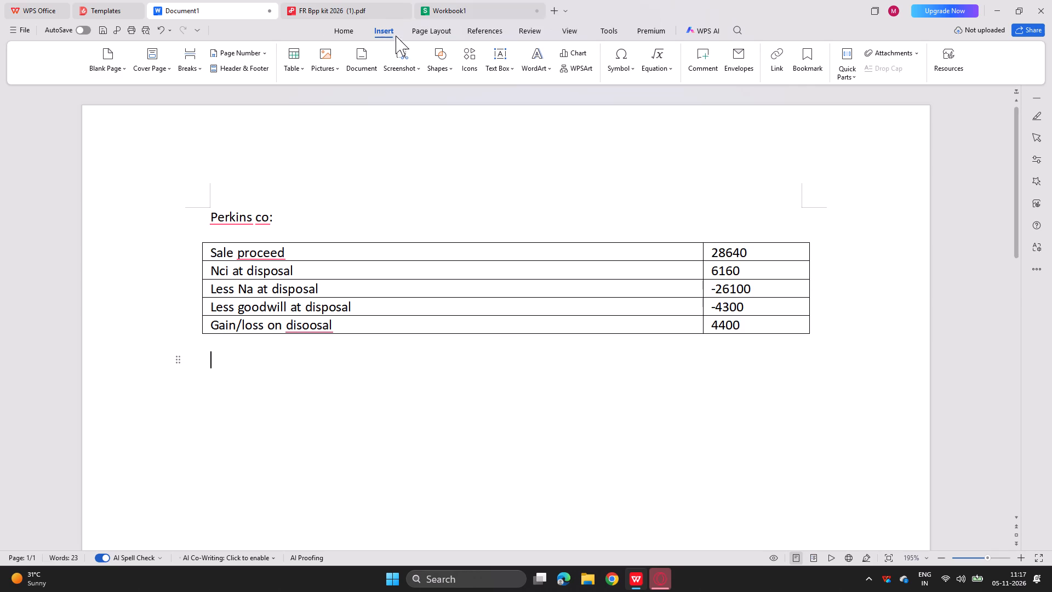
click(301, 55)
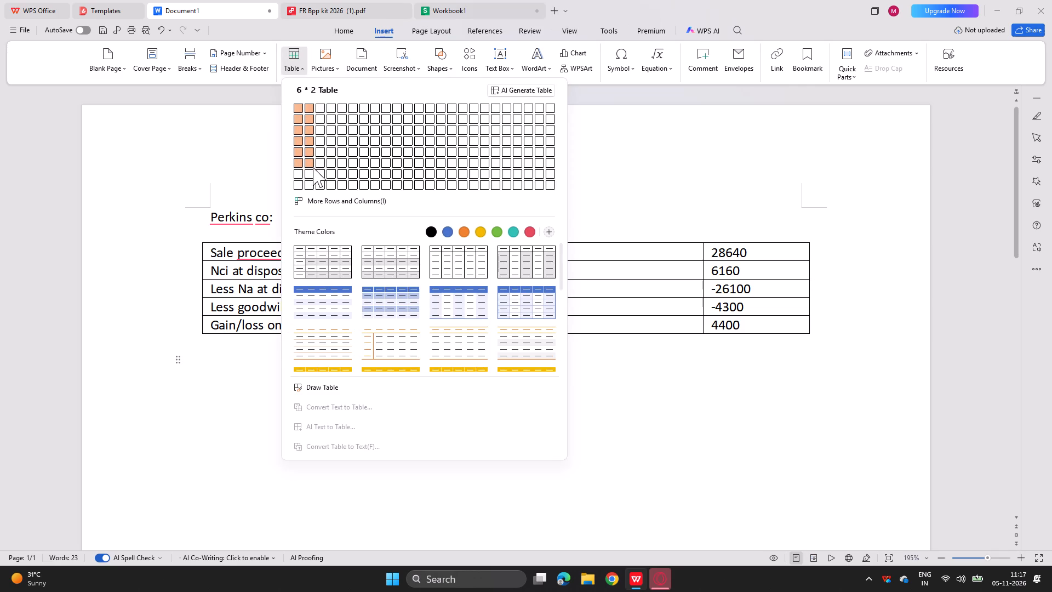
key(Return)
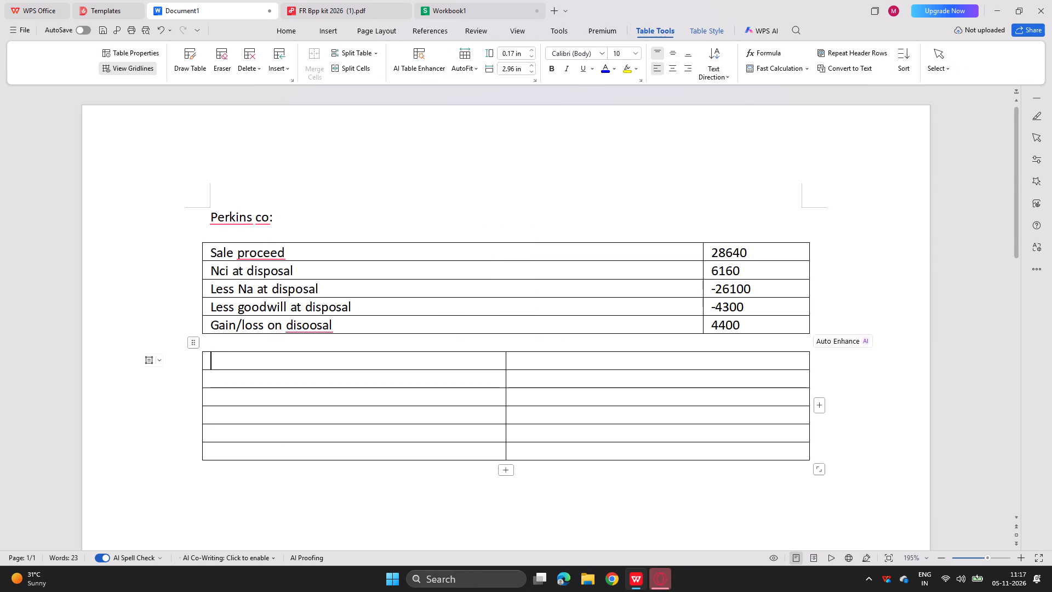
drag(505, 367, 716, 388)
drag(716, 388, 714, 389)
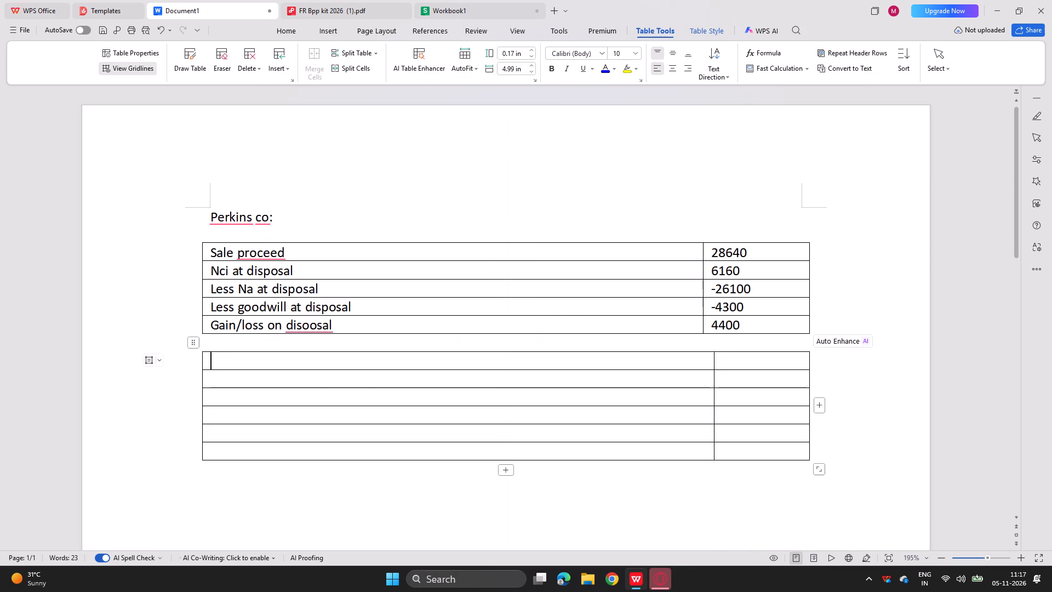
Label the new table's first row "Goodwill" in the first column.
text(goodwill)
key(Return)
key(BackSpace)
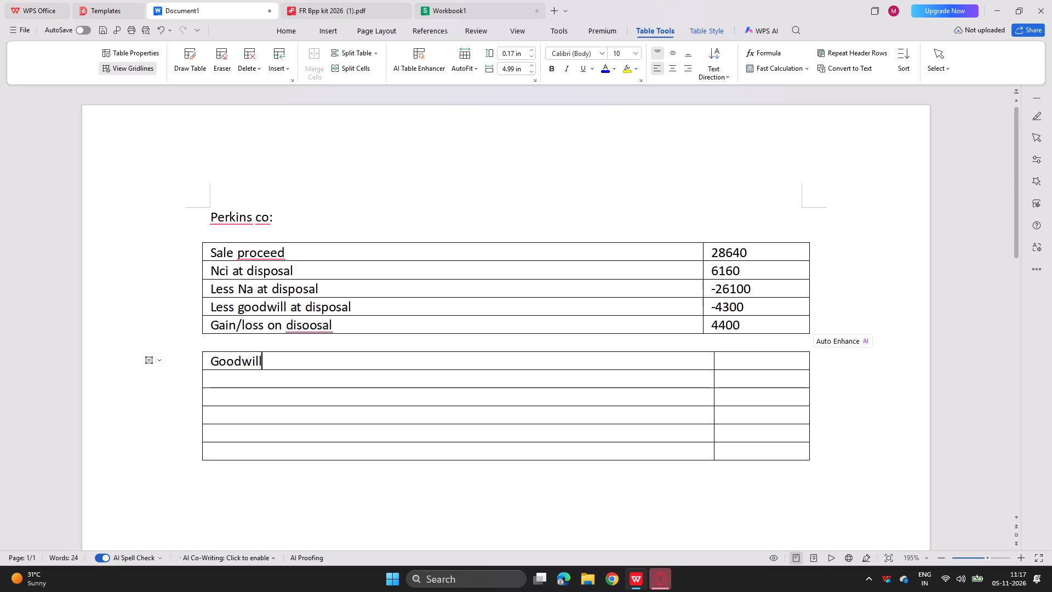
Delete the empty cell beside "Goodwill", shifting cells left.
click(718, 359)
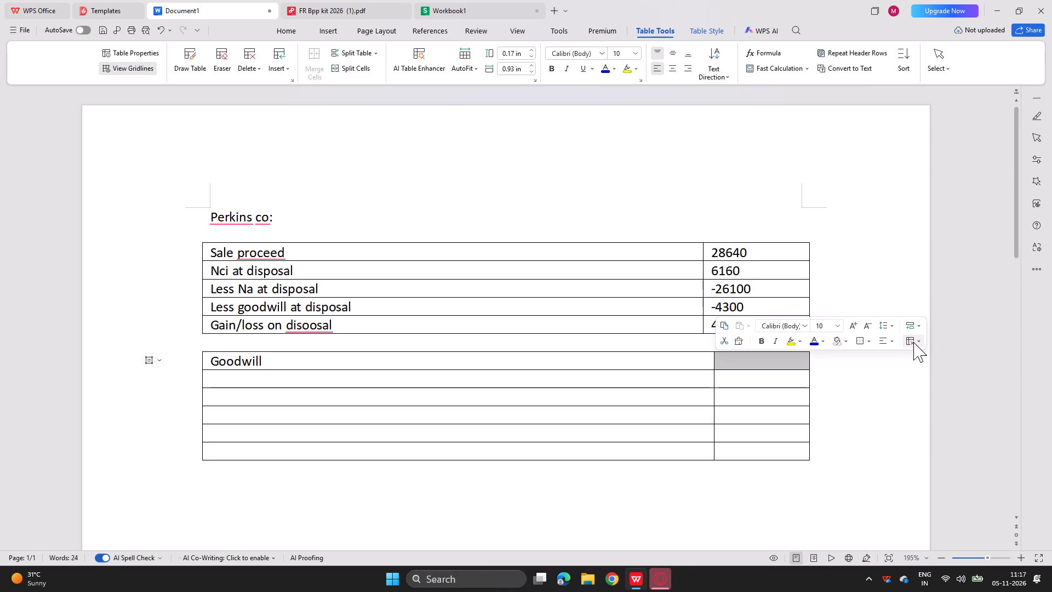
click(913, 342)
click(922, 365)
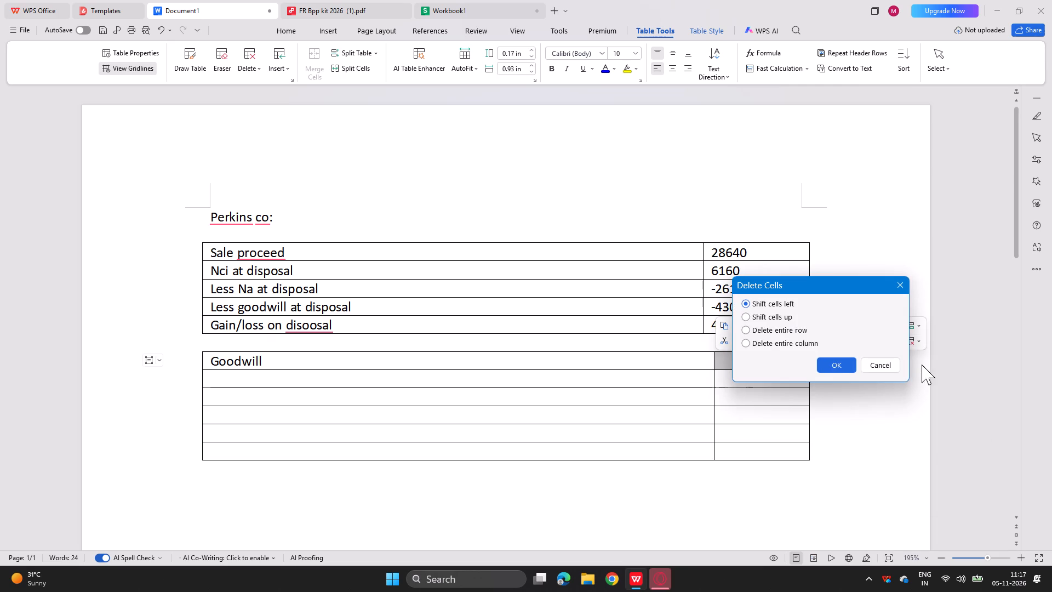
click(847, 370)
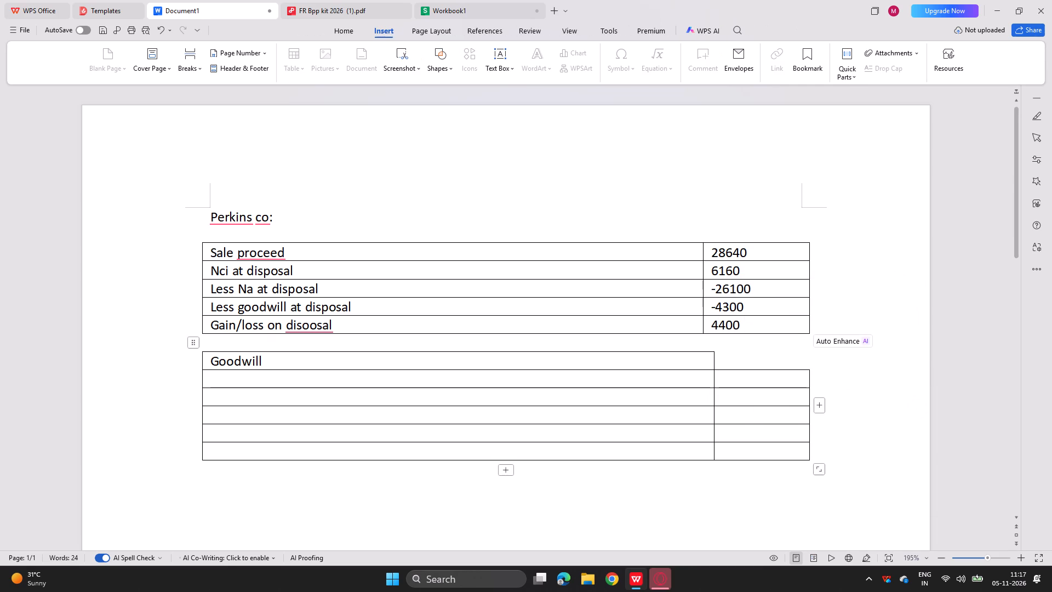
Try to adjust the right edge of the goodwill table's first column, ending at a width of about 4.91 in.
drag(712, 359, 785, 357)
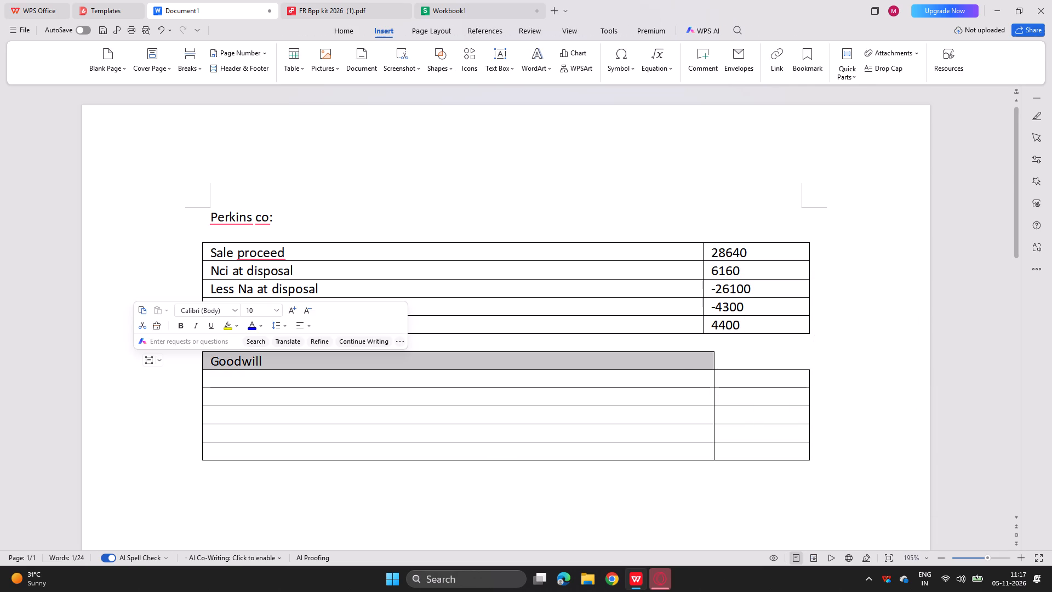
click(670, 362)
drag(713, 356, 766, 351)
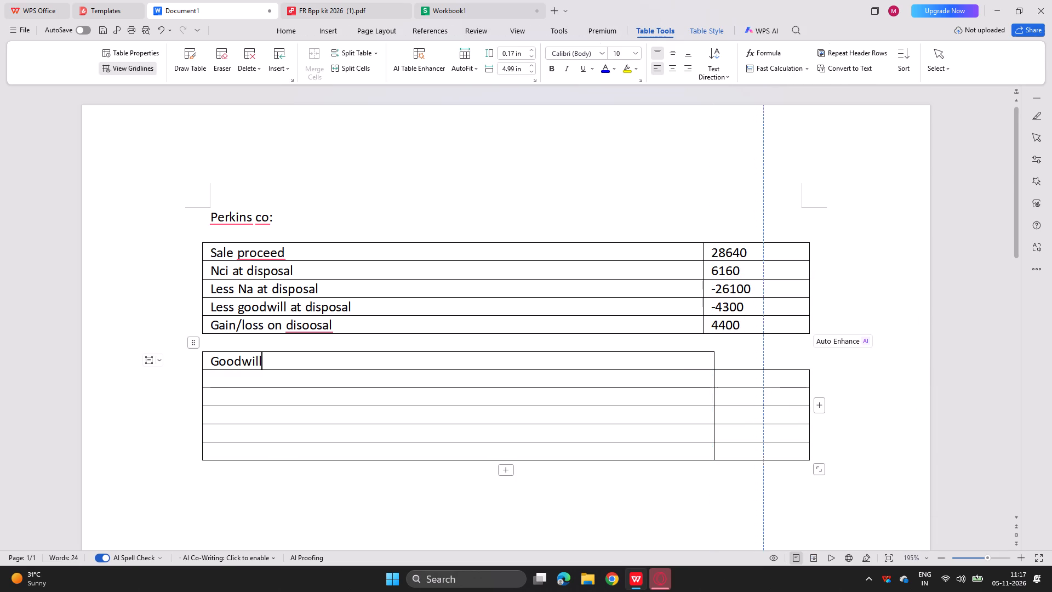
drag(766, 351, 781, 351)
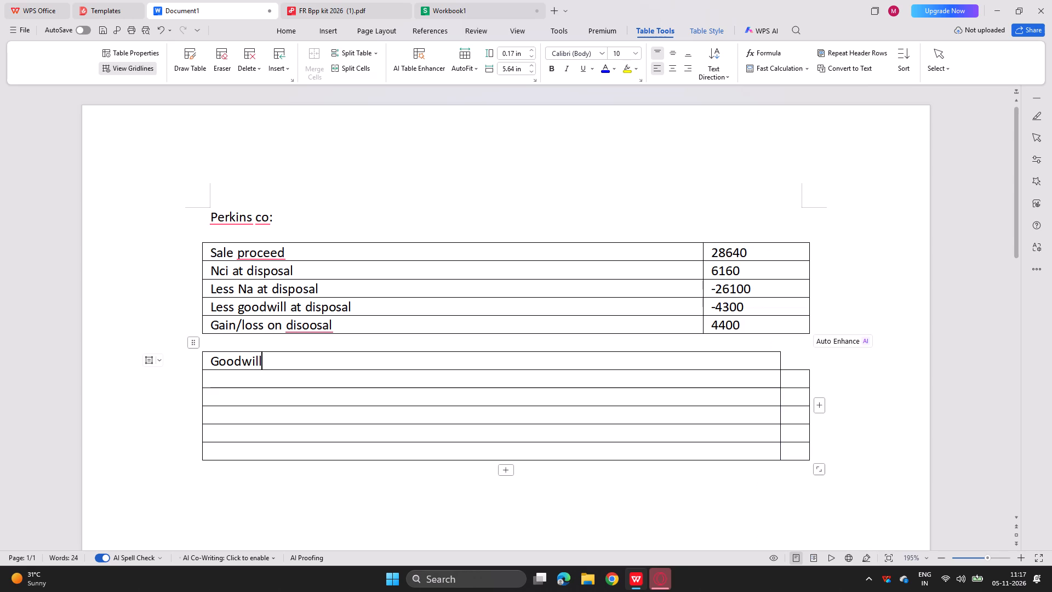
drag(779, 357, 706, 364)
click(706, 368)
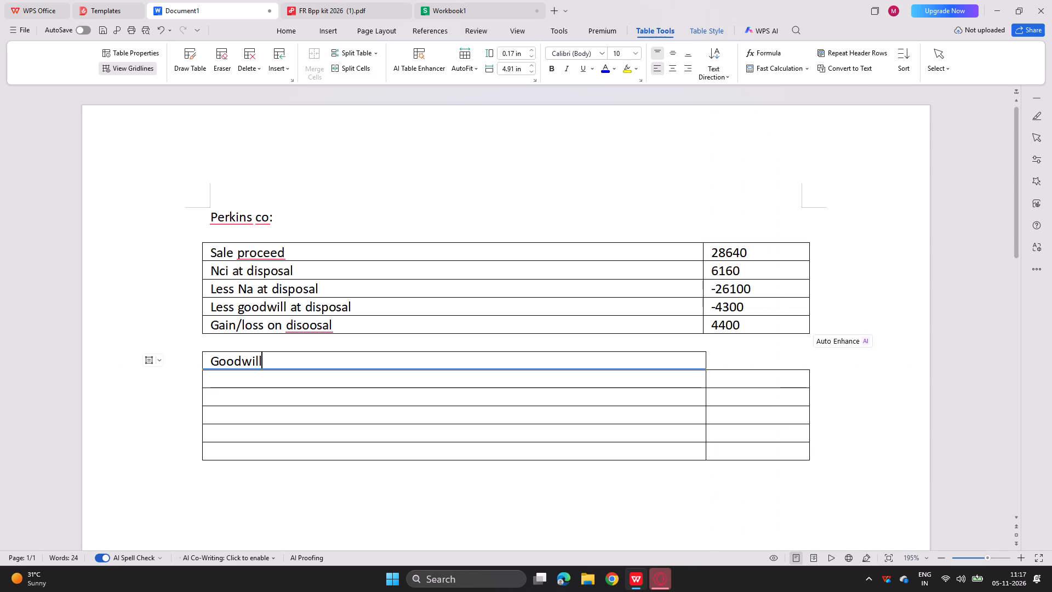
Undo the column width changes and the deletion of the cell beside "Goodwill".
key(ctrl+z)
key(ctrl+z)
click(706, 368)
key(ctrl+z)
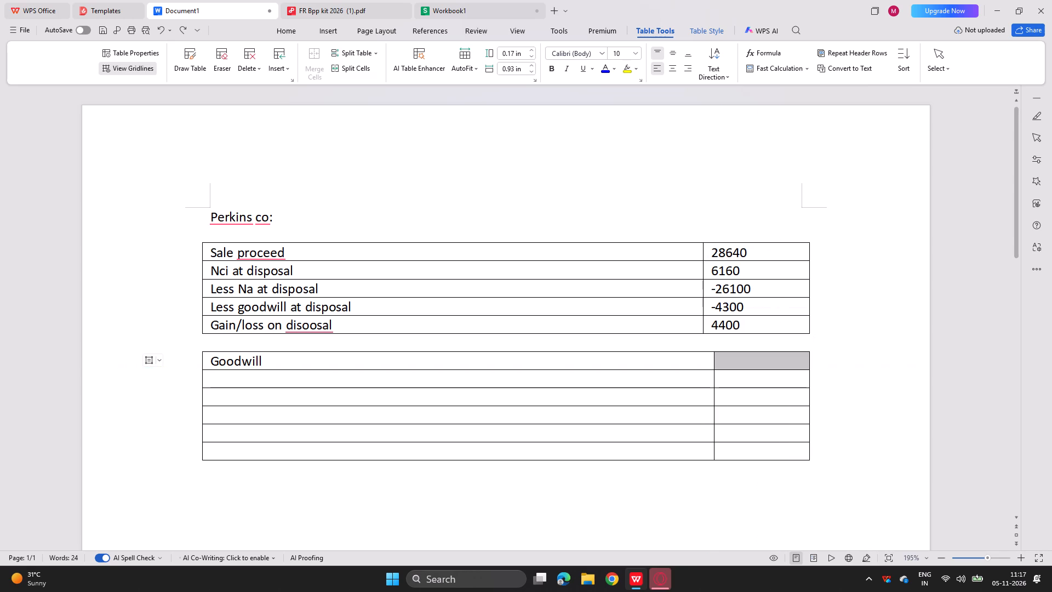
Label the second to fourth rows of the goodwill table "Coi", "Nci at acq" and "Less na at acq".
click(643, 374)
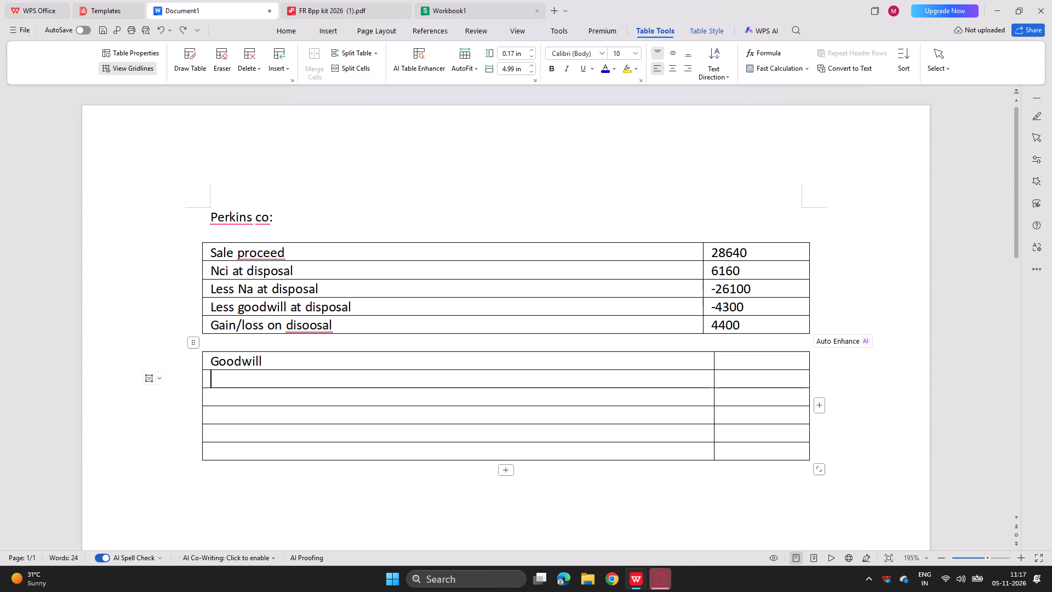
text(coi)
key(Return)
key(BackSpace)
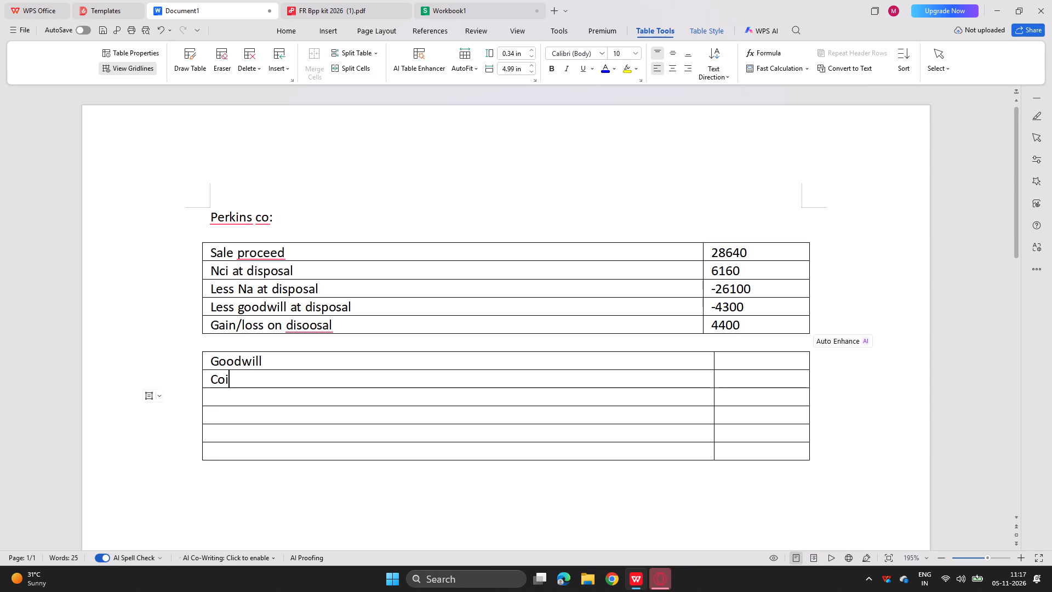
key(Down)
text(nci at acq)
key(Return)
key(BackSpace)
key(Down)
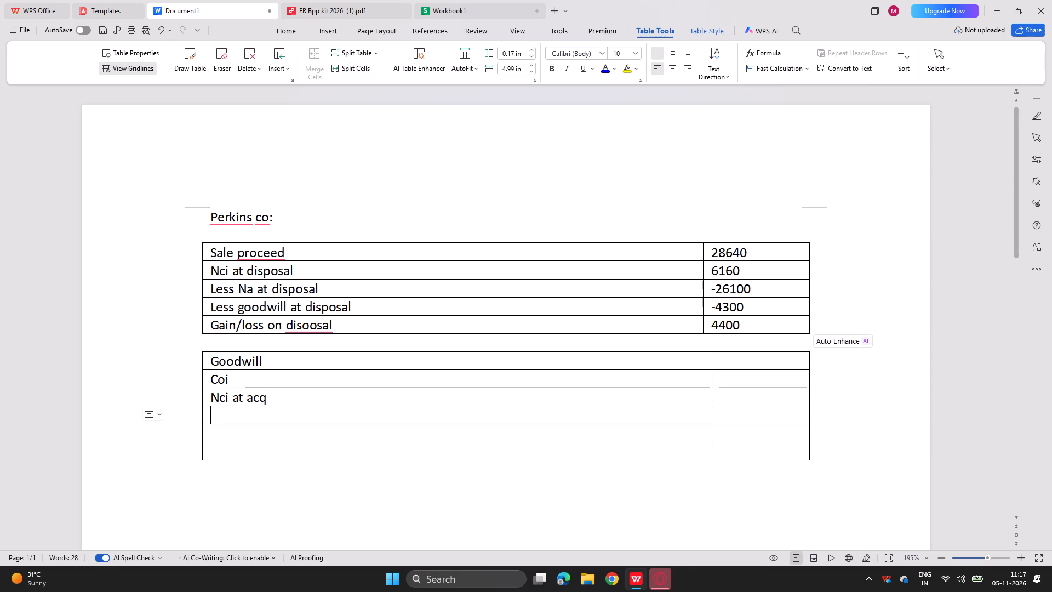
text(less na at acq)
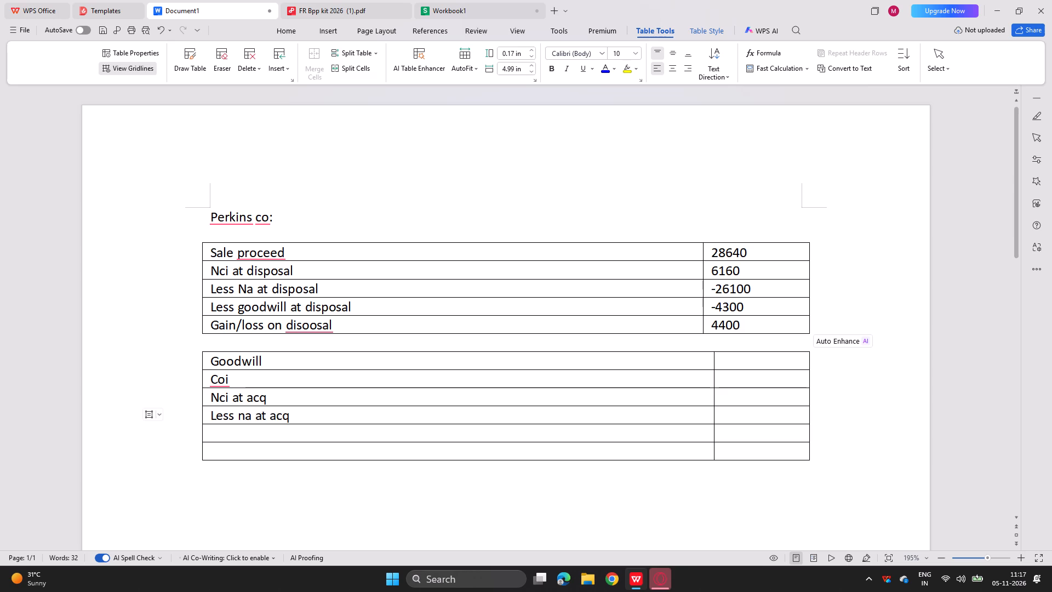
Label the fifth and sixth rows of the goodwill table "Goodwill at acq" and "imp".
key(Down)
text(goowd)
key(BackSpace)
key(BackSpace)
text(dwill at acq)
key(Return)
key(BackSpace)
key(Down)
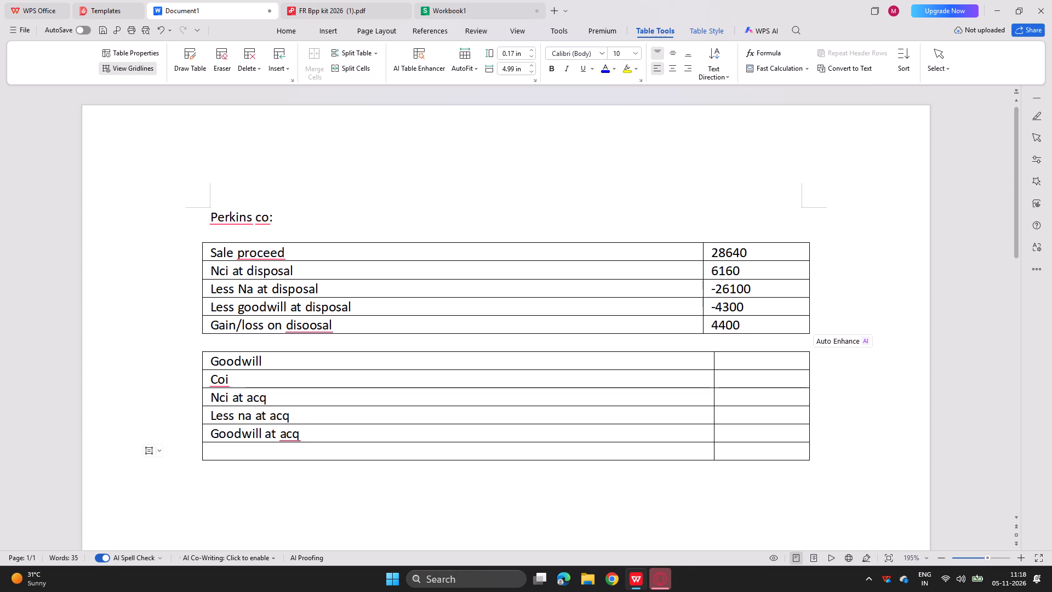
text(imp)
Add a row at the bottom of the goodwill table and label it "Goodwill at disposal".
click(506, 473)
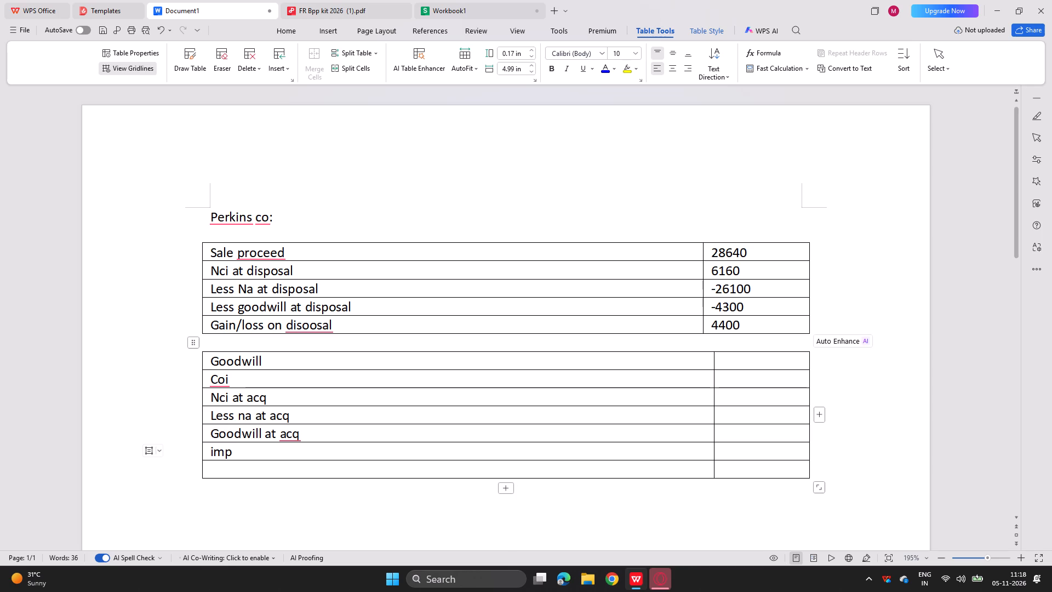
click(384, 471)
text(goodwill at disposal)
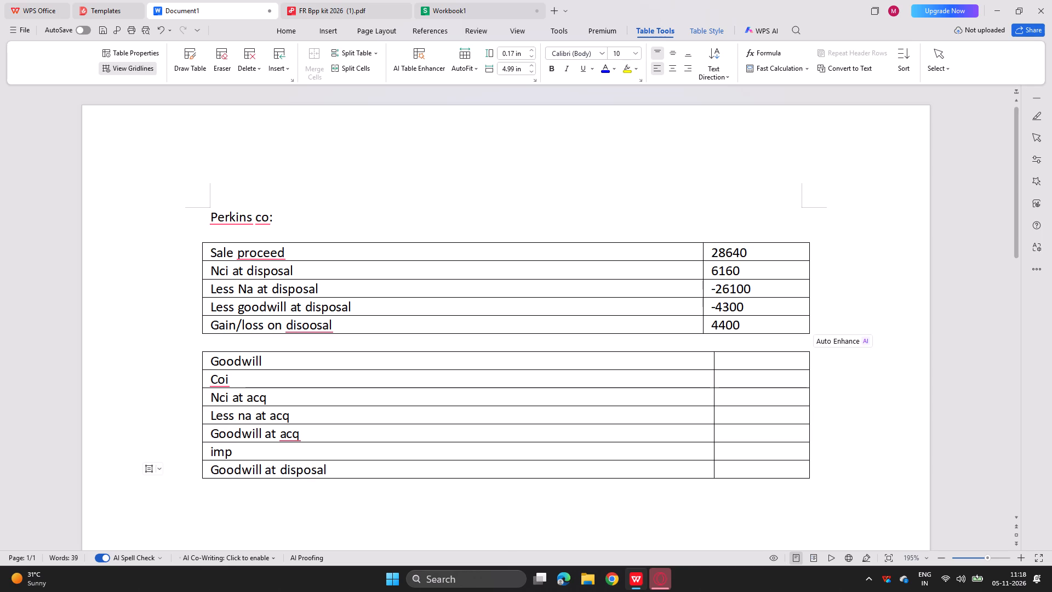
Fill the goodwill table's second column from the Coi row down with 19200, 4900, -19800, 4300, 0 and 4300.
key(Right)
key(Up)
key(Up)
key(Up)
key(Up)
key(Up)
text(19200)
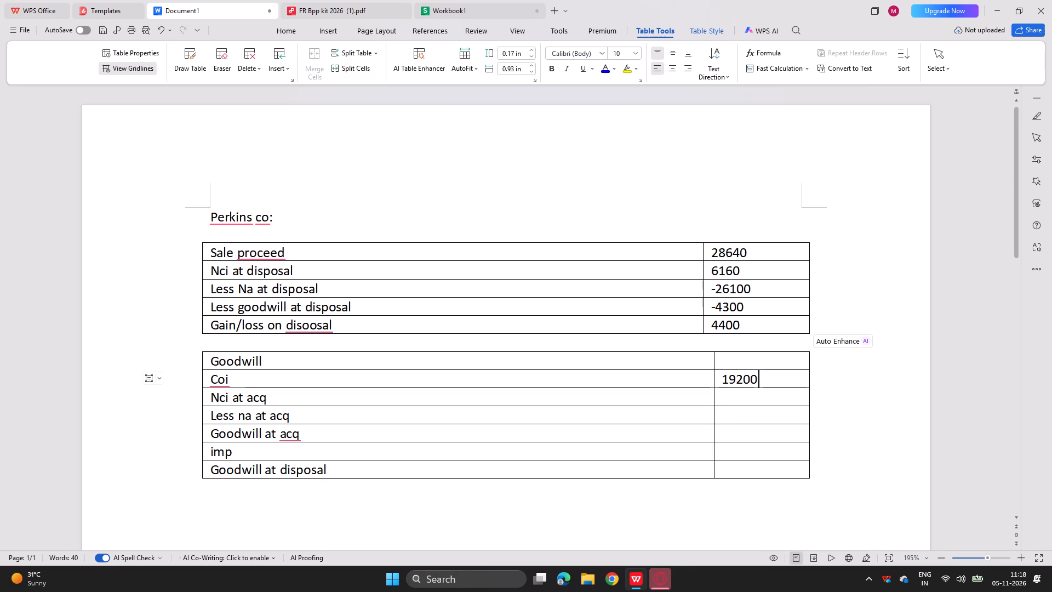
key(Down)
text(4900)
key(Down)
text(-19800)
key(Down)
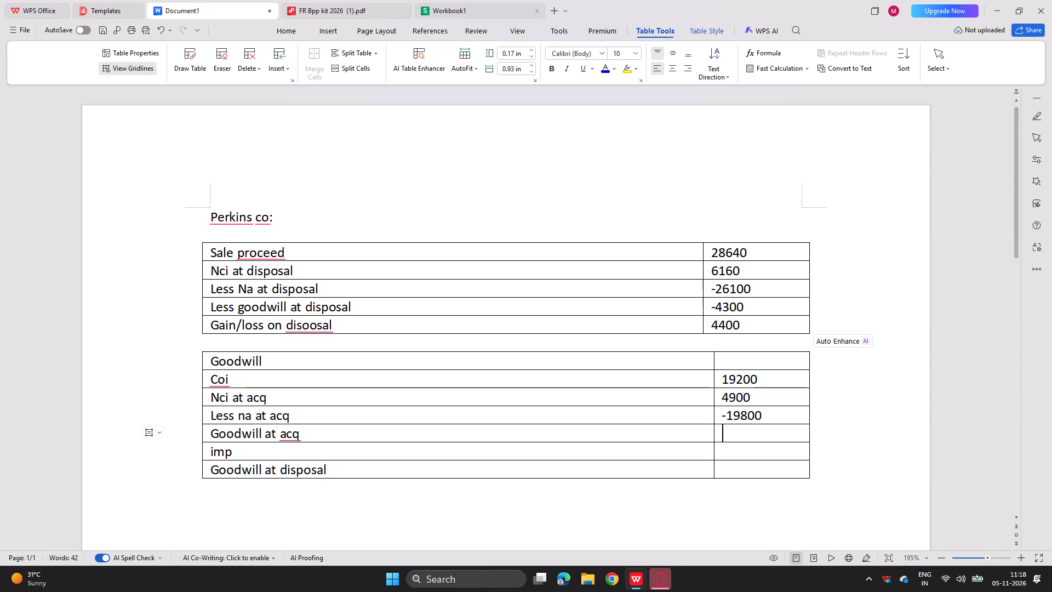
text(4300)
key(Down)
key(0)
key(Down)
text(4300)
Insert a three-row, two-column table directly below the goodwill table.
scroll(497, 475, down, 1)
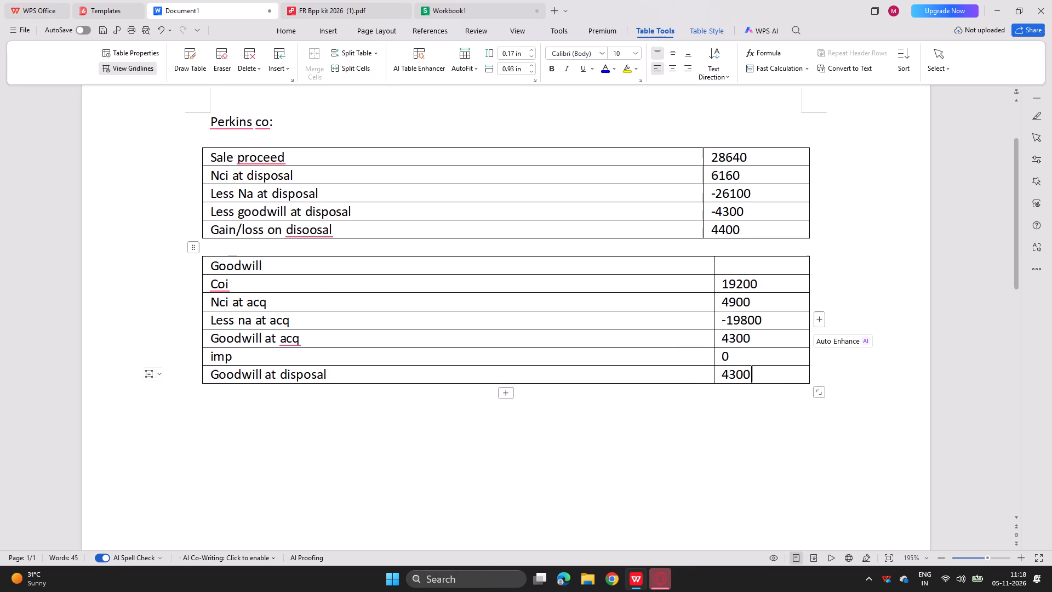
scroll(497, 475, down, 1)
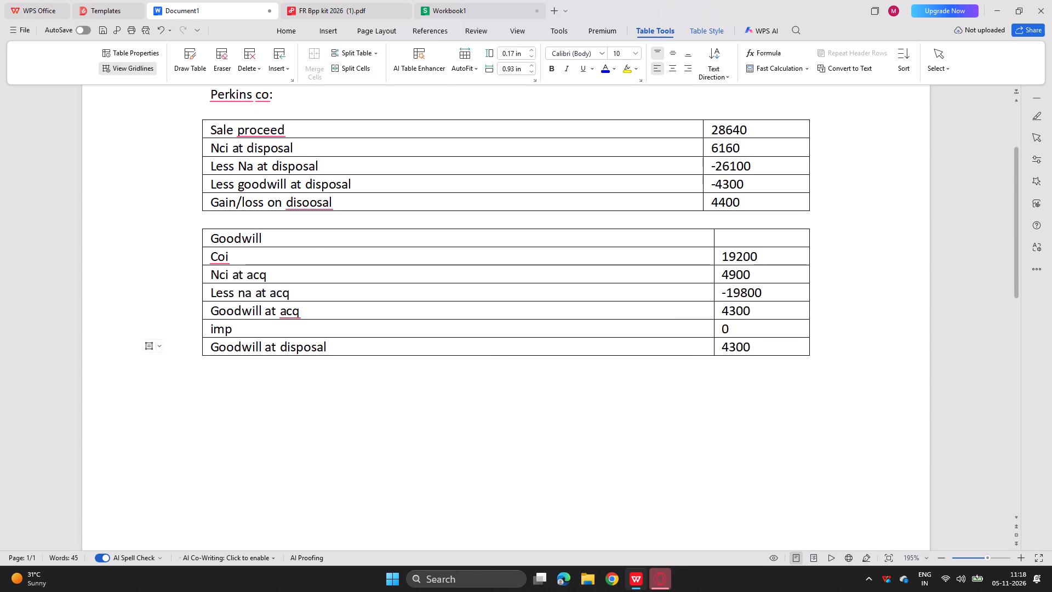
click(552, 397)
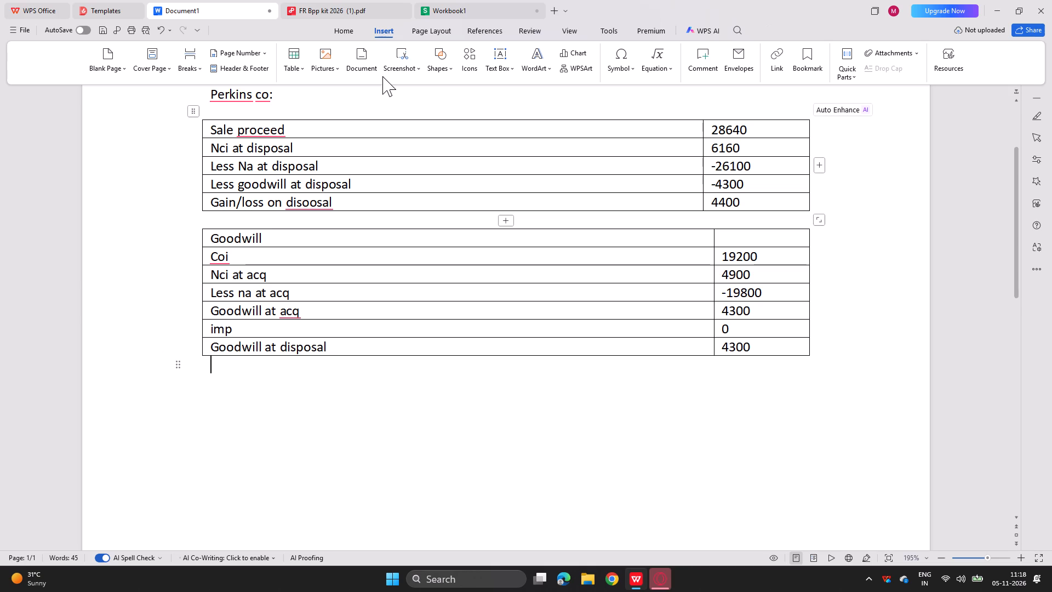
click(299, 59)
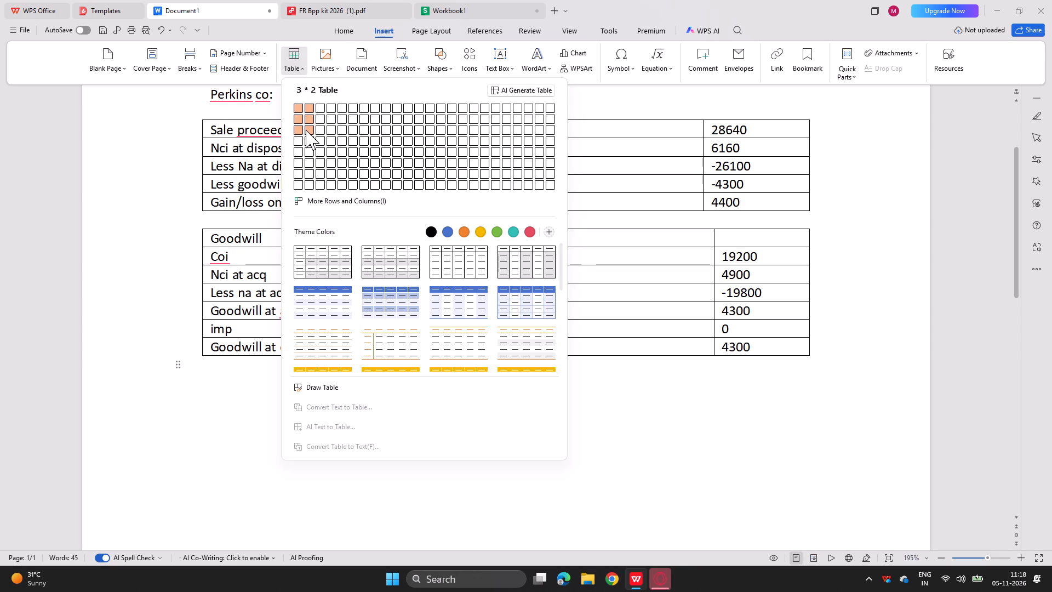
key(Return)
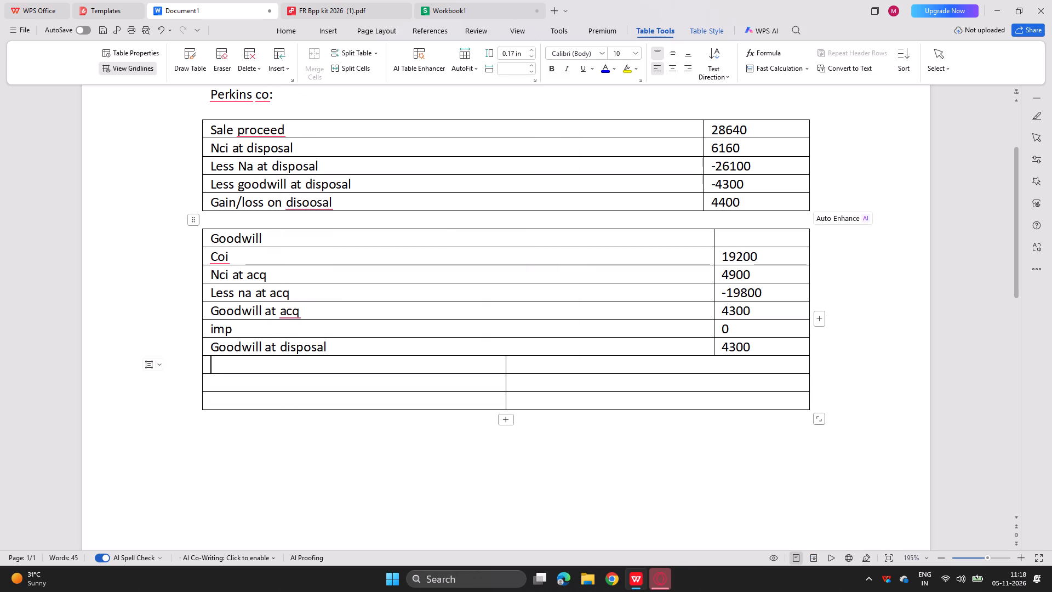
Undo the attached three-row table and insert a five-row, two-column table after a blank line below the goodwill table.
key(ctrl+z)
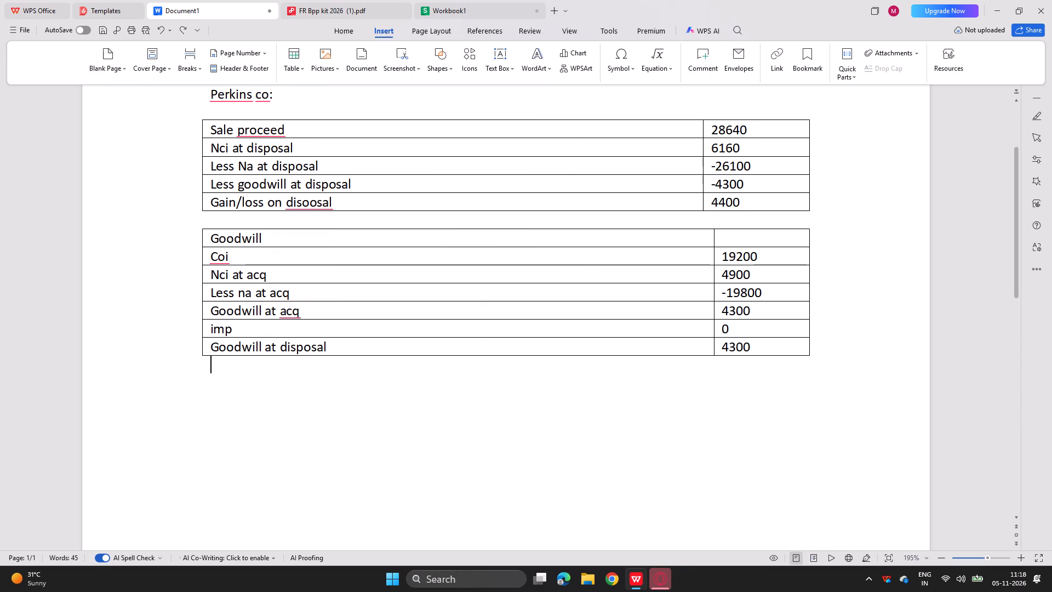
click(204, 387)
key(Return)
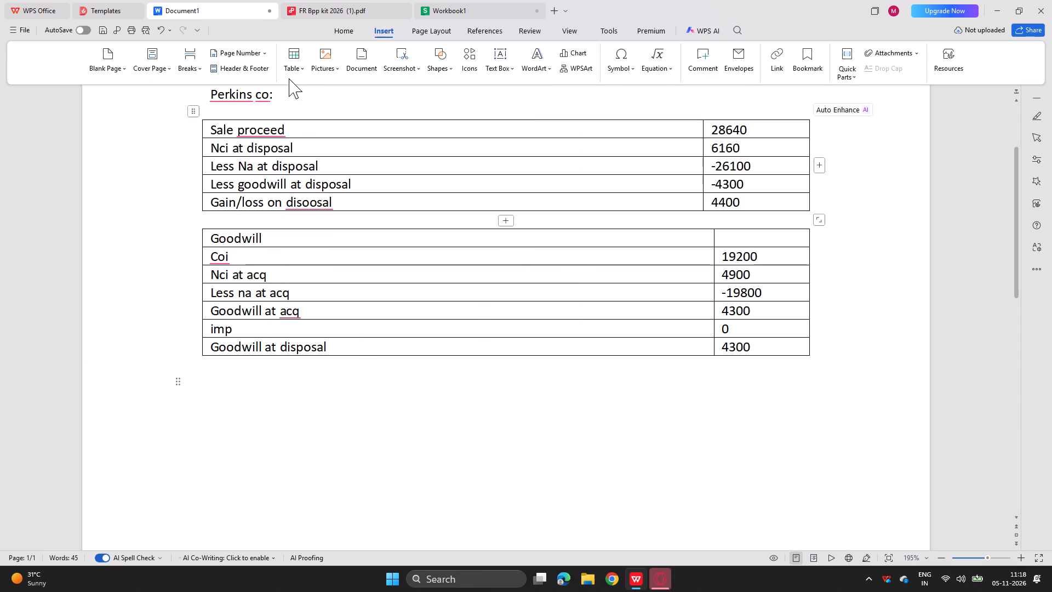
click(287, 55)
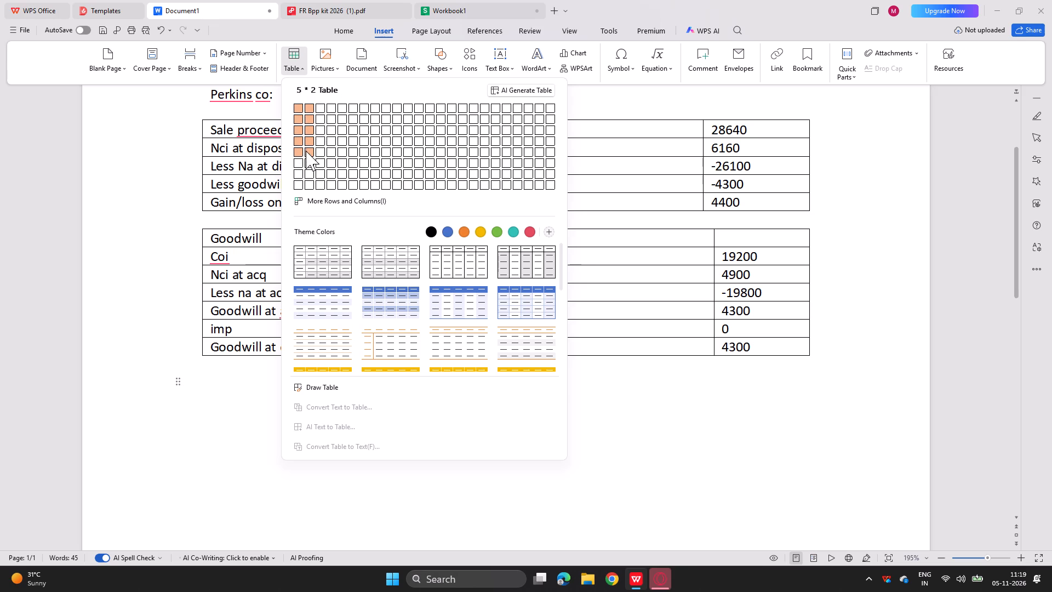
key(Return)
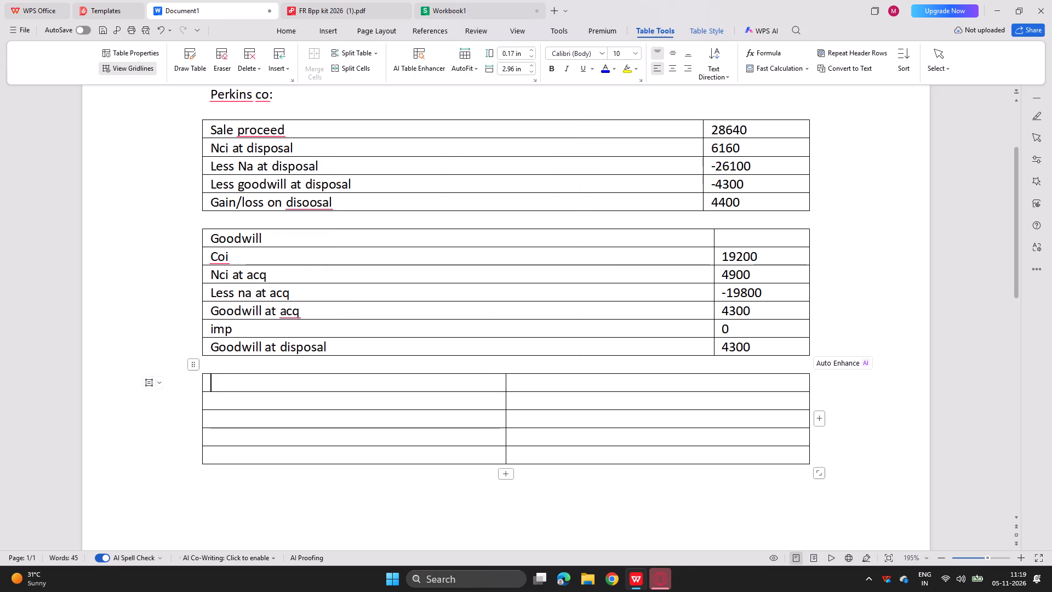
Label the first two rows of the new table "Nci at disposal" and "Nci at acq".
text(nci at dos)
key(BackSpace)
key(BackSpace)
text(is)
text(posal)
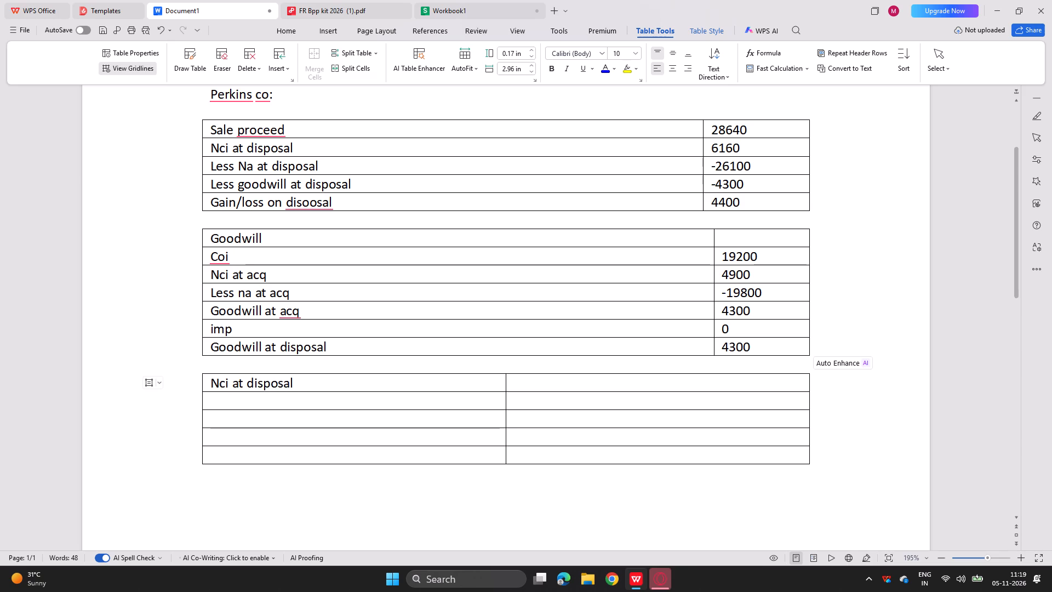
key(Down)
text(nci at acq)
key(Return)
key(BackSpace)
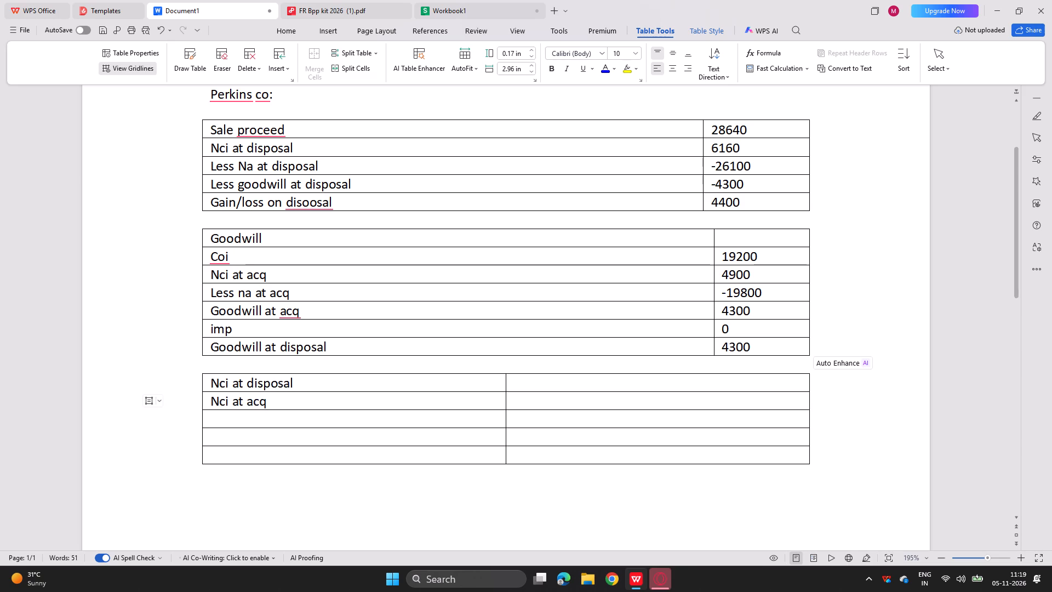
Label the third and fourth rows of the Nci table "Post acq till disposal" and "total".
key(Down)
text([o)
key(BackSpace)
key(BackSpace)
text(post acq till)
key(space)
text(disposal)
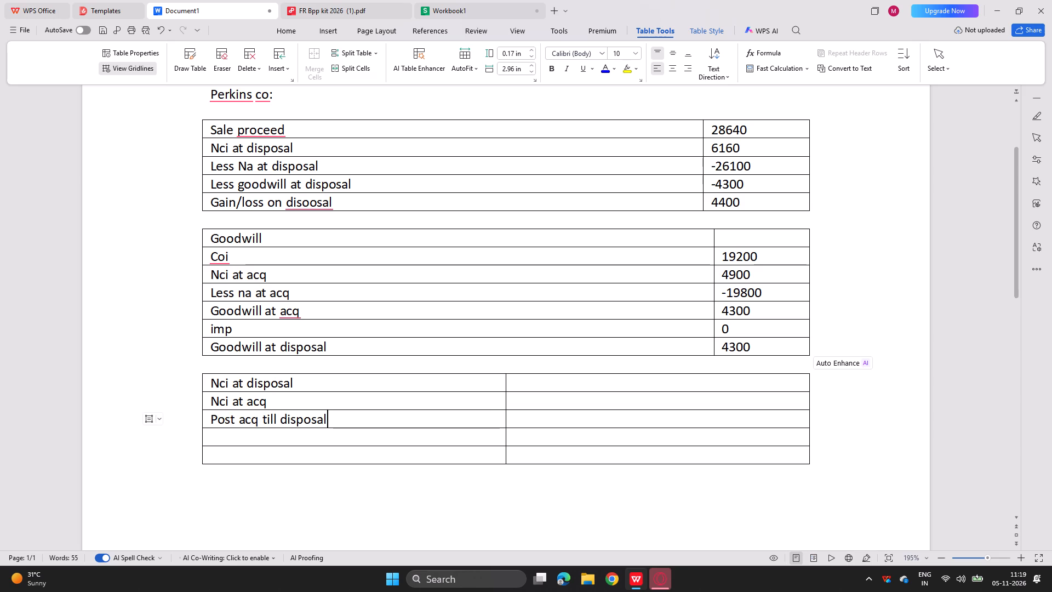
key(Down)
text(total)
key(Right)
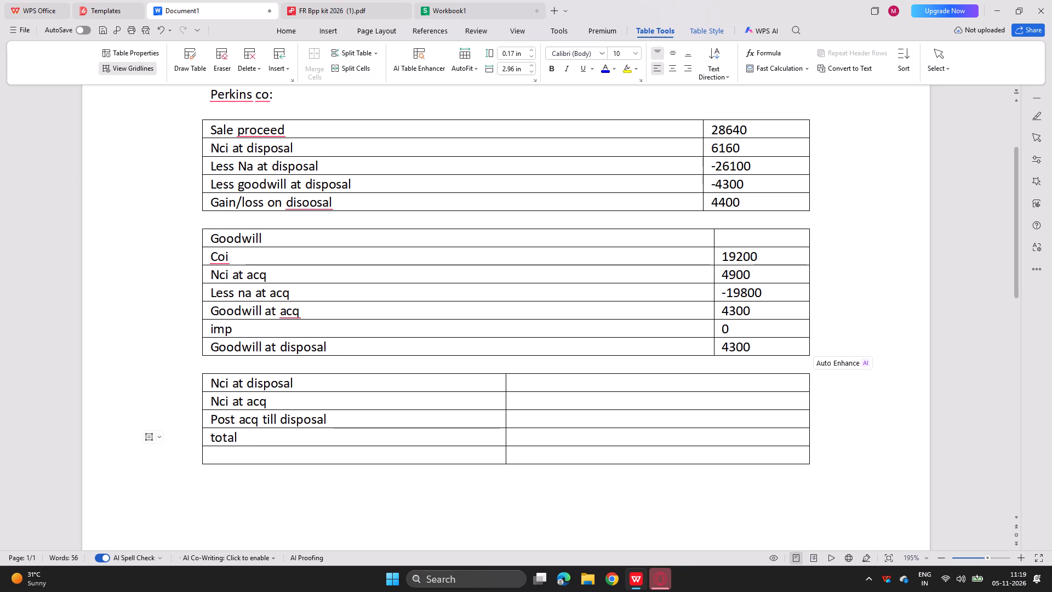
Widen the Nci table's first column to about 4.88 in, lining its divider up with the sale proceeds table.
click(504, 380)
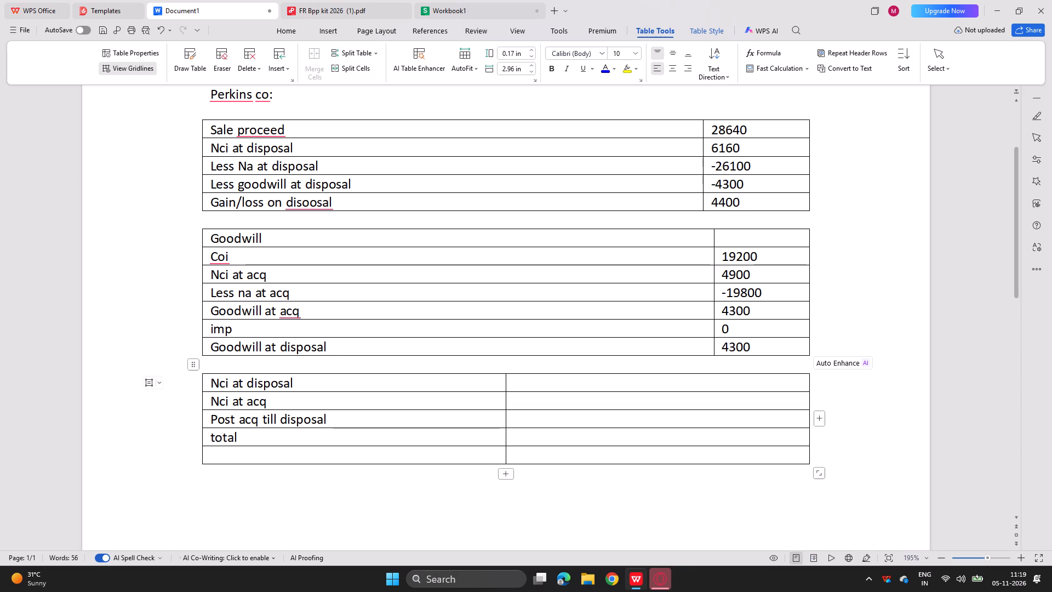
drag(505, 378, 683, 382)
drag(683, 382, 724, 417)
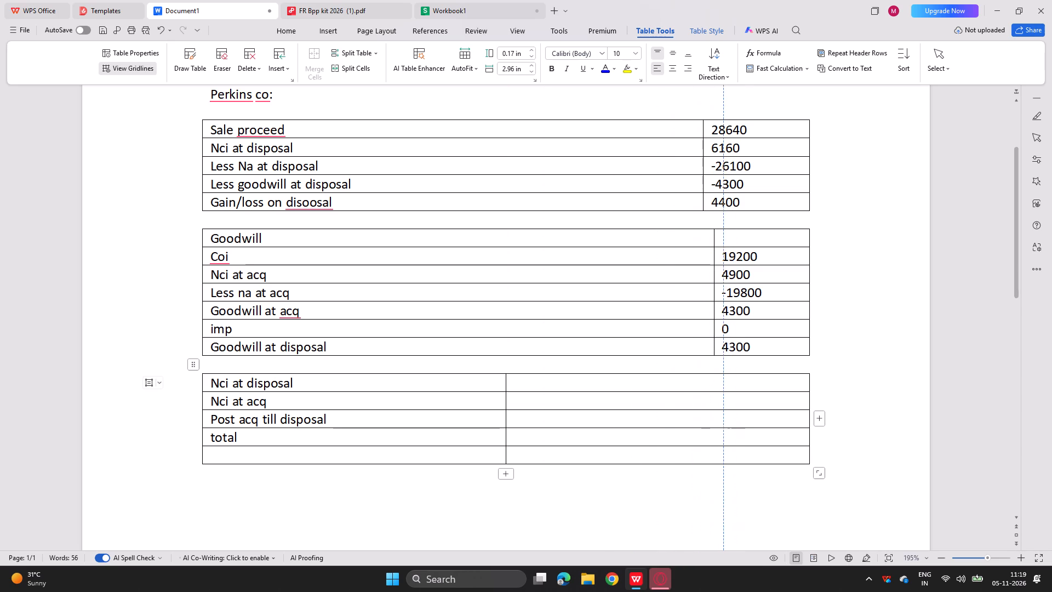
drag(724, 417, 704, 417)
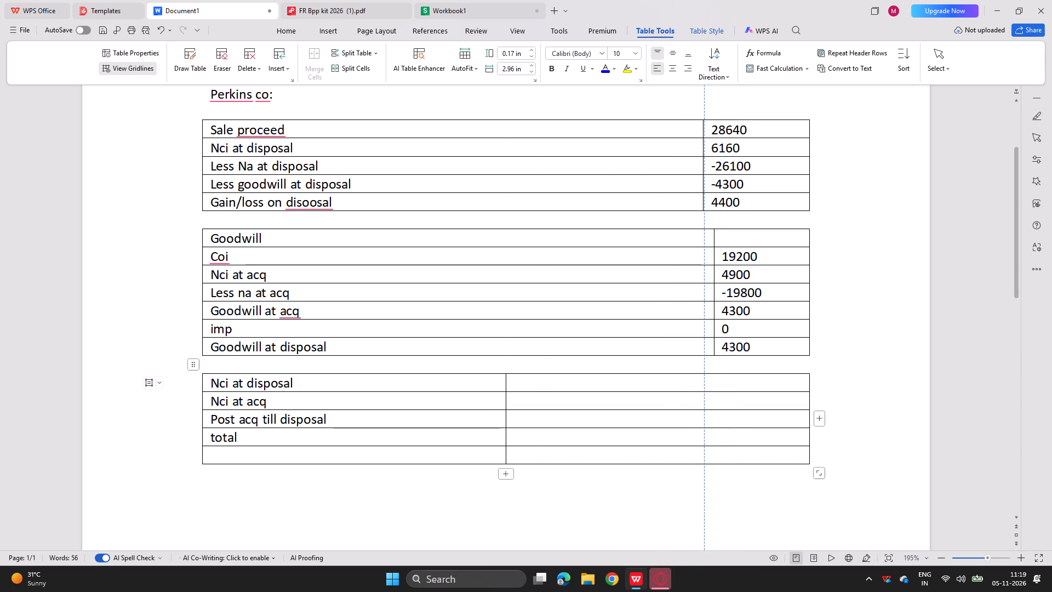
drag(704, 417, 703, 418)
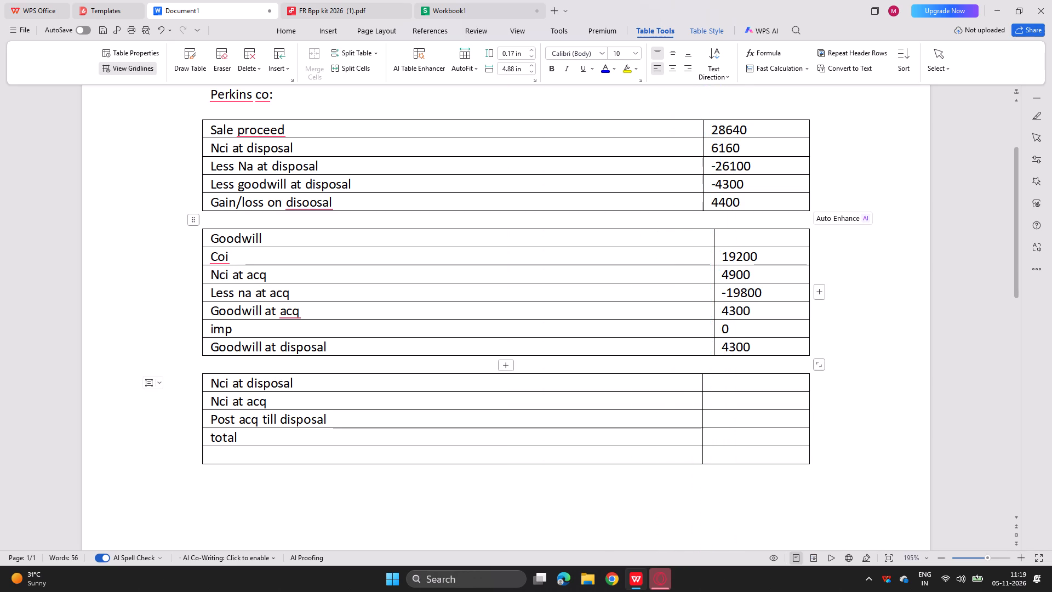
Narrow the goodwill table's first column to about 4.89 in so its divider lines up with the other tables.
click(712, 234)
drag(713, 236, 704, 236)
Fill the Nci table's second column with 4900 for Nci at acq, 1260 for post acq and 6160 for the total.
click(731, 393)
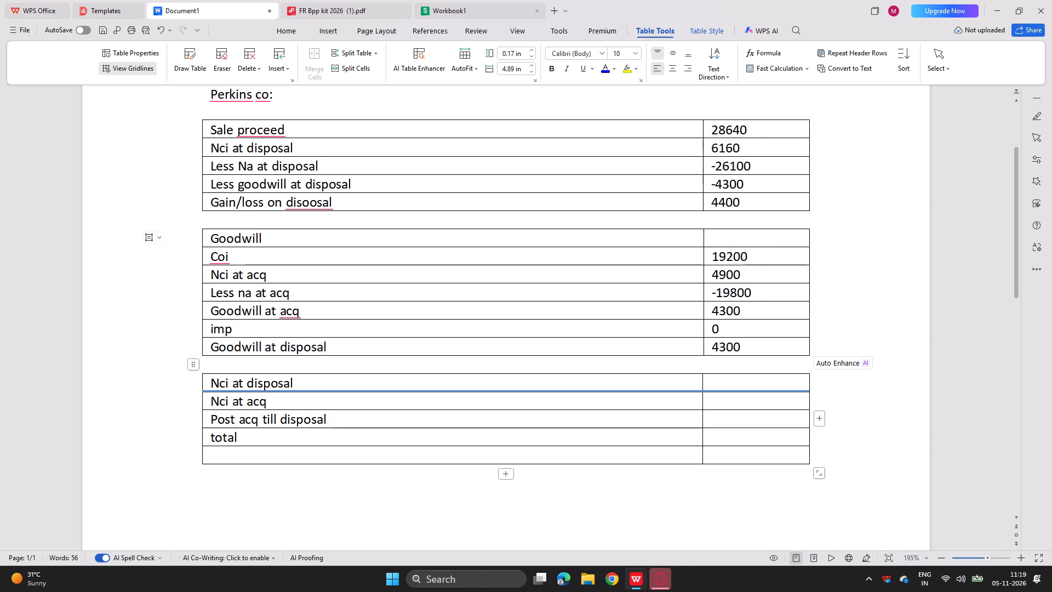
click(730, 385)
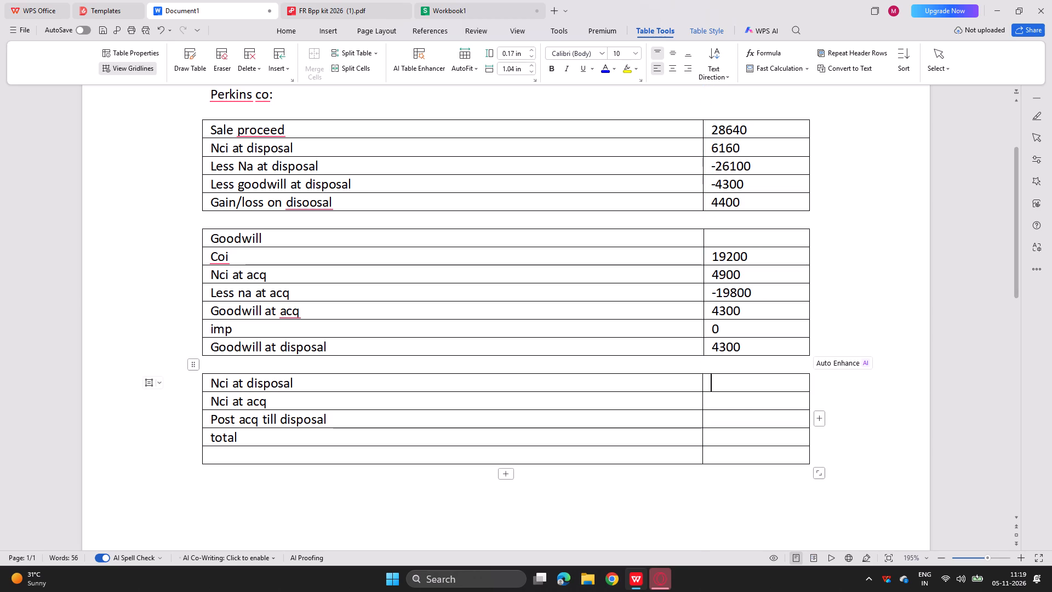
key(Down)
text(4900)
key(Down)
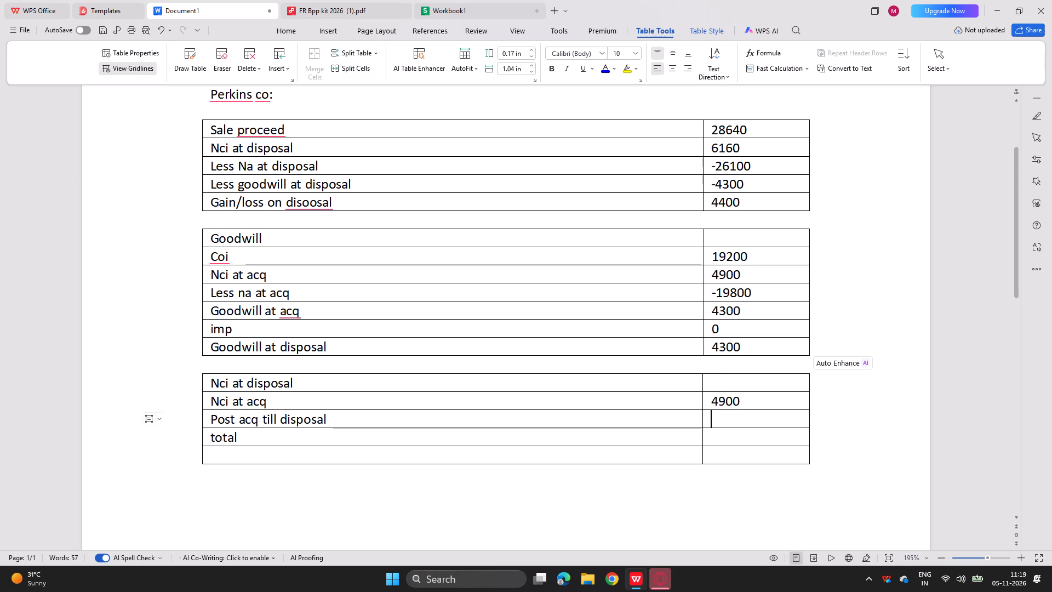
text(1260)
key(Down)
text(6160)
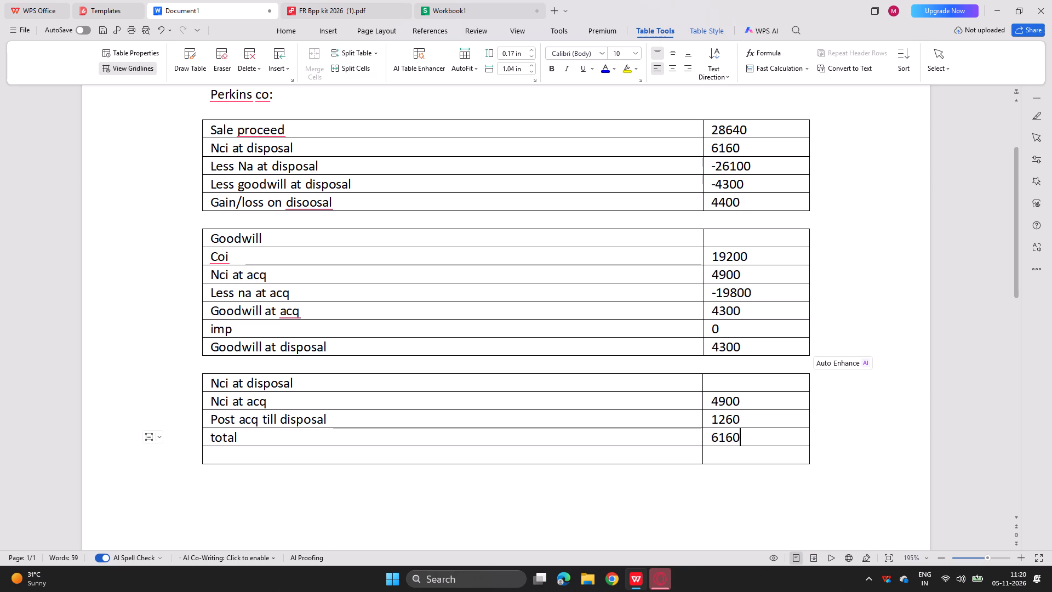
click(371, 422)
text((216)
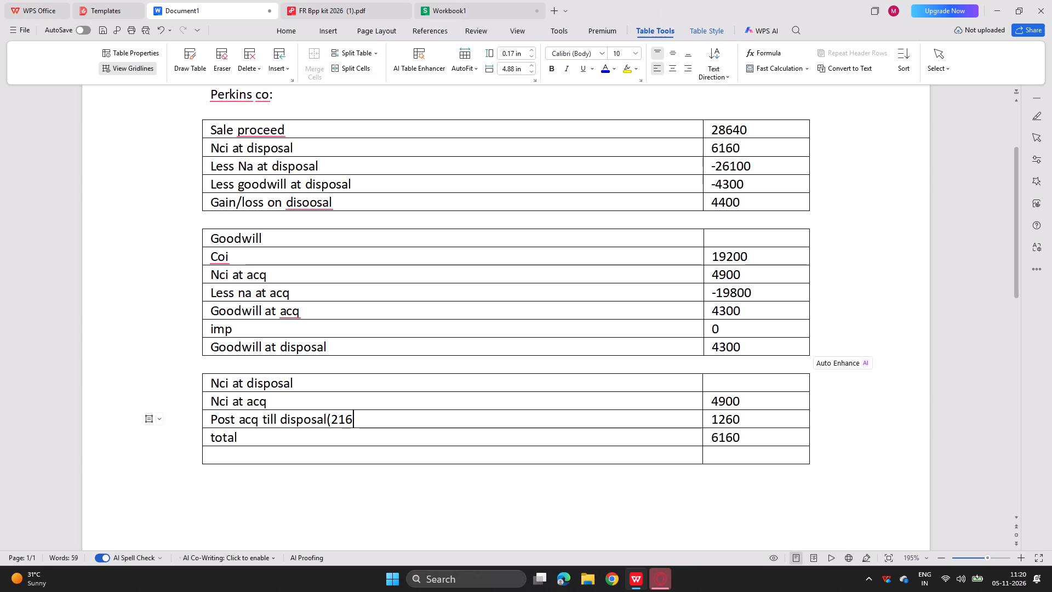
text(00)
key(minus)
text(19800)
text()*0)
key(BackSpace)
text(20%)
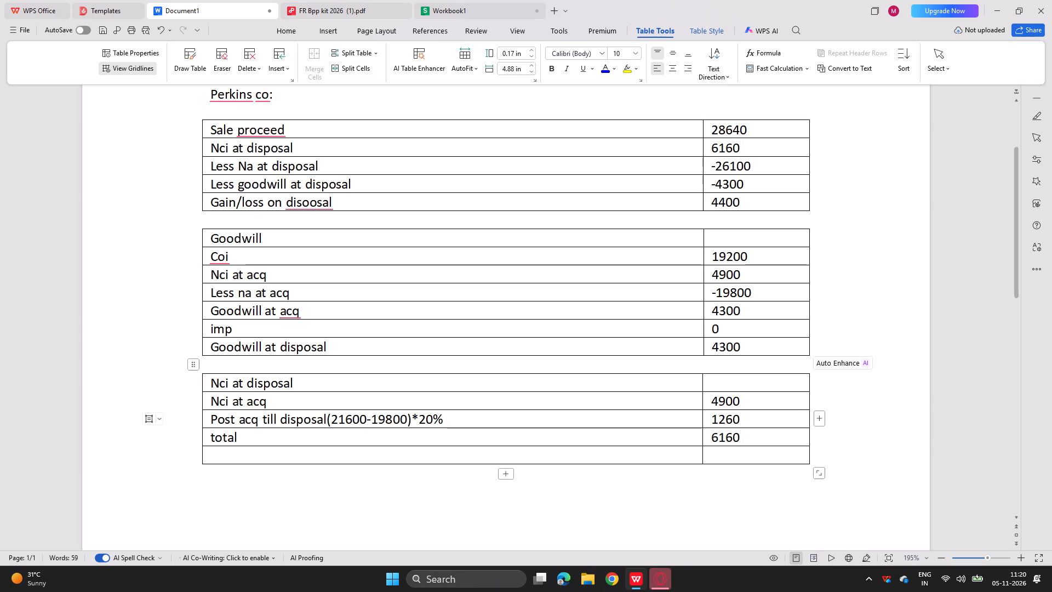
Delete the empty bottom row of the Nci table.
triple_click(204, 456)
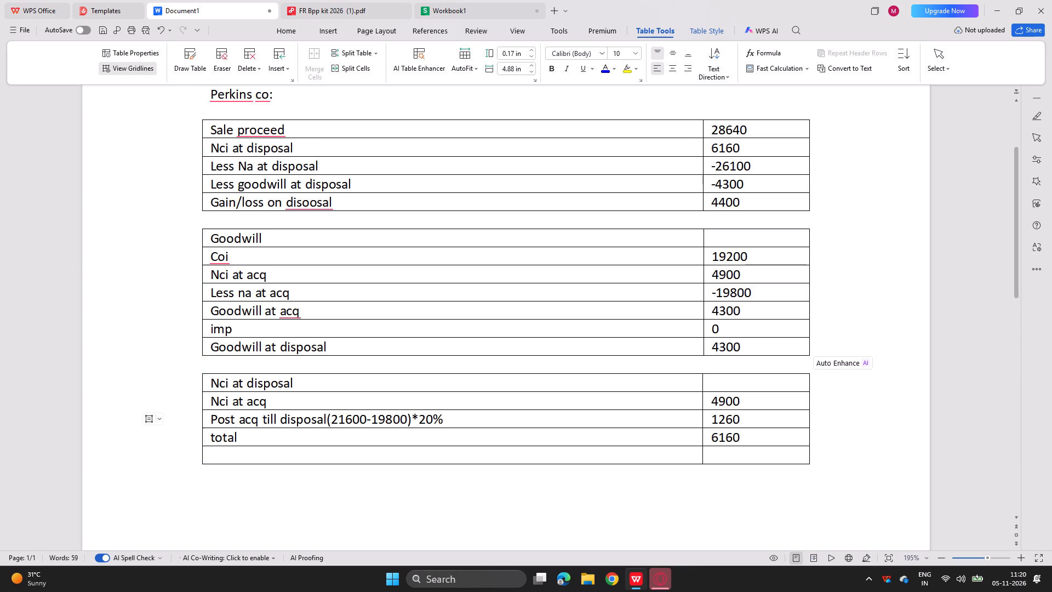
click(220, 448)
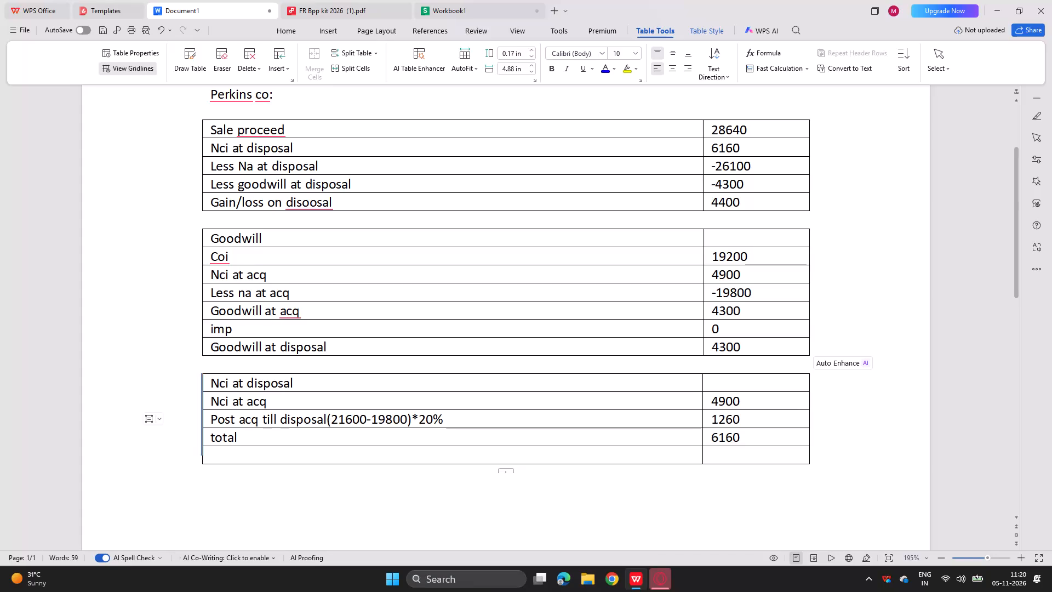
click(803, 459)
triple_click(706, 457)
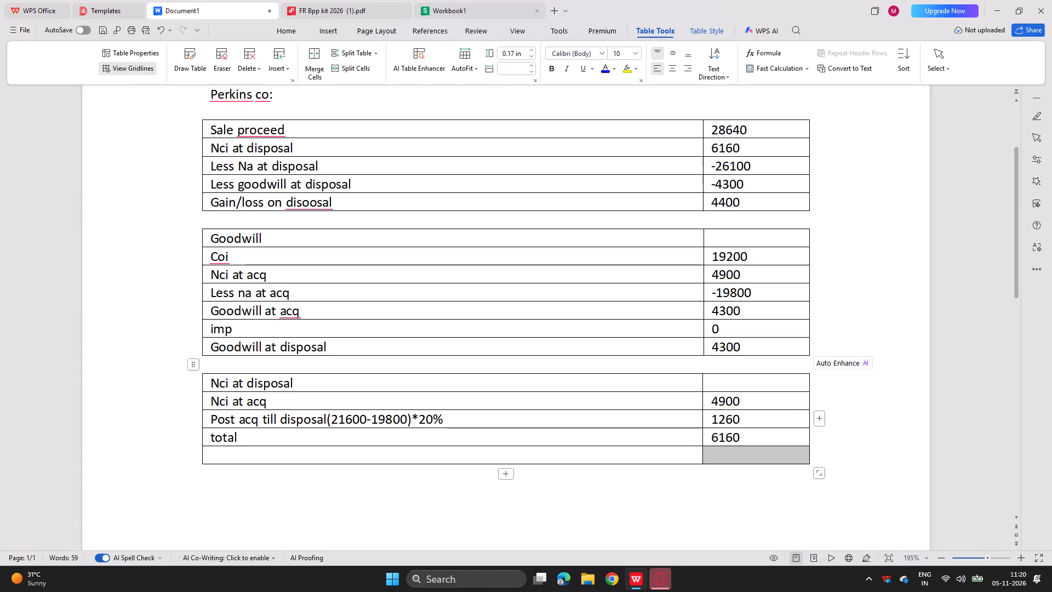
double_click(706, 457)
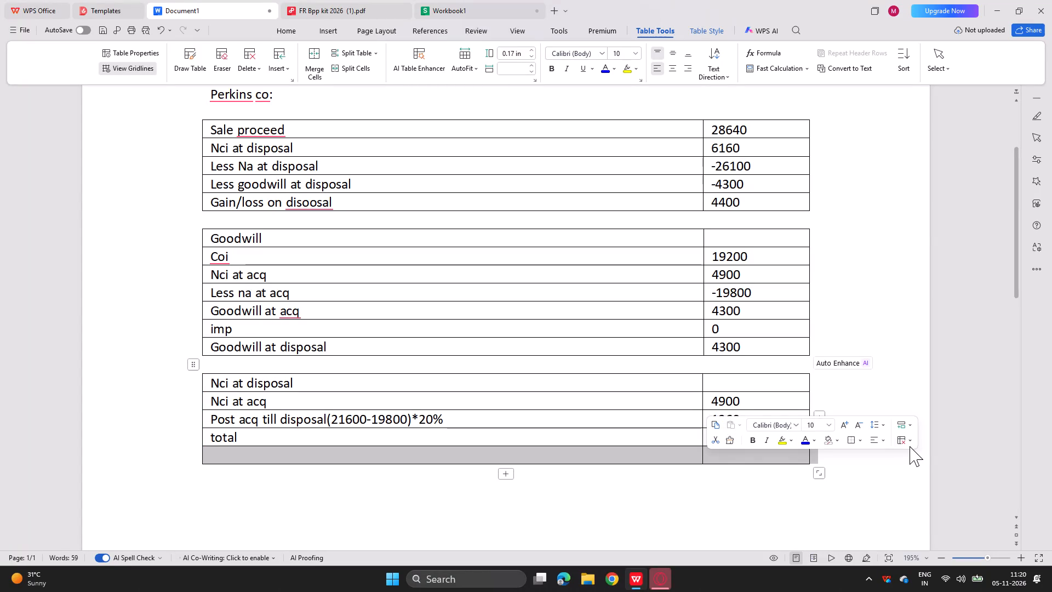
click(907, 443)
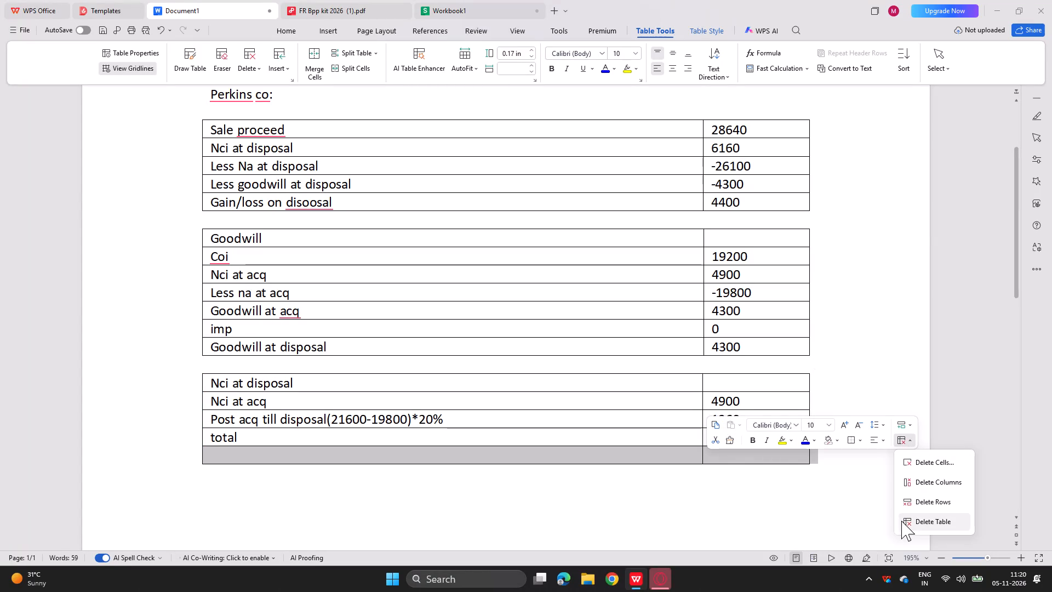
click(913, 498)
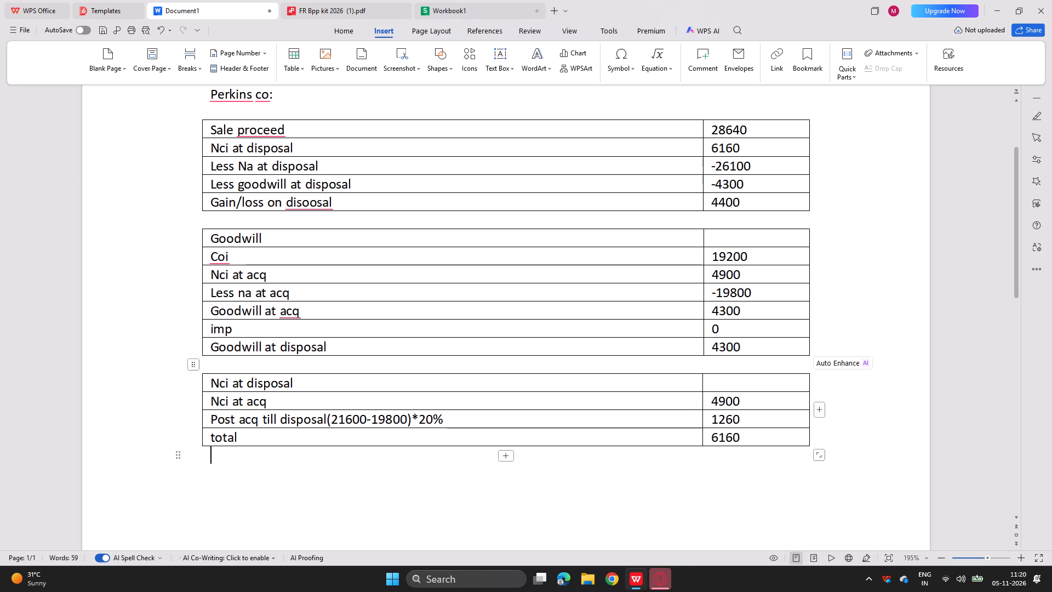
Insert a table of three rows and two columns below the Nci at disposal table, leaving a blank line between them.
scroll(227, 492, down, 1)
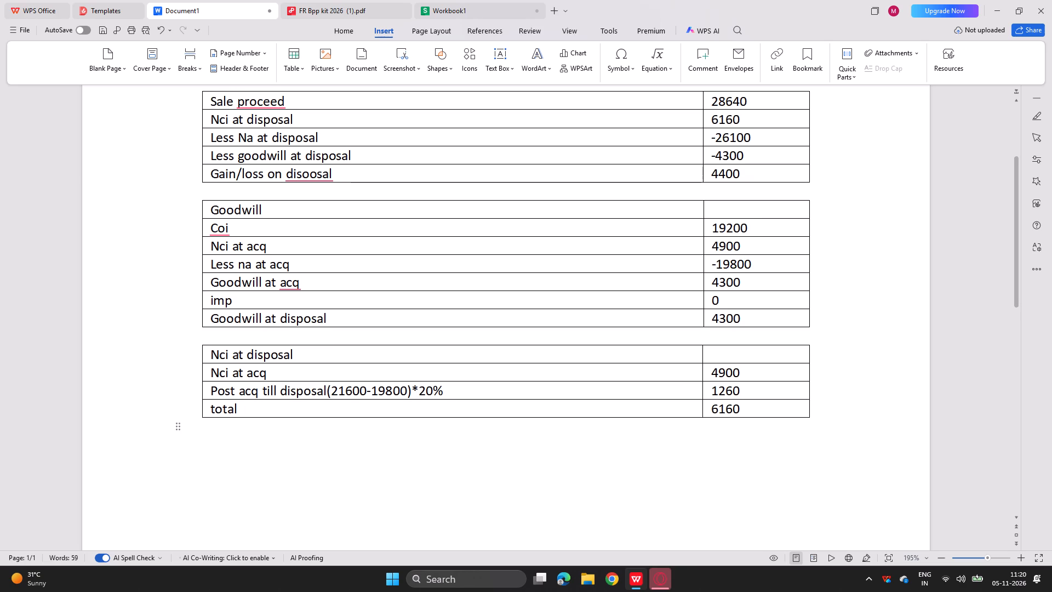
key(Return)
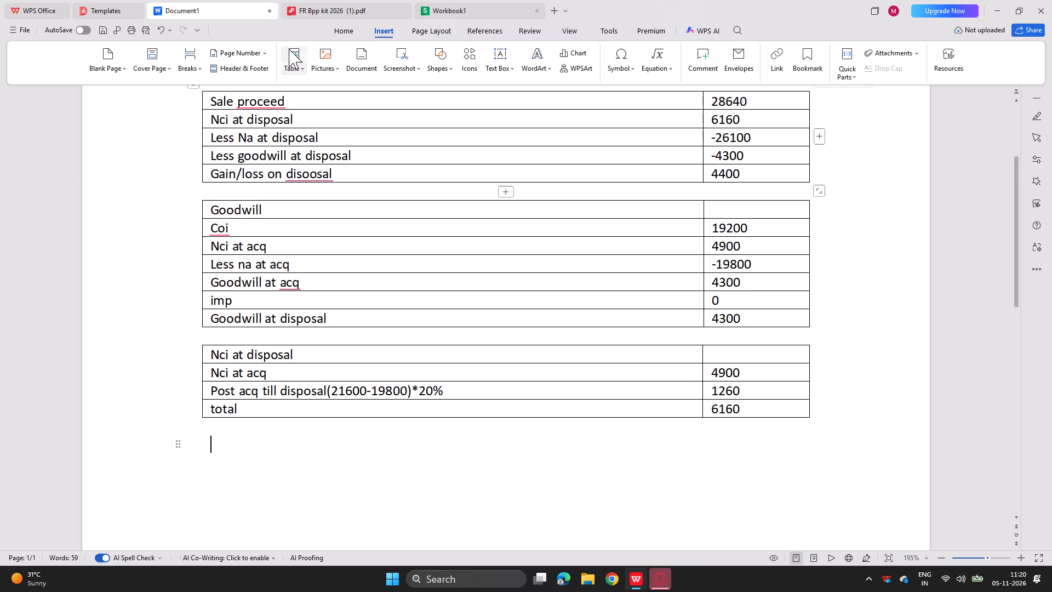
click(289, 49)
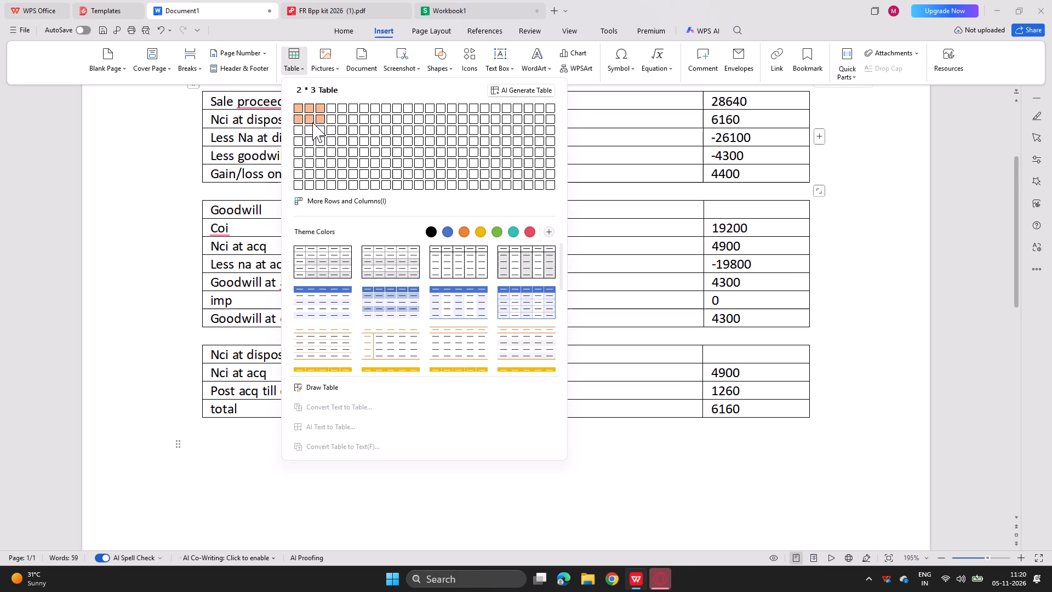
key(Return)
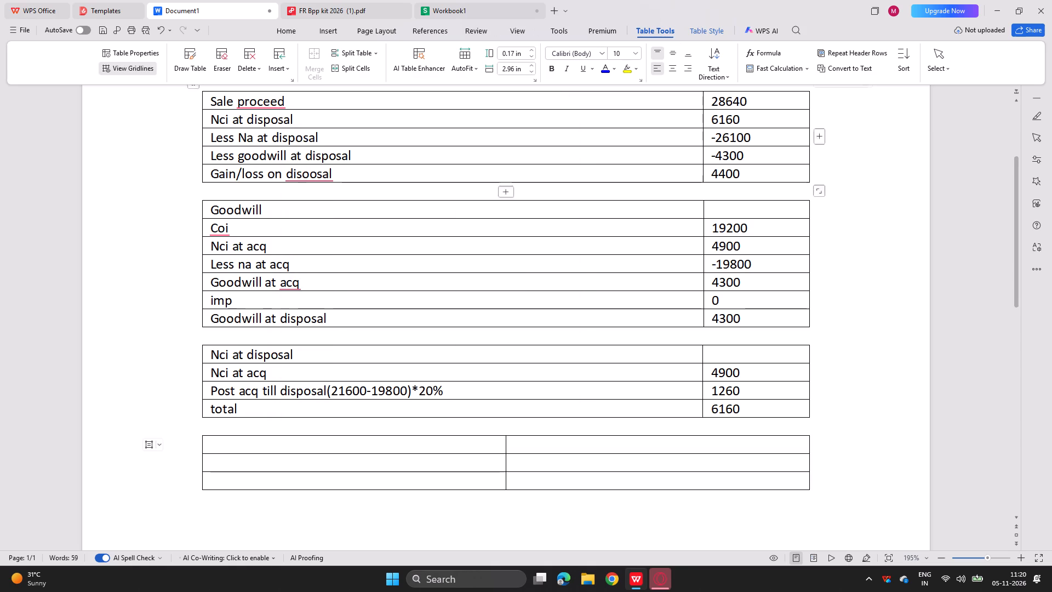
Label the new table's first two rows "Sale proceed" and "coi".
text(sale proceed)
key(Return)
key(BackSpace)
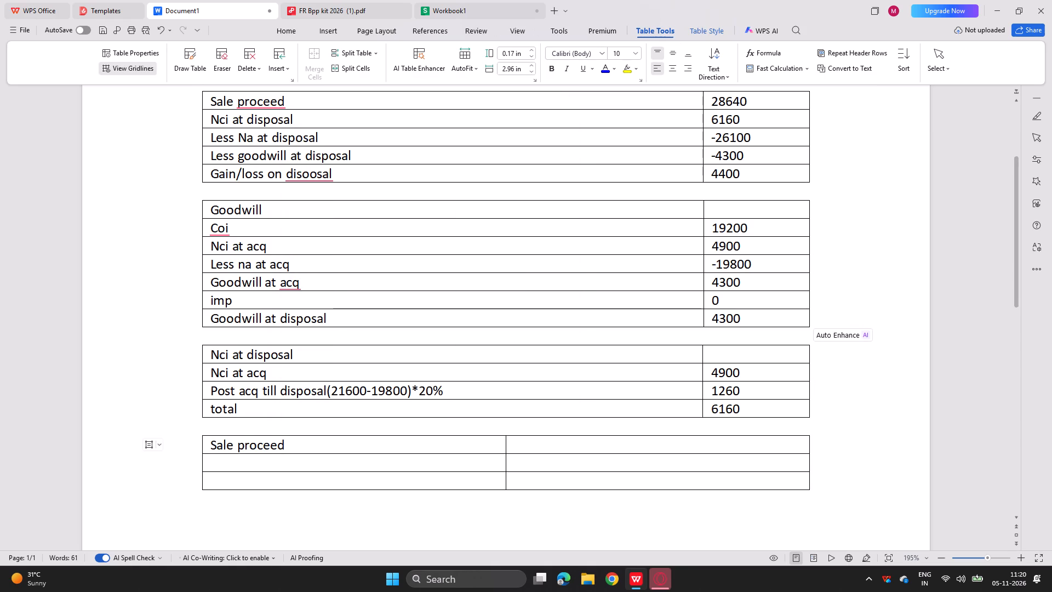
key(Down)
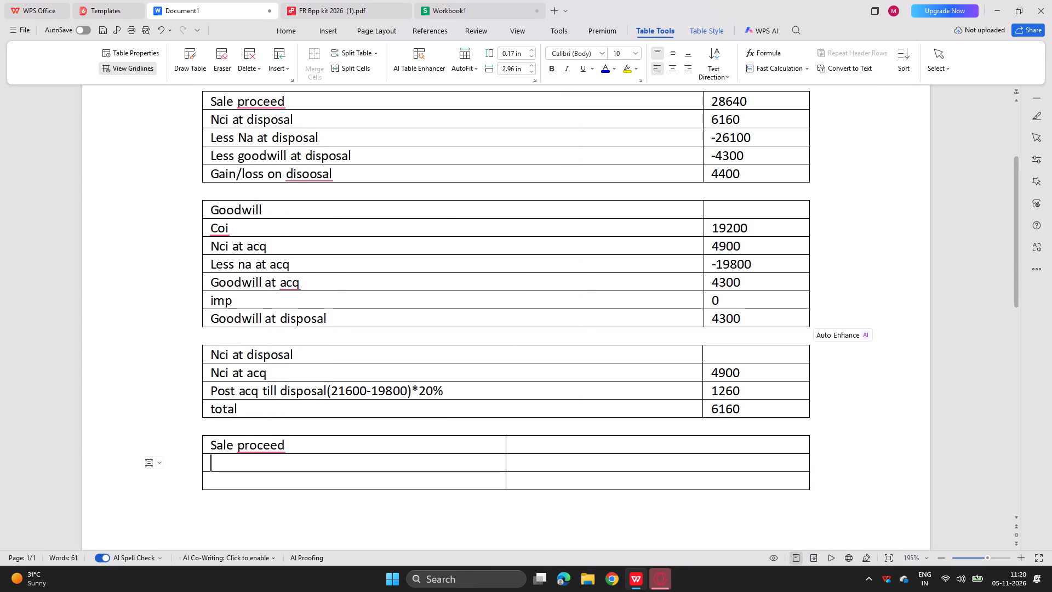
text(cpoi)
key(BackSpace)
key(BackSpace)
key(BackSpace)
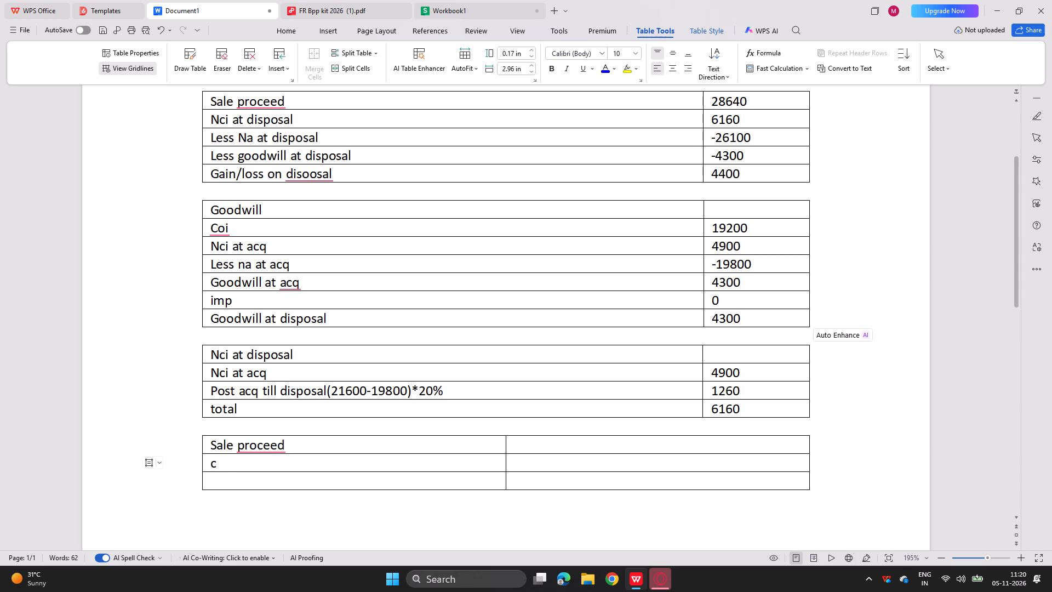
text(oi)
Widen the new table's first column to about 4.88 in so its divider lines up with the tables above.
drag(506, 445, 713, 468)
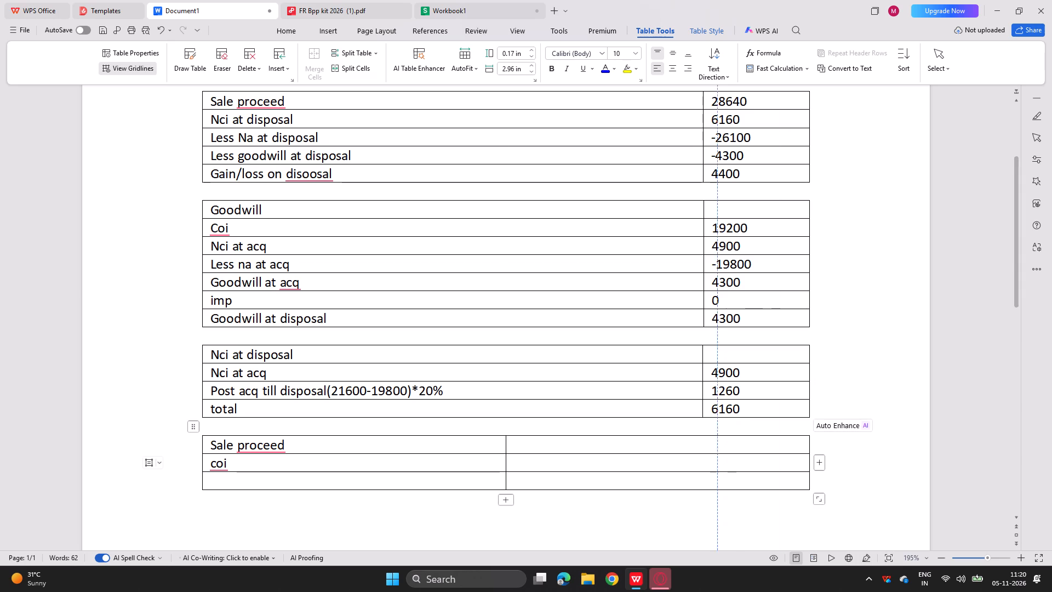
drag(713, 468, 704, 469)
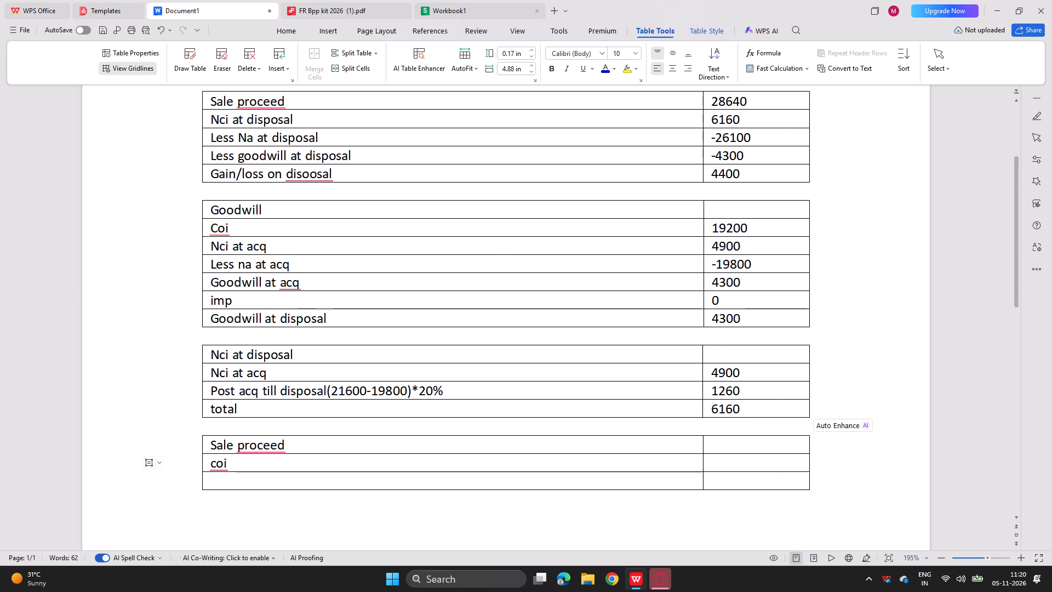
Fill the new table's second column with 28640 for sale proceed, 19200 for coi and 9400 in the last row.
click(741, 441)
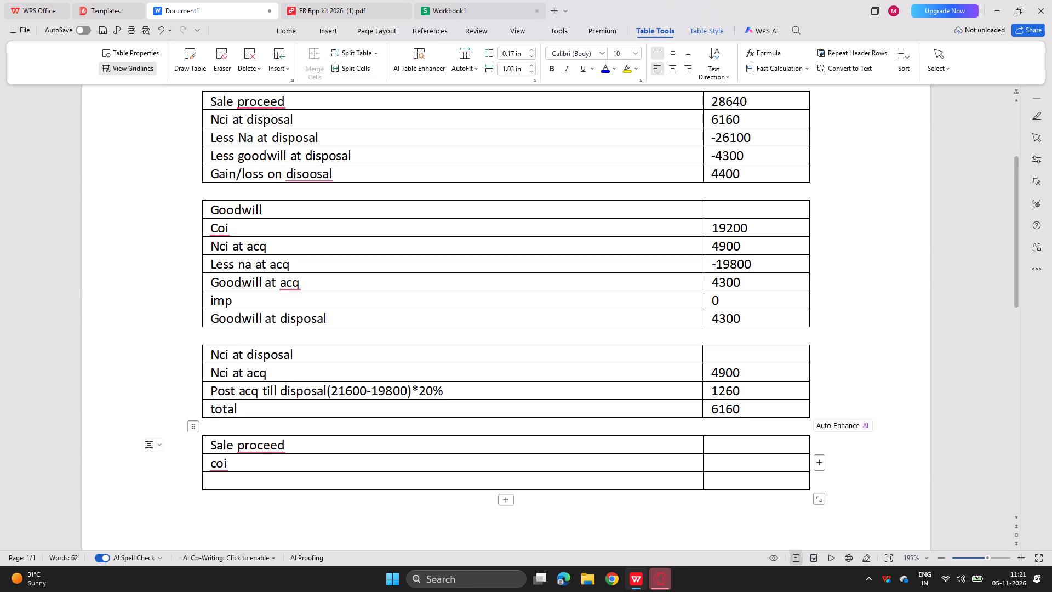
text(28640)
key(Up)
key(Down)
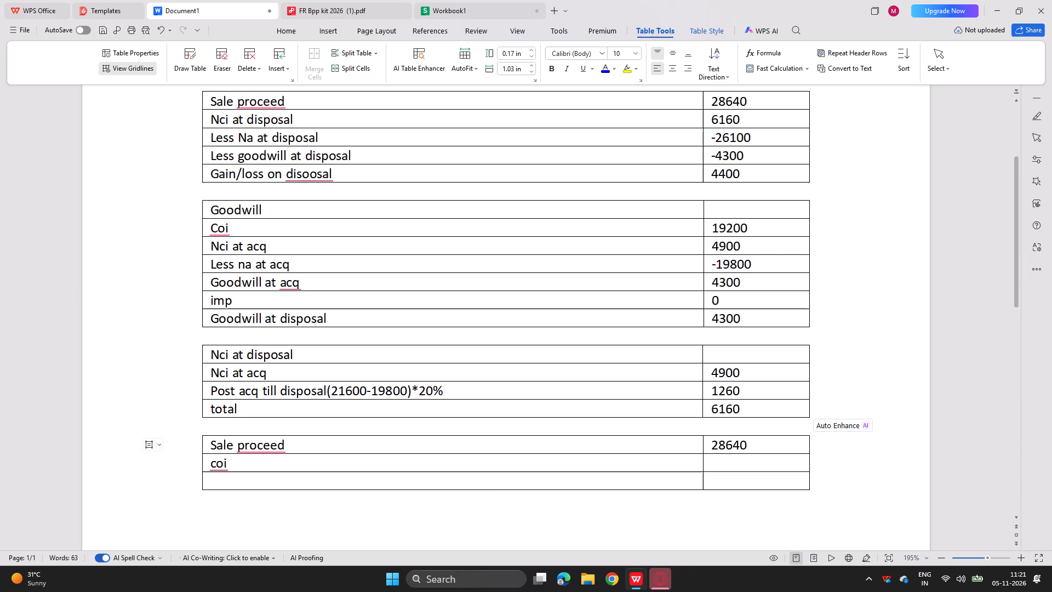
key(Down)
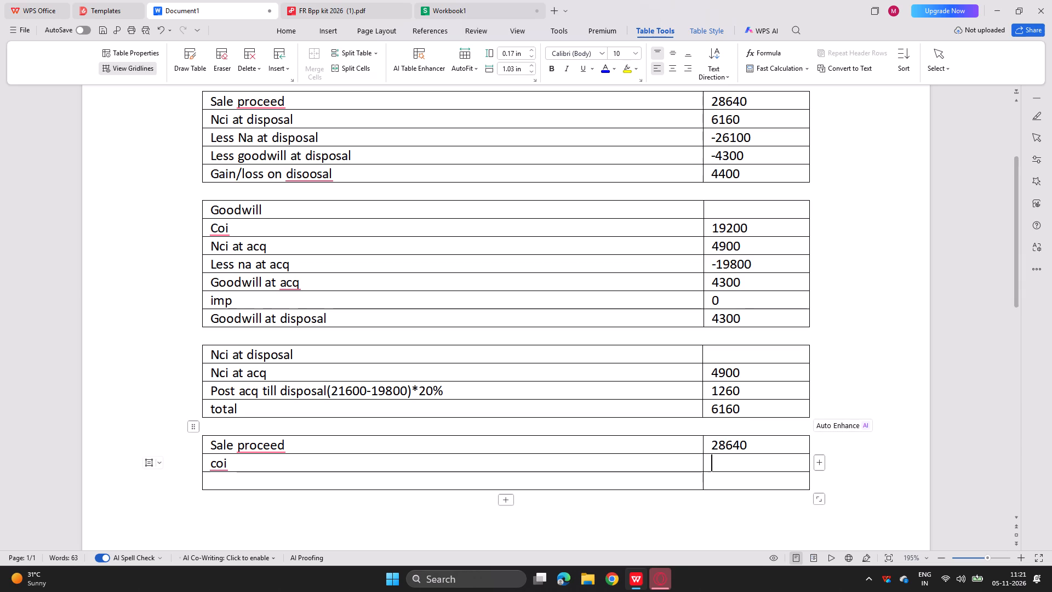
text(19200)
key(Down)
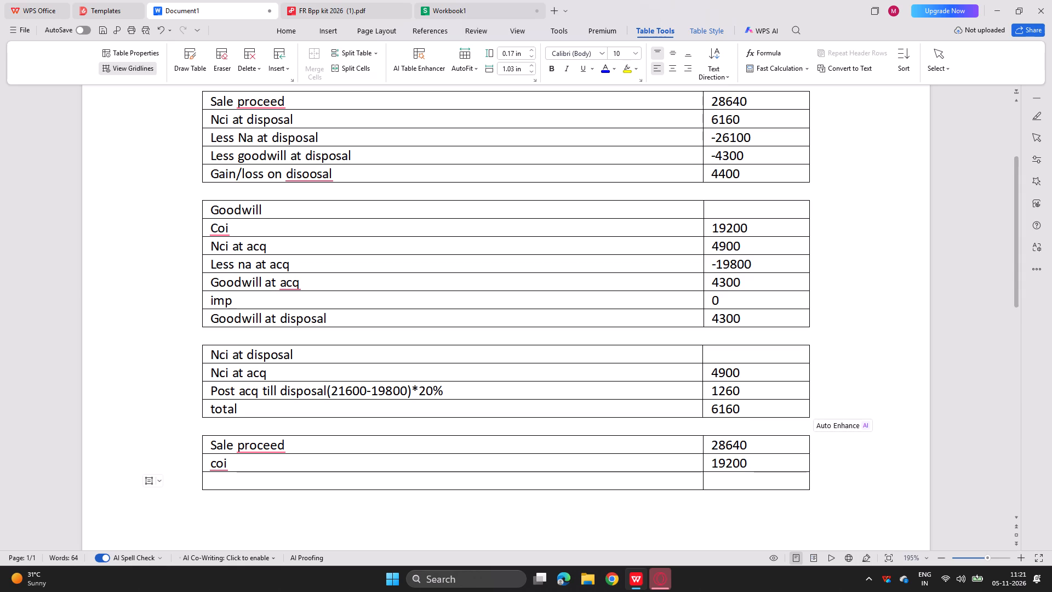
text(9400)
Change the "coi" label to "Less coi" and label the last row "total".
key(Left)
key(Left)
key(Left)
key(Left)
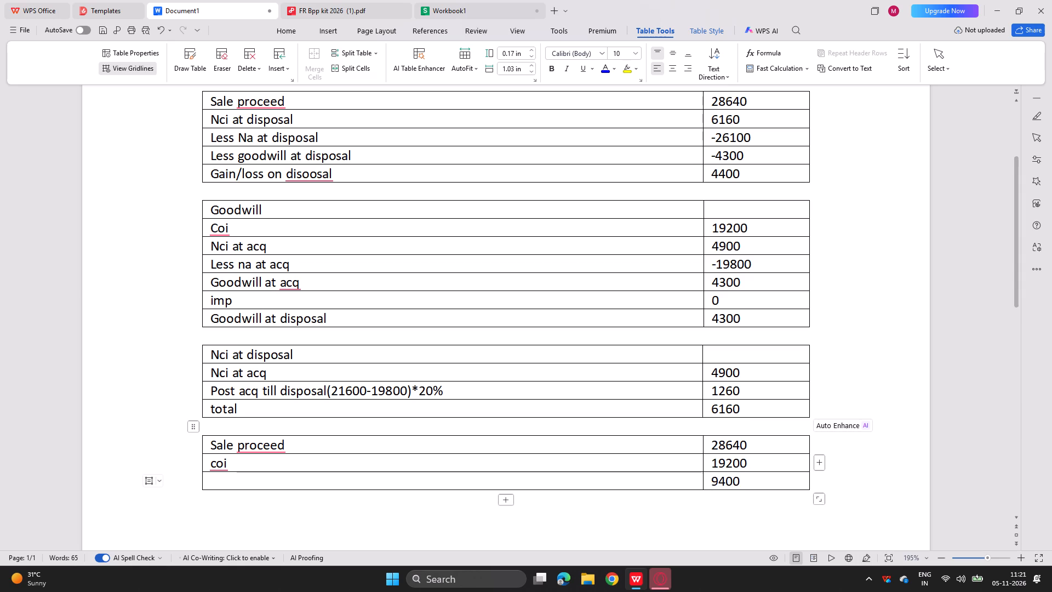
click(210, 463)
key(space)
text(less)
key(space)
click(212, 462)
key(BackSpace)
key(BackSpace)
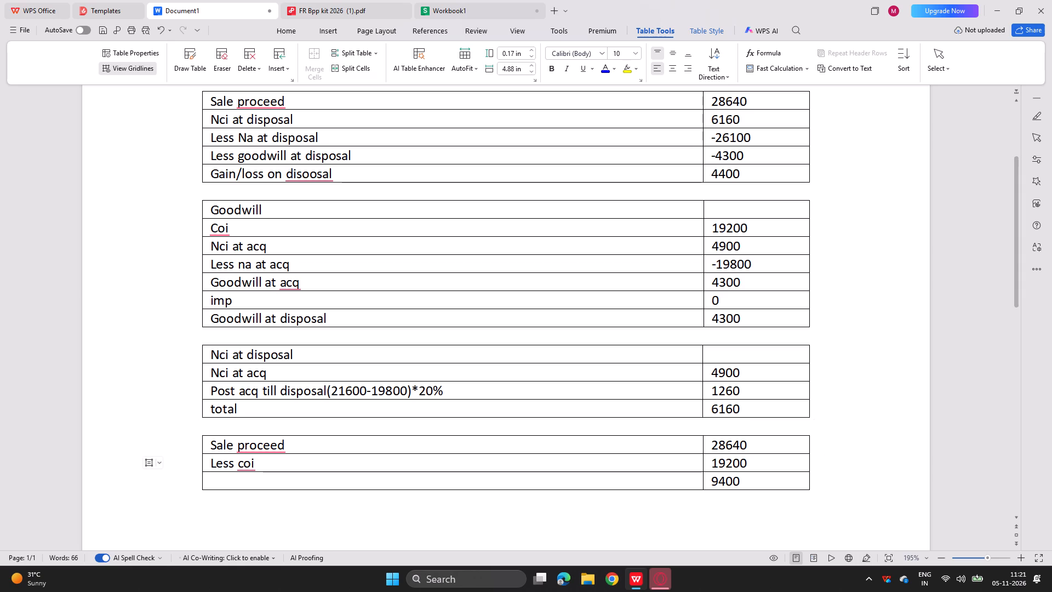
click(238, 480)
text(total)
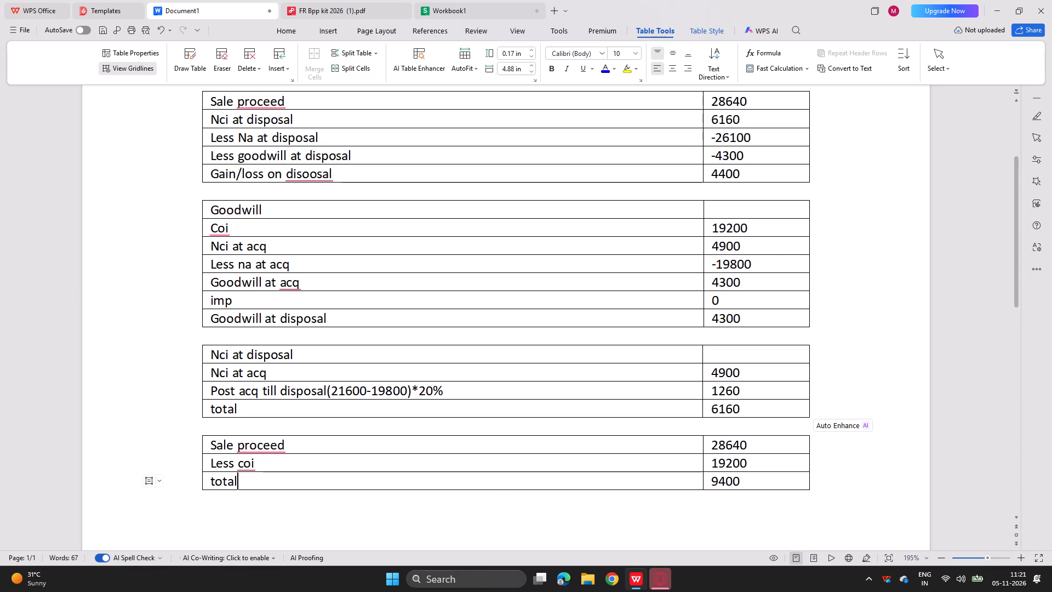
Switch to the FR Bpp kit 2026 PDF and read requirements (a) to (d) of the Perkins Co question.
scroll(382, 452, up, 2)
scroll(382, 452, down, 2)
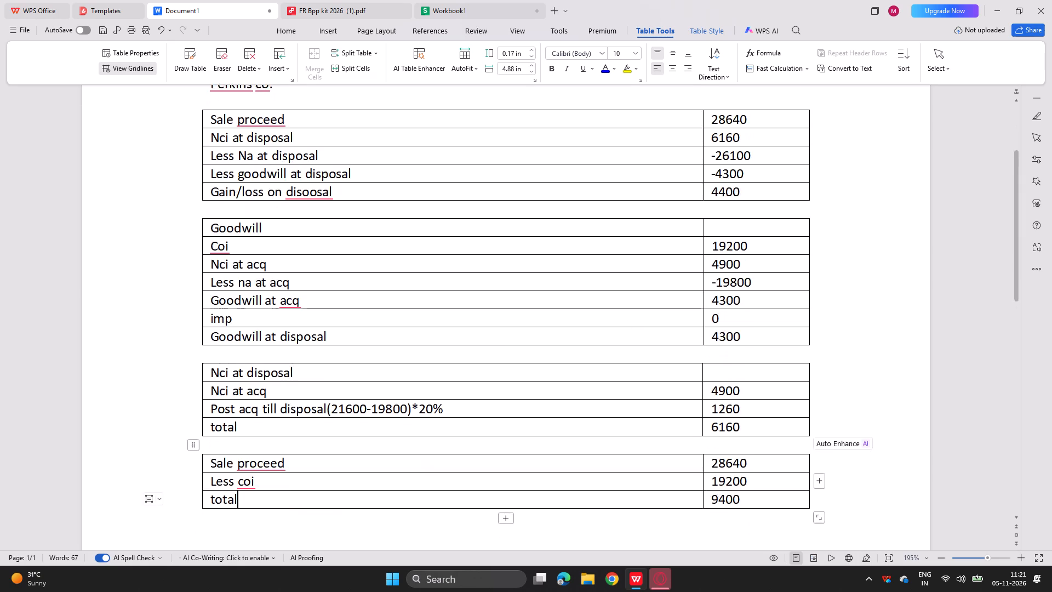
scroll(382, 452, down, 2)
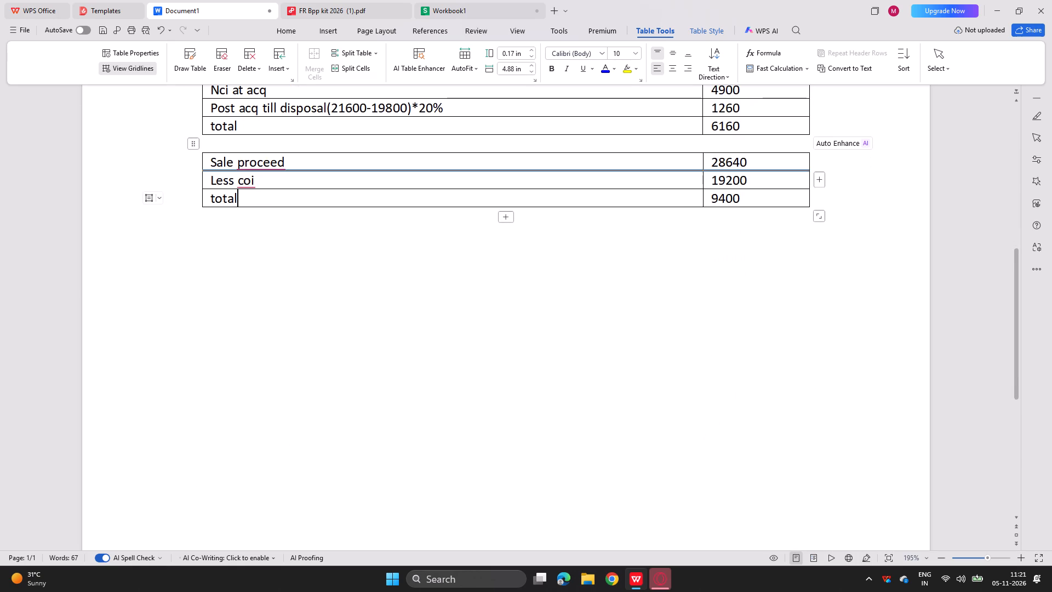
click(346, 1)
scroll(356, 249, down, 1)
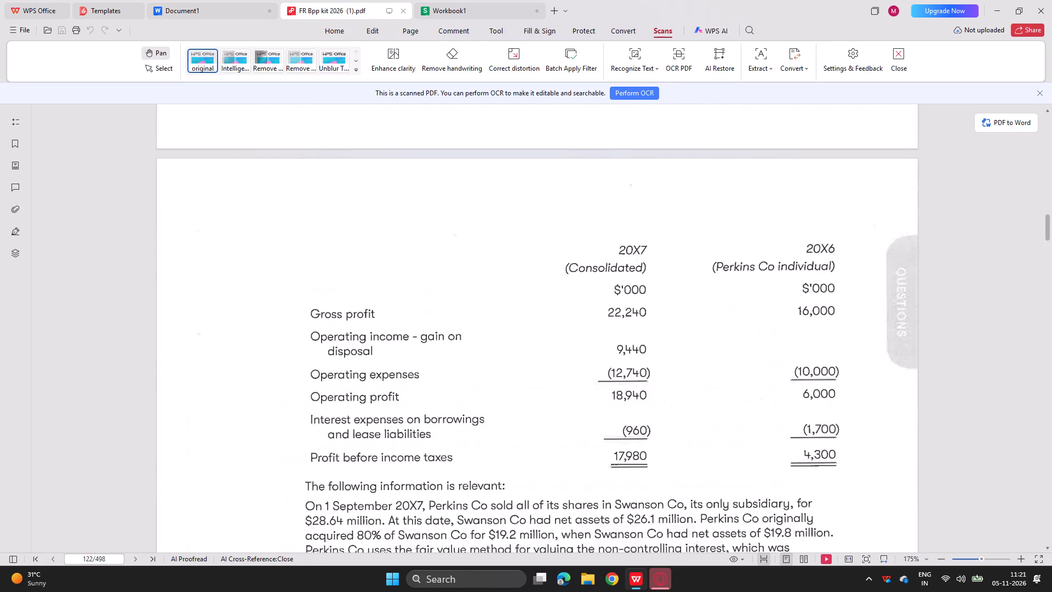
scroll(356, 249, down, 3)
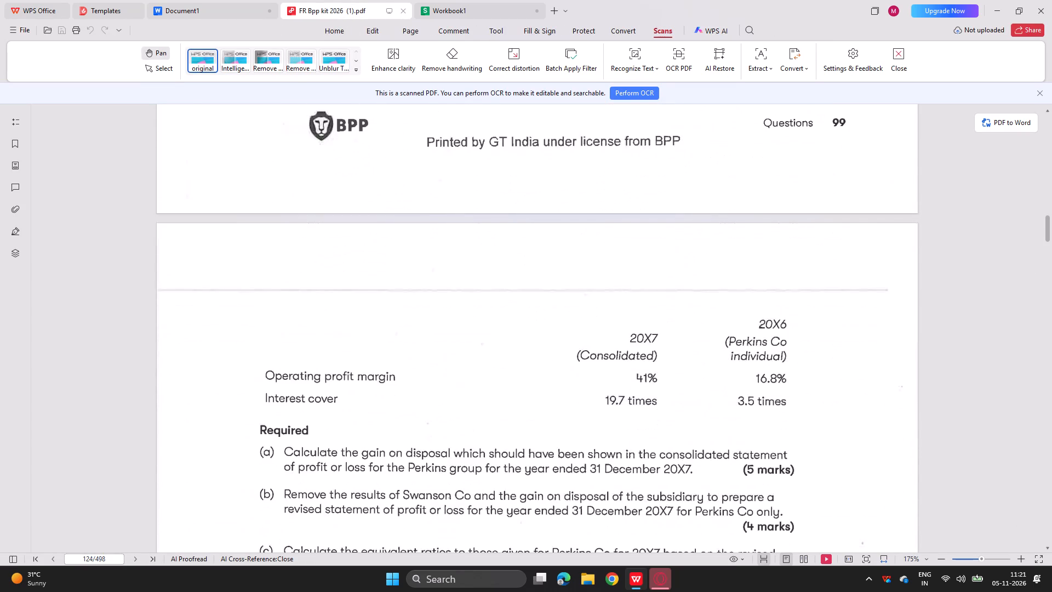
scroll(356, 249, down, 2)
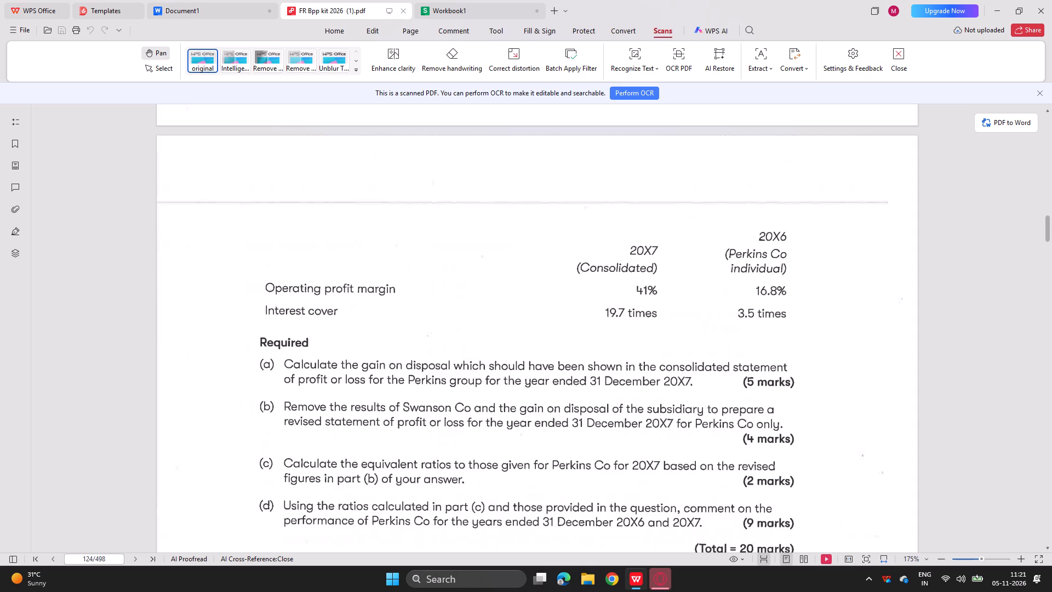
scroll(395, 168, down, 2)
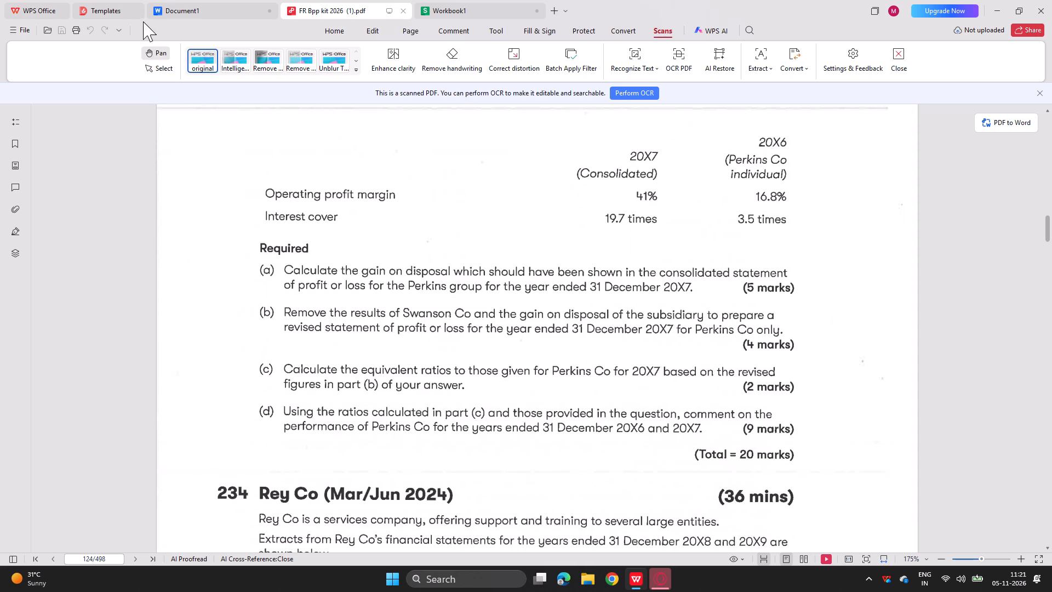
Open the second exam kit copy, "FR Bpp kit 2026 (1) (1).pdf", from WPS Drive.
click(19, 8)
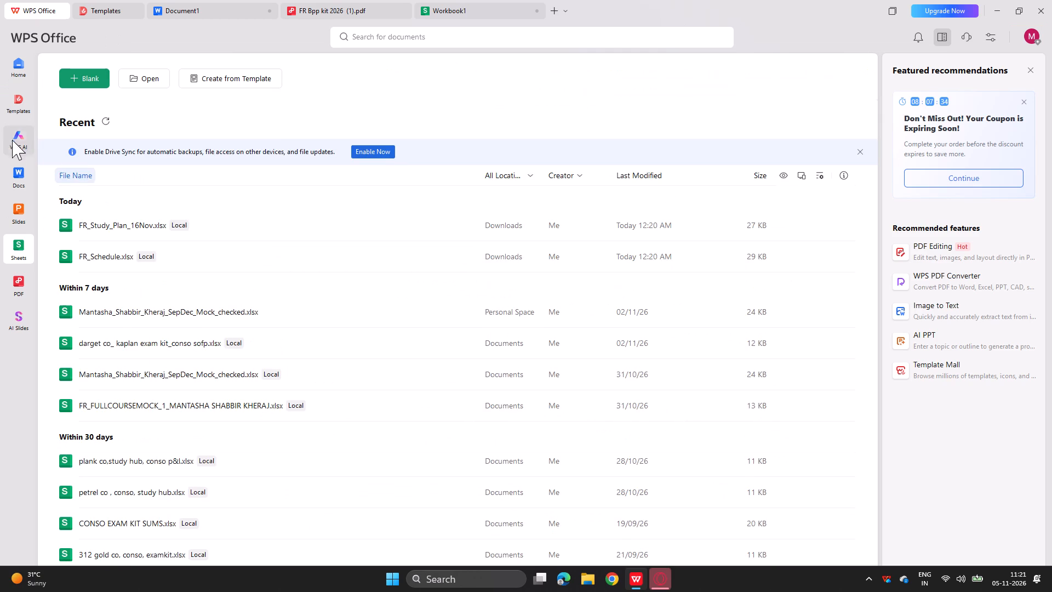
click(22, 66)
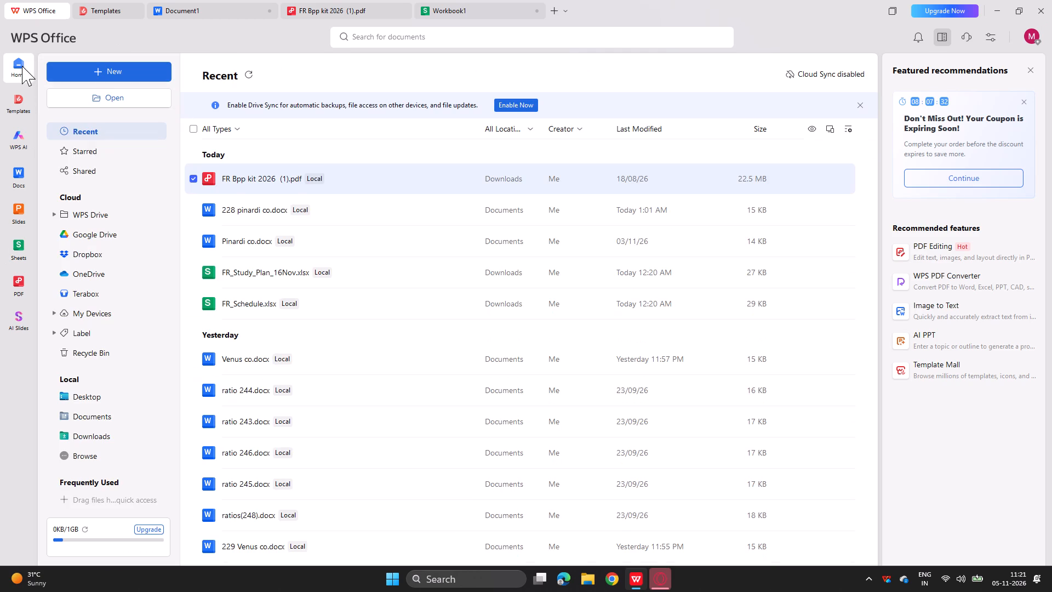
click(75, 214)
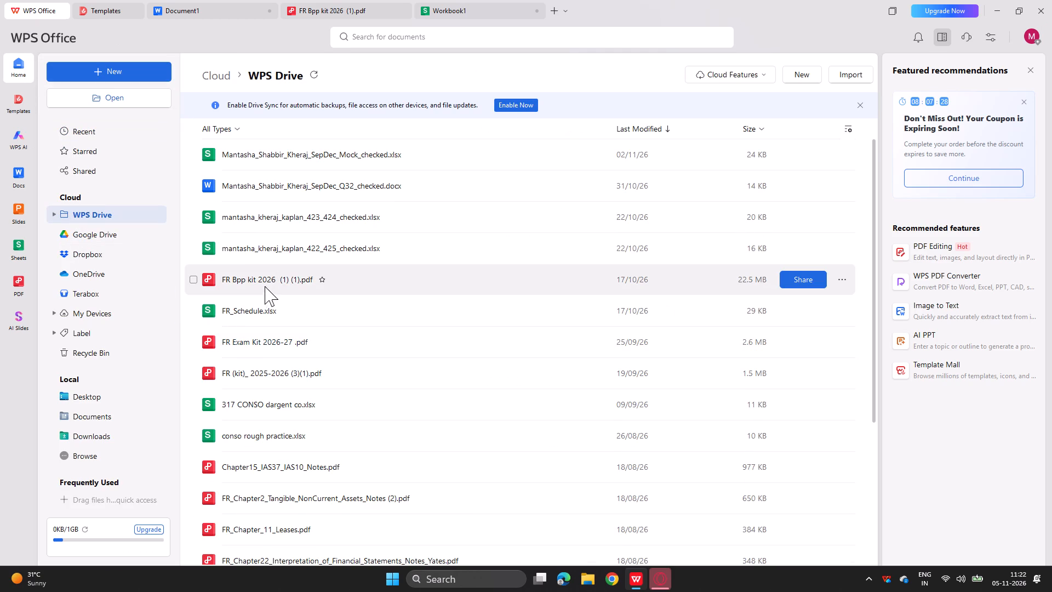
double_click(255, 282)
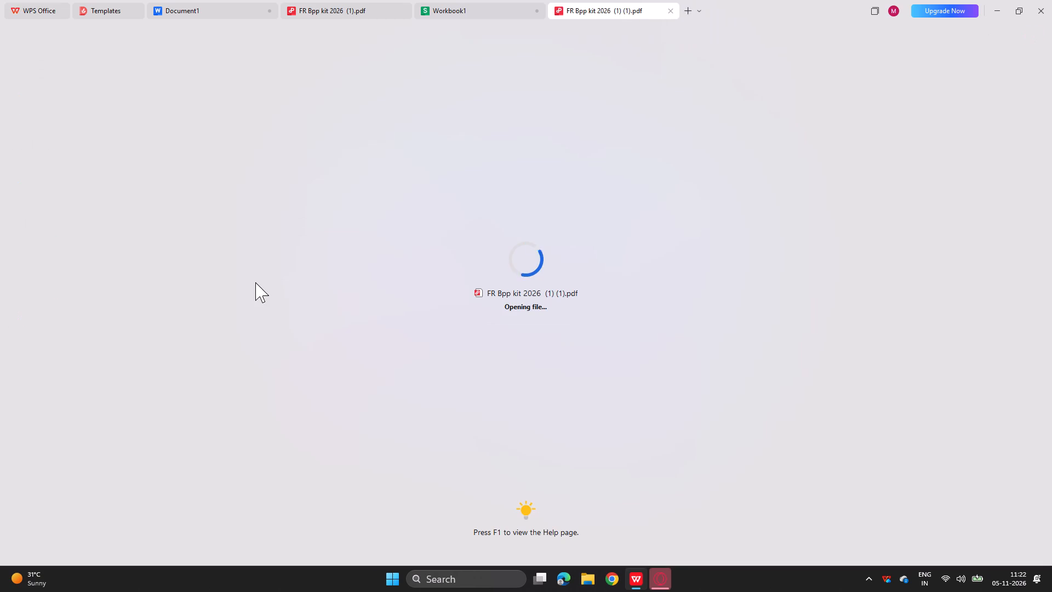
Find the Perkins Co answer in the second exam kit and read its disposal gain workings, adjusted P/L extracts and ratios.
scroll(257, 286, down, 3)
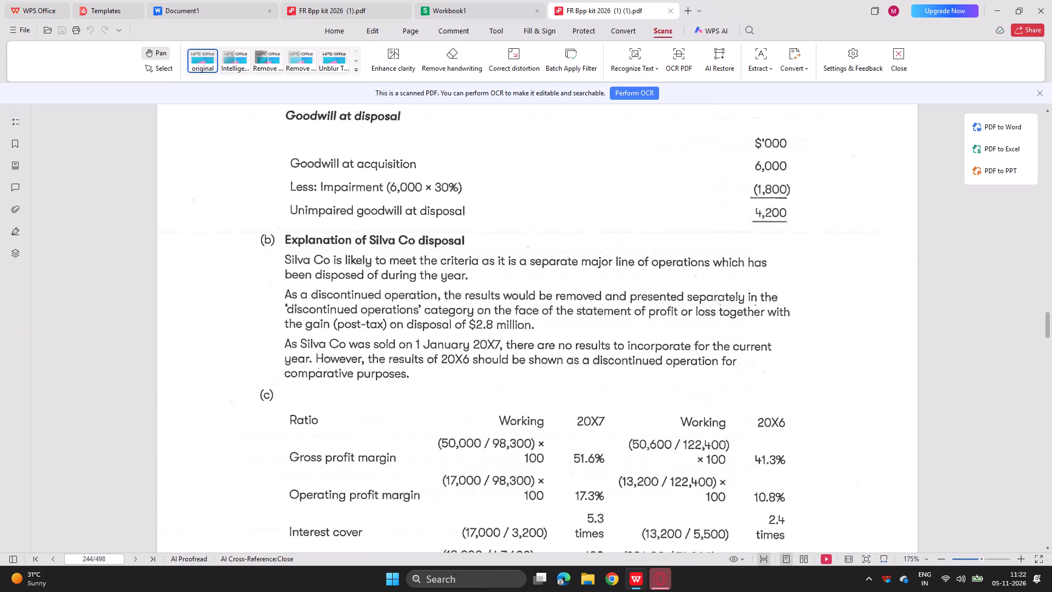
scroll(257, 286, down, 10)
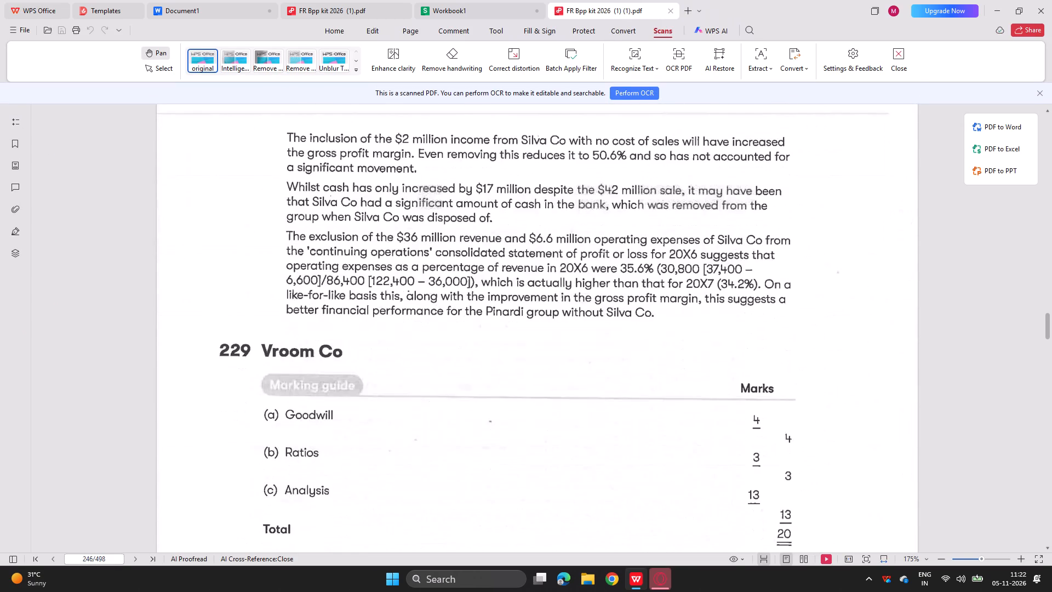
scroll(257, 286, down, 10)
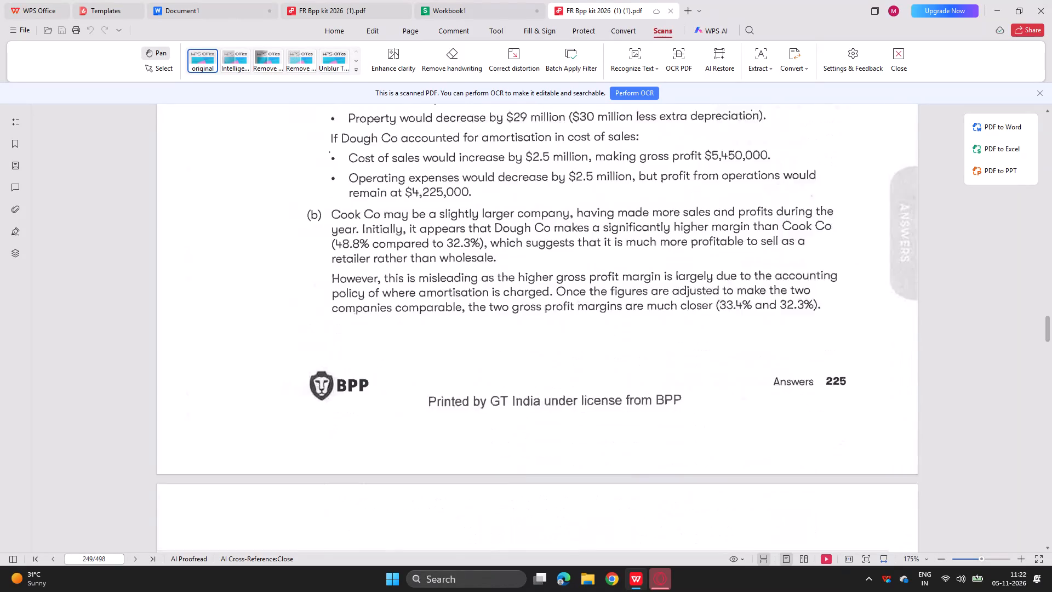
scroll(257, 286, down, 9)
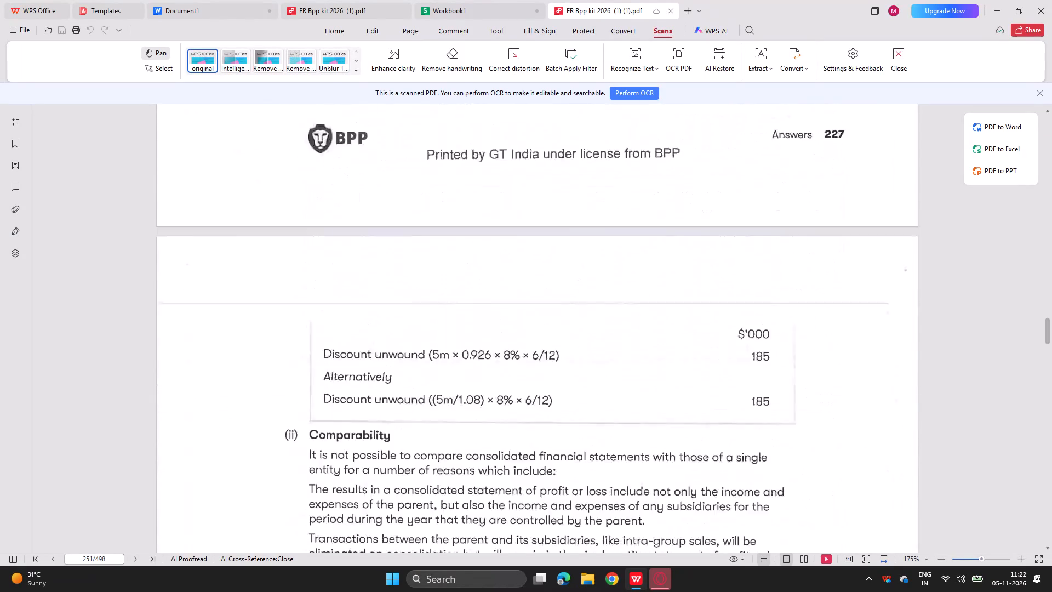
scroll(257, 286, down, 6)
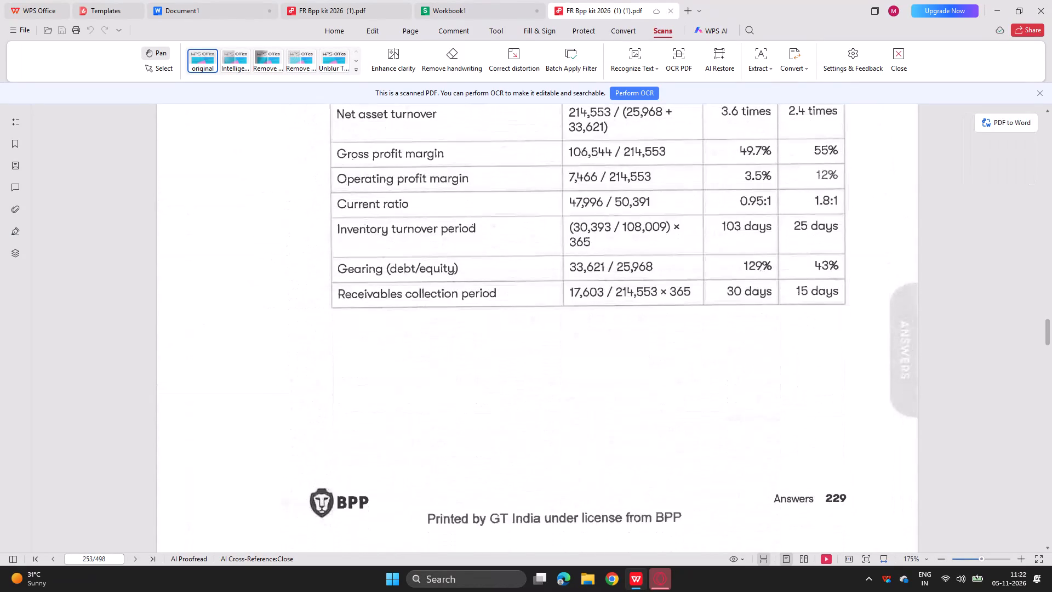
scroll(257, 286, down, 3)
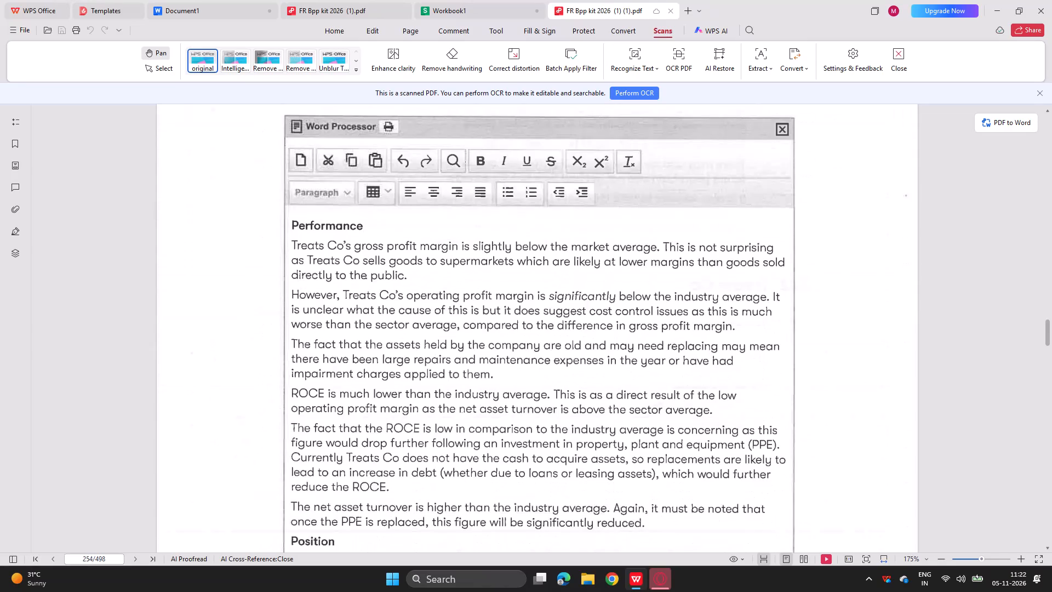
scroll(257, 286, down, 3)
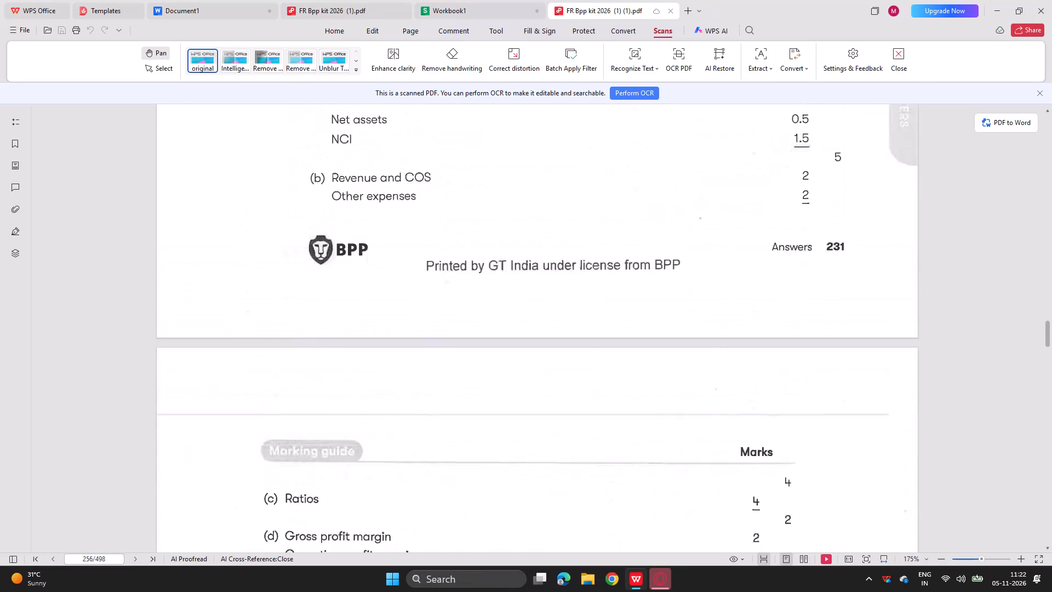
scroll(257, 286, down, 3)
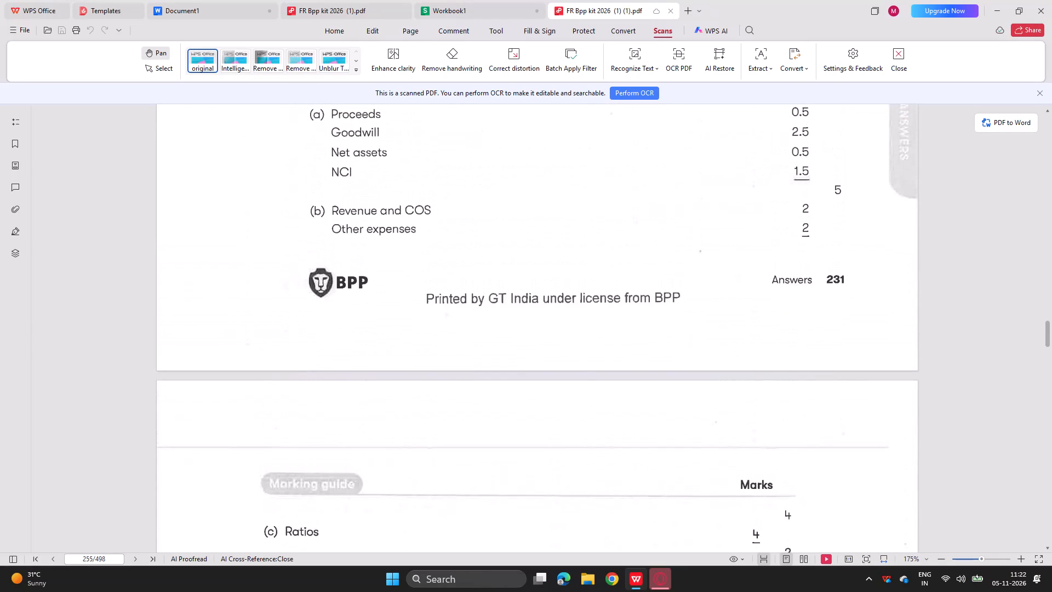
scroll(257, 286, down, 2)
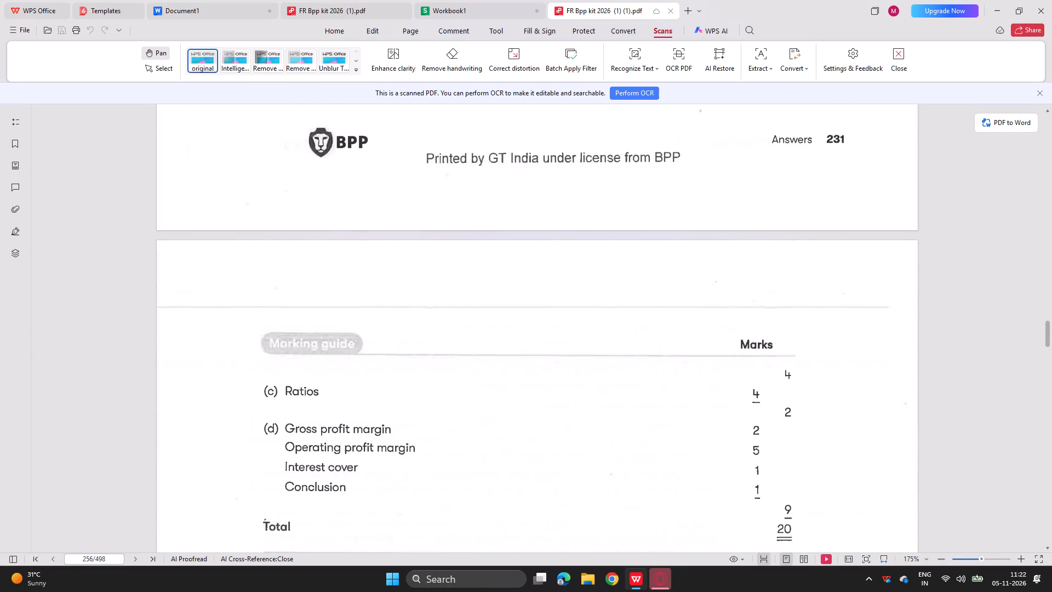
scroll(257, 286, down, 2)
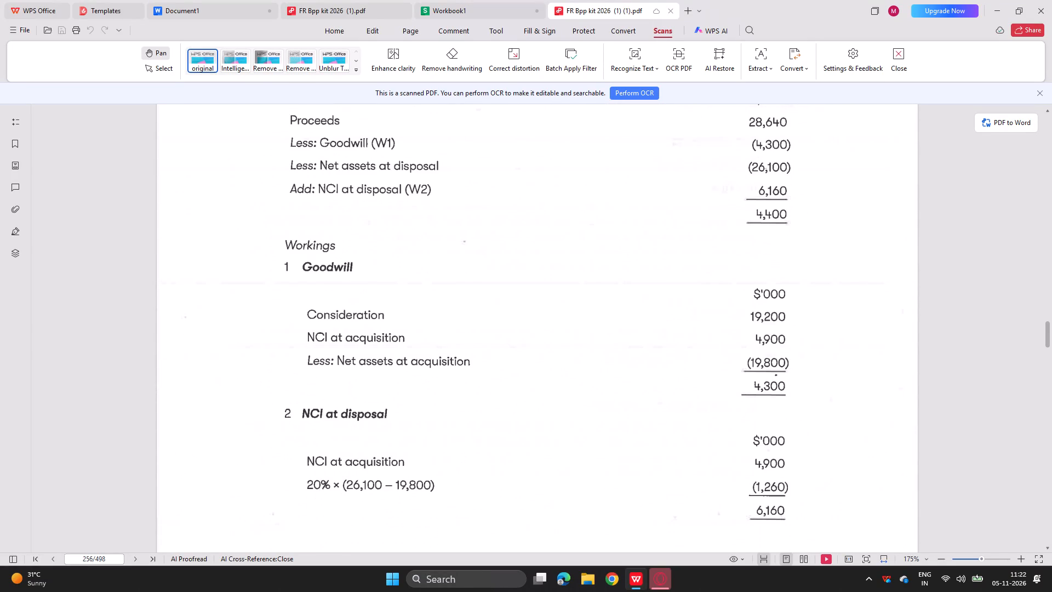
scroll(257, 286, down, 2)
scroll(257, 286, up, 1)
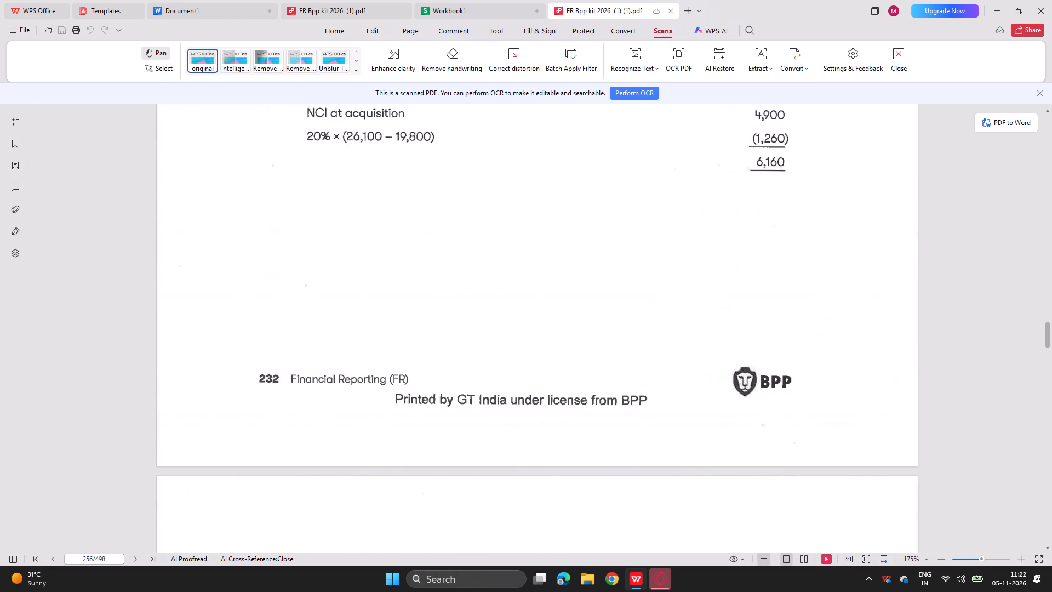
scroll(257, 286, up, 1)
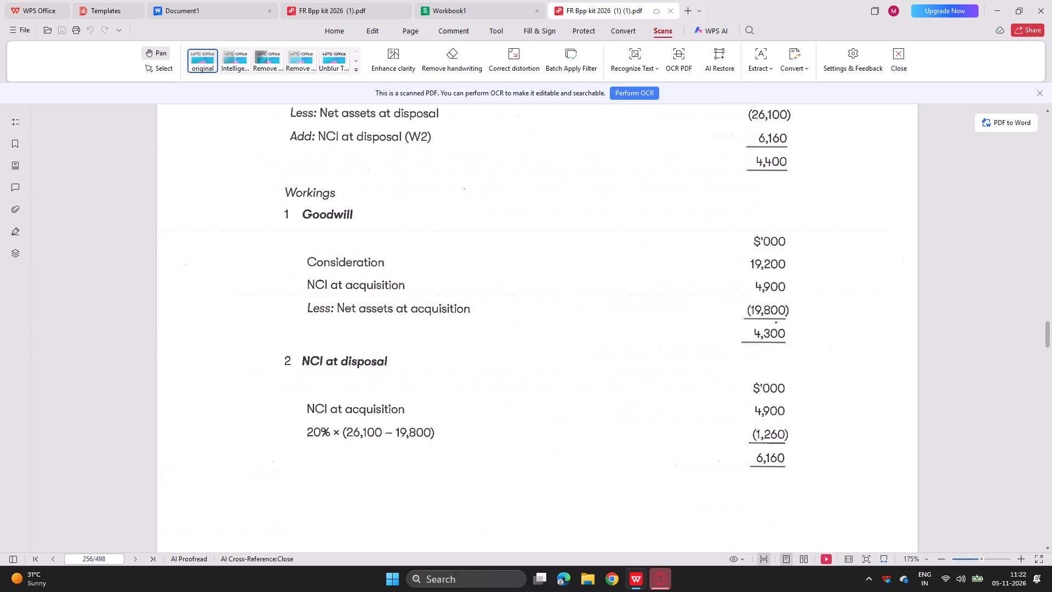
scroll(257, 286, down, 1)
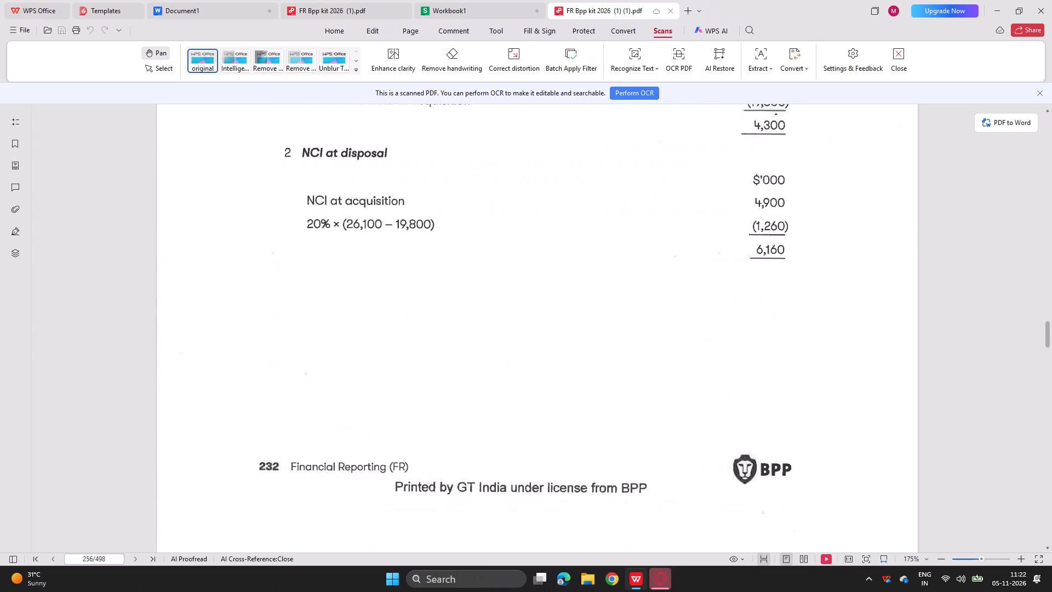
scroll(257, 286, down, 2)
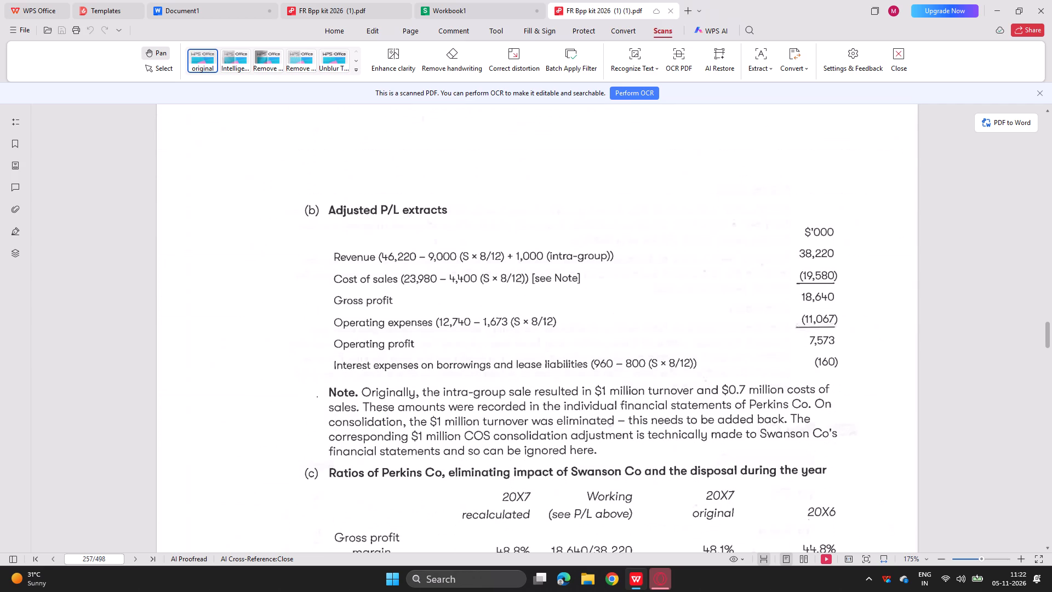
scroll(323, 358, down, 1)
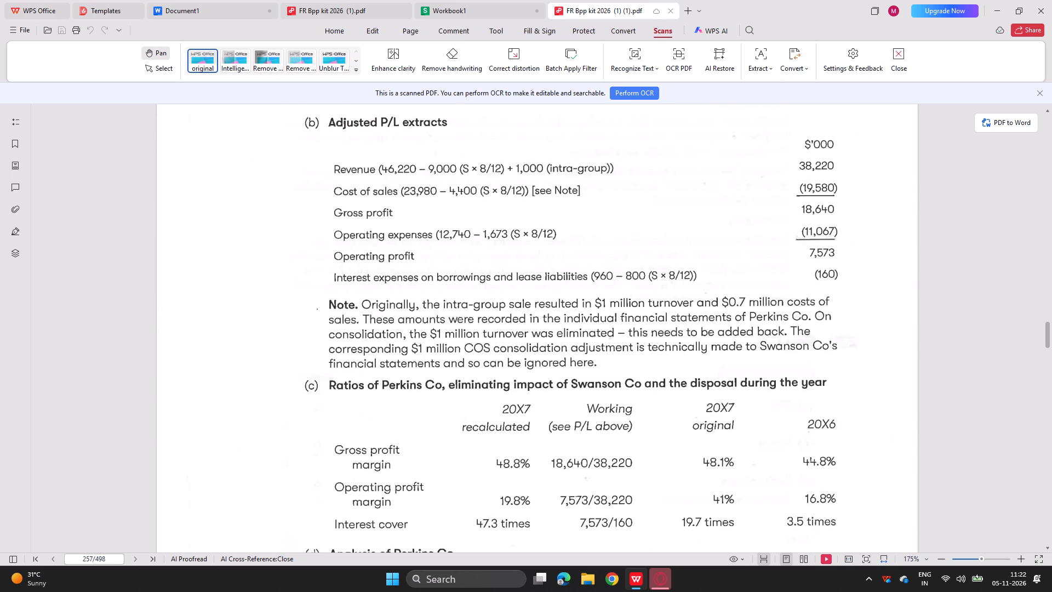
scroll(316, 362, down, 1)
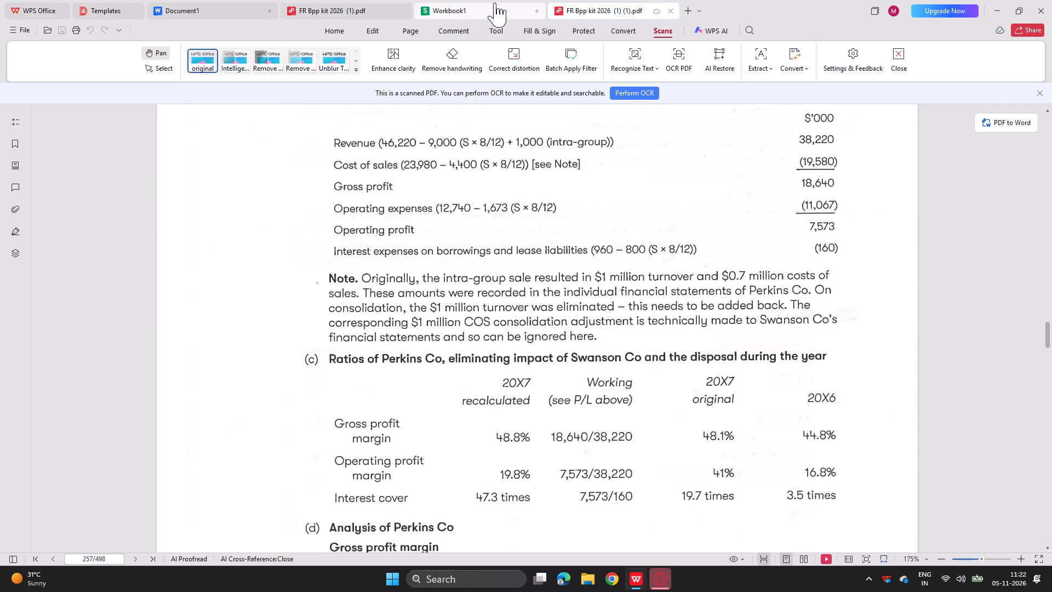
Return to Document1, by way of Workbook1's workings, and add a blank line below the sale proceed table.
click(458, 5)
scroll(375, 246, down, 1)
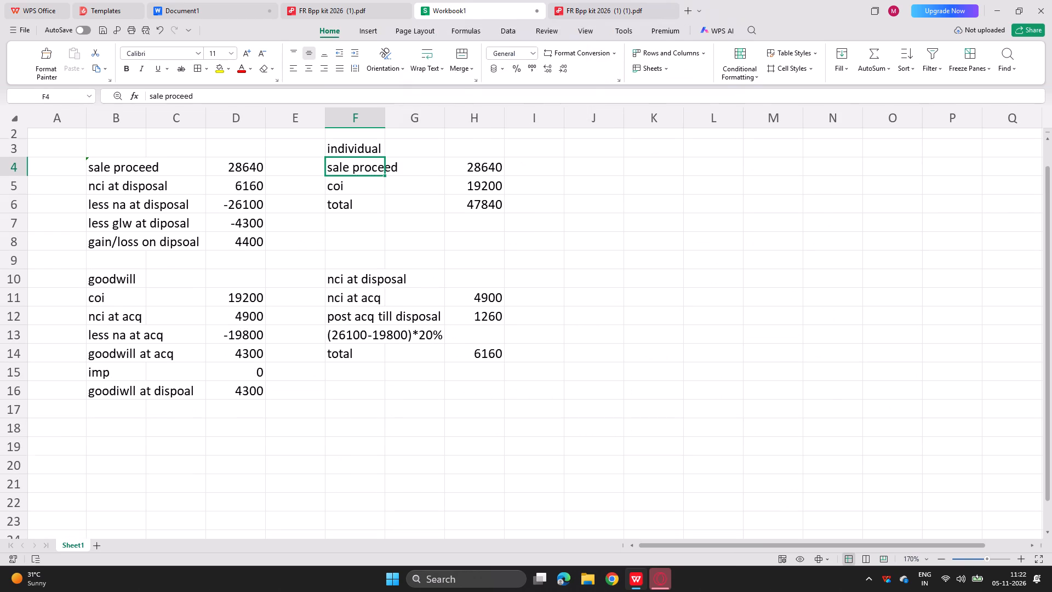
scroll(375, 246, down, 1)
click(227, 1)
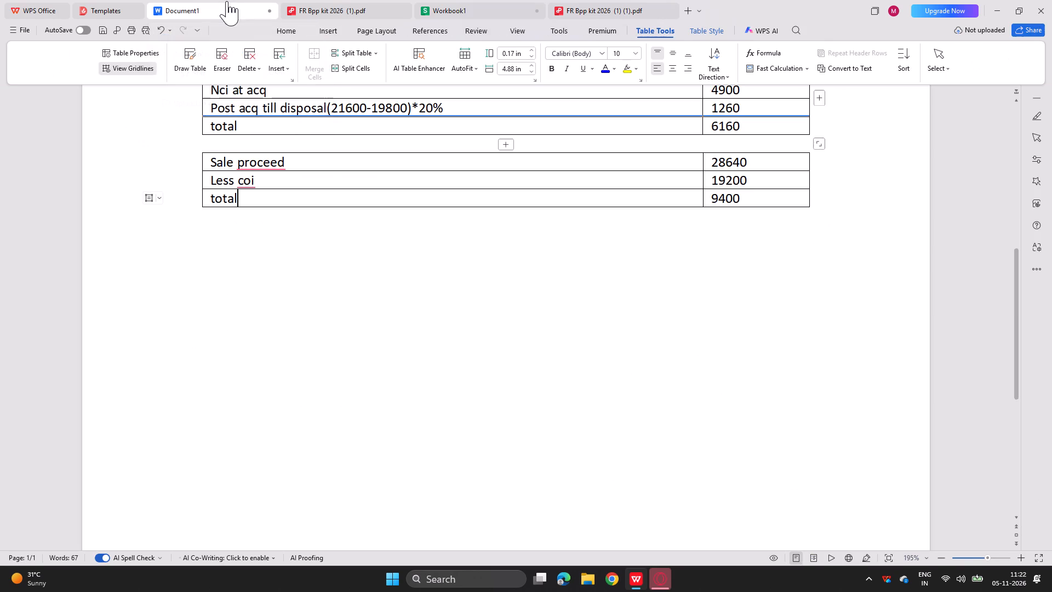
click(209, 250)
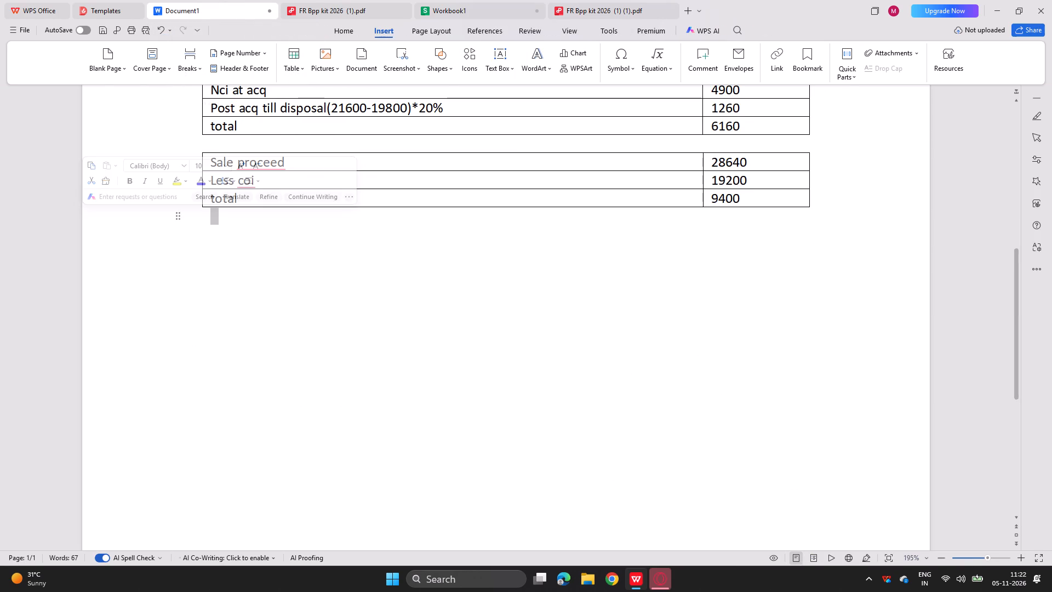
key(Return)
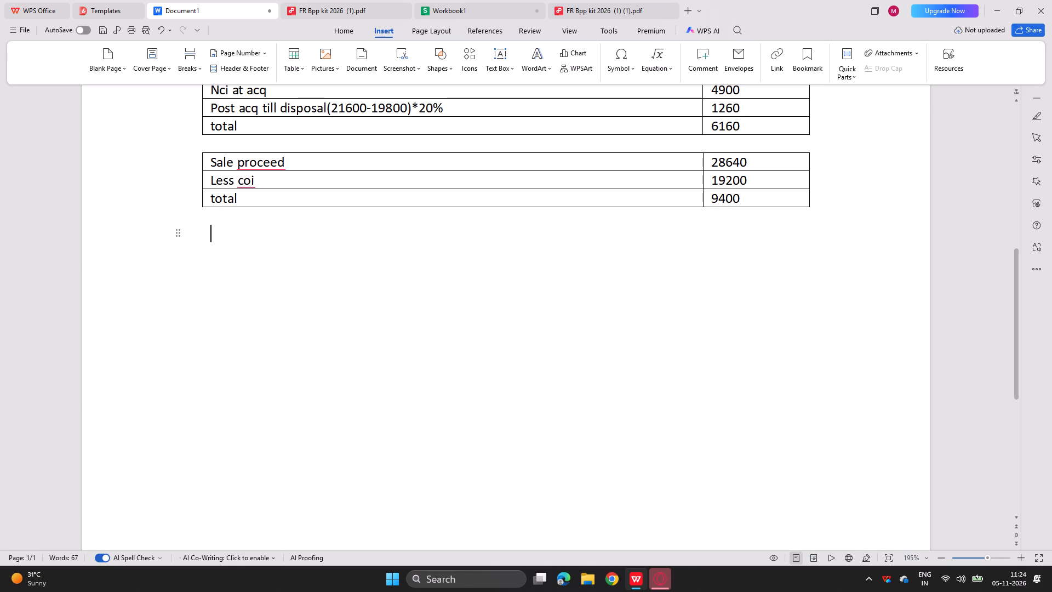
Reopen the Perkins Co answer in the second exam kit and review the part (b) adjusted P/L extracts.
click(363, 0)
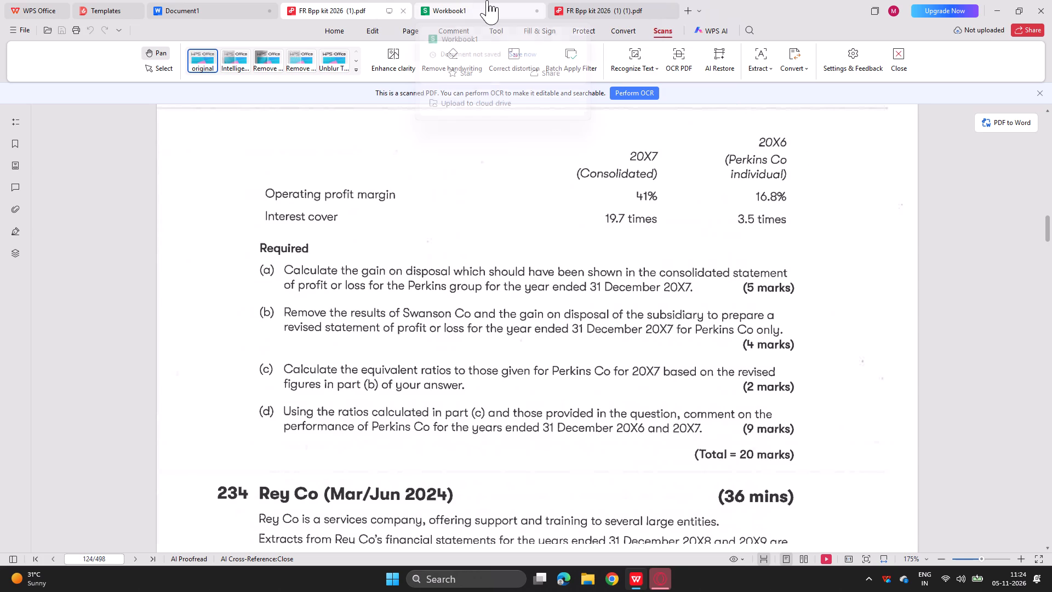
click(634, 0)
scroll(518, 193, down, 1)
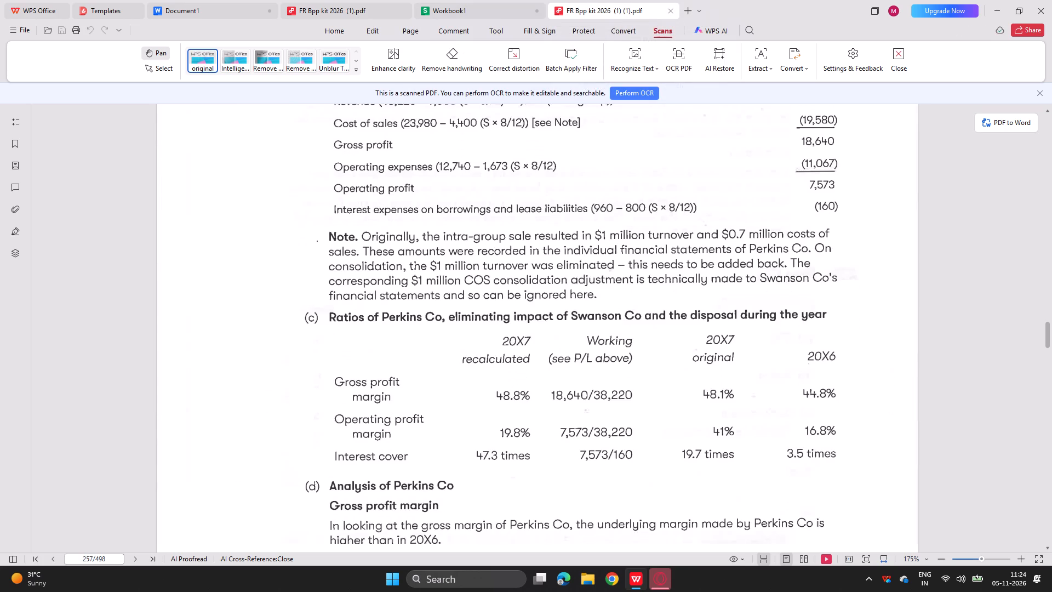
scroll(518, 193, down, 1)
scroll(518, 193, up, 1)
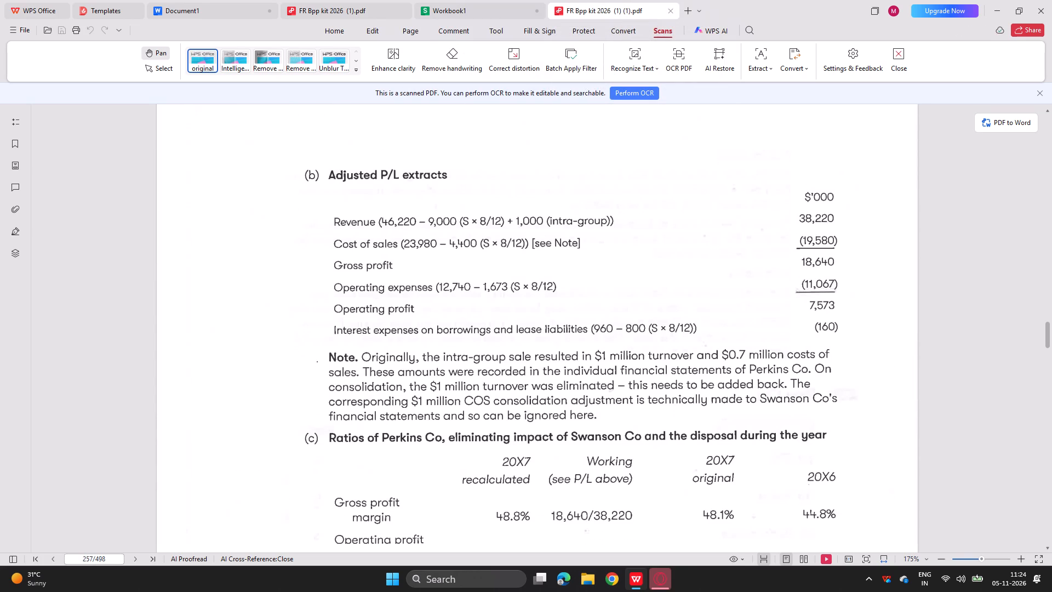
Switch back to the question PDF and look back through the Perkins Co question from its requirements and ratio table.
click(344, 3)
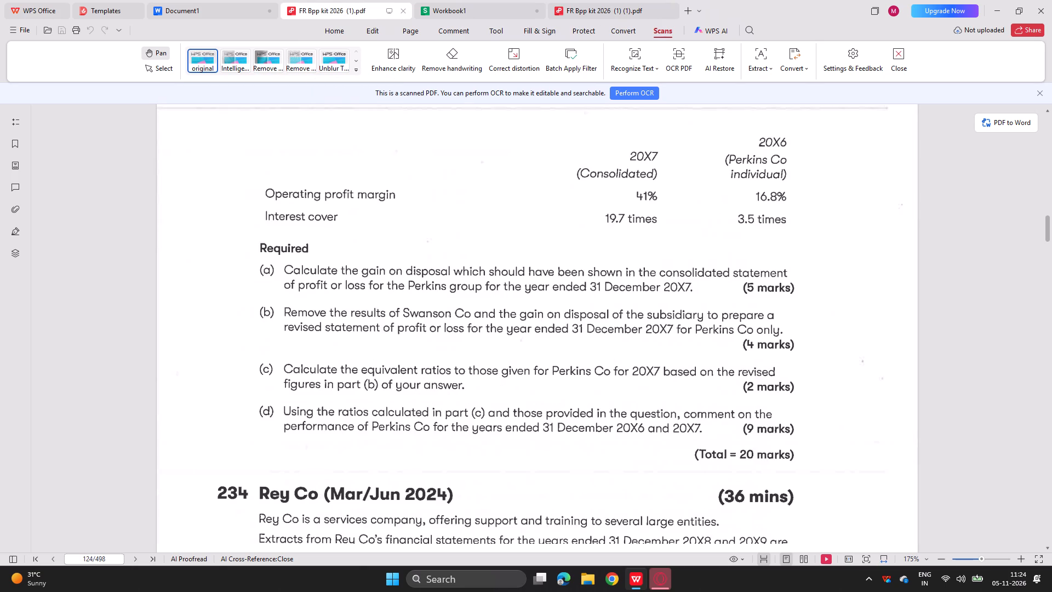
scroll(366, 318, up, 1)
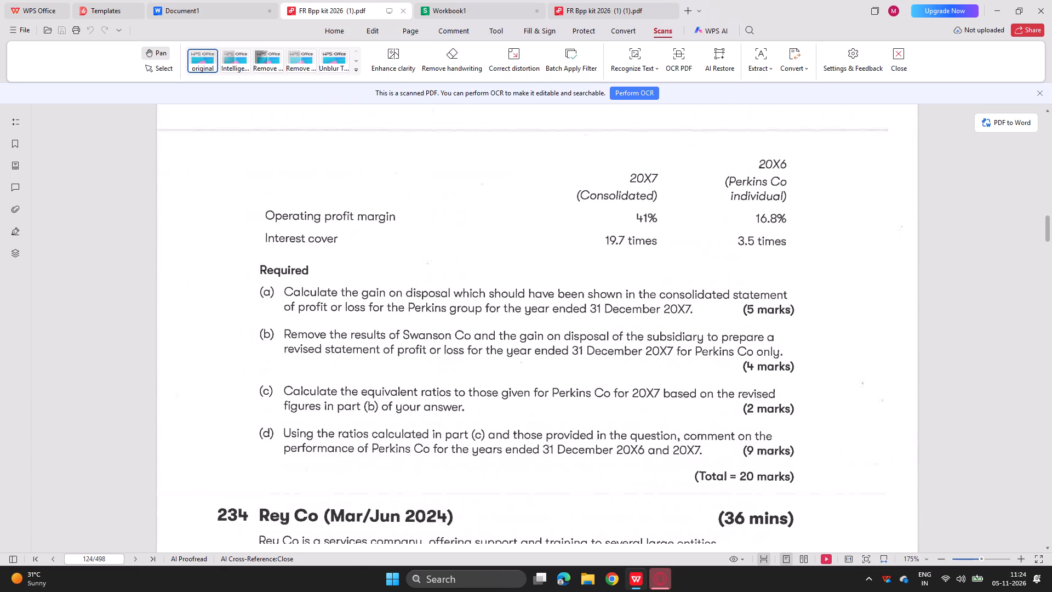
scroll(366, 318, up, 1)
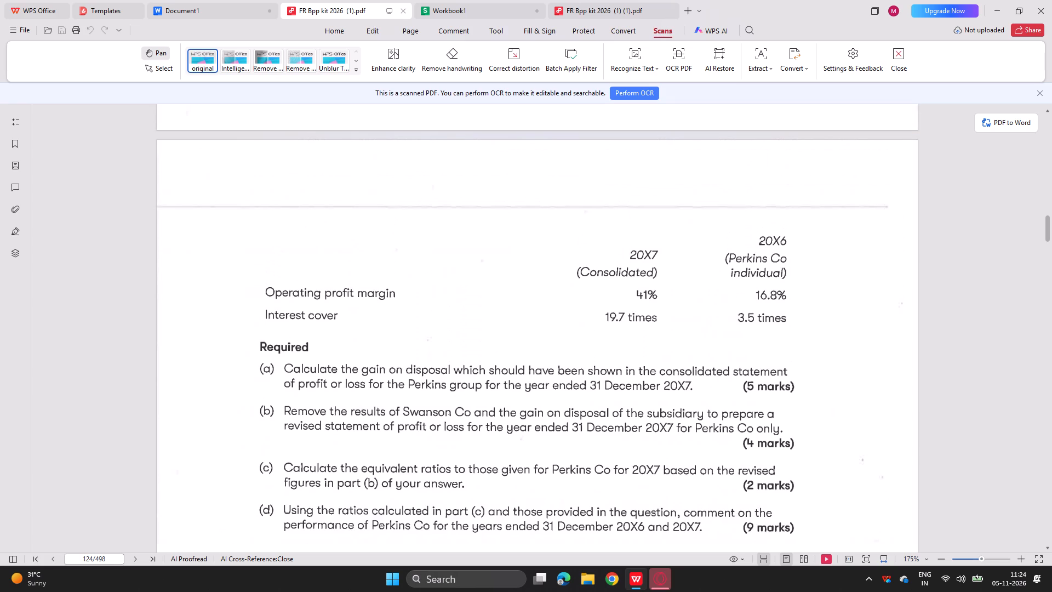
scroll(366, 318, up, 2)
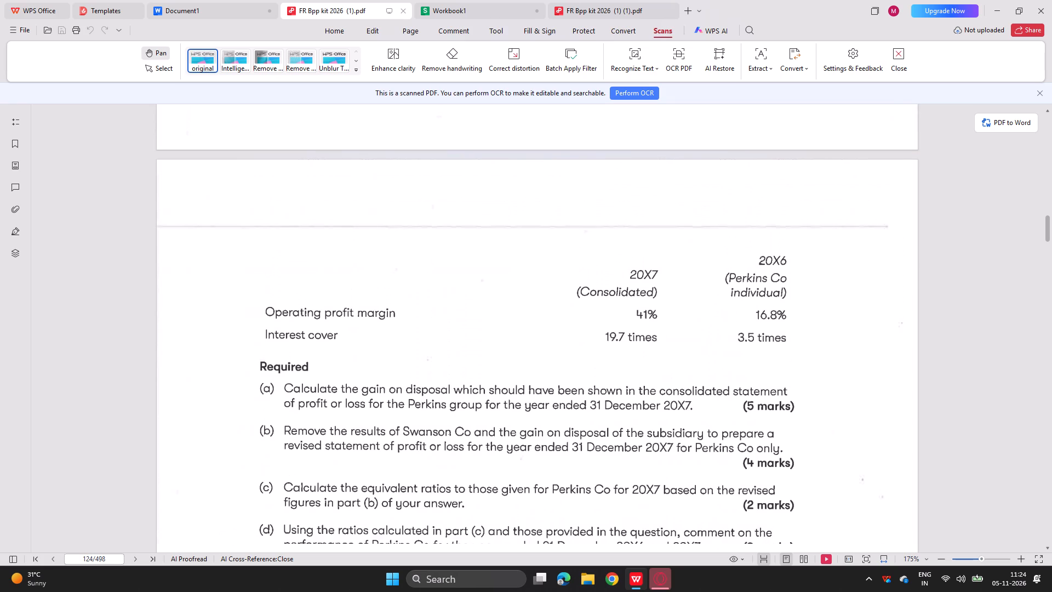
scroll(366, 318, up, 7)
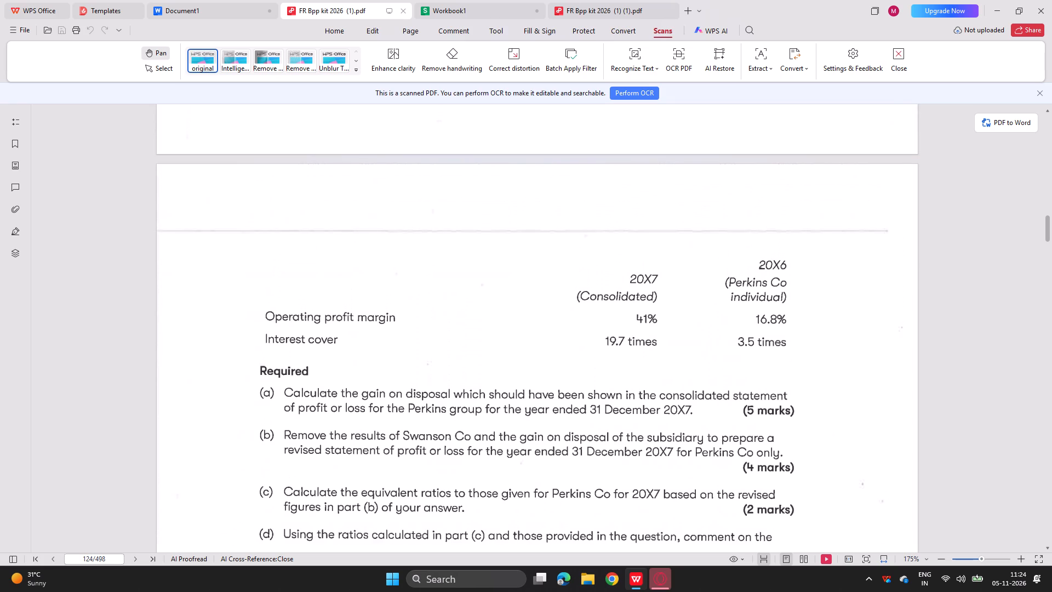
scroll(366, 318, up, 1)
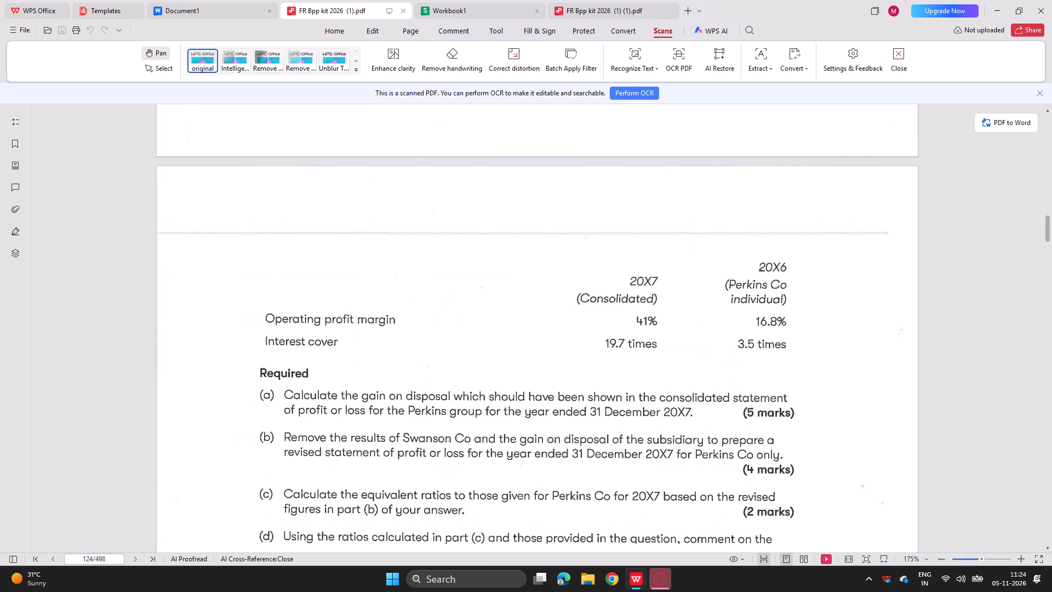
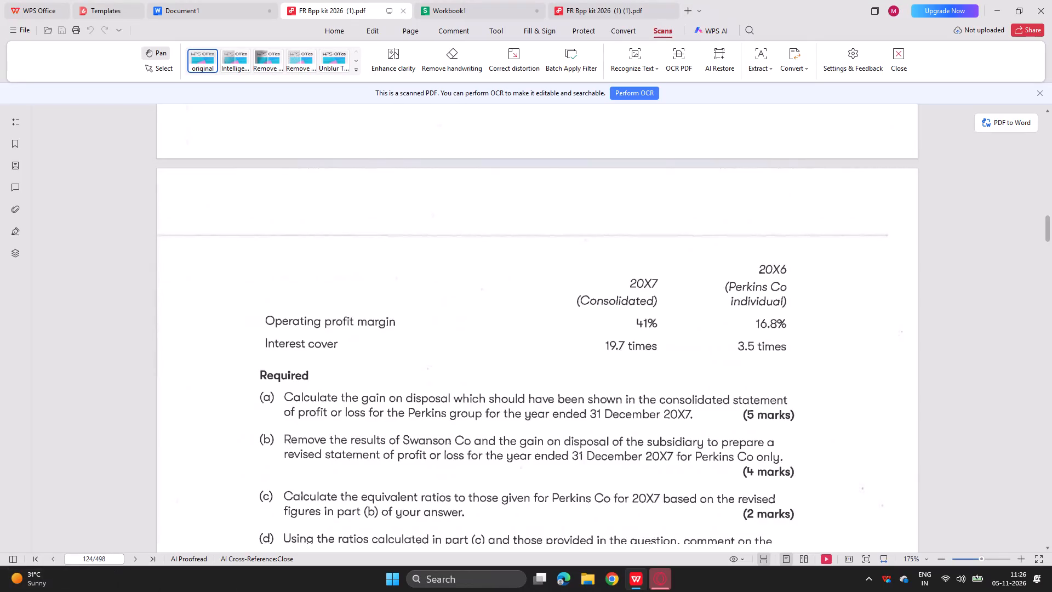
Check the Perkins Co requirements in the question PDF, and look over the disposal workings in Workbook1.
scroll(267, 345, up, 1)
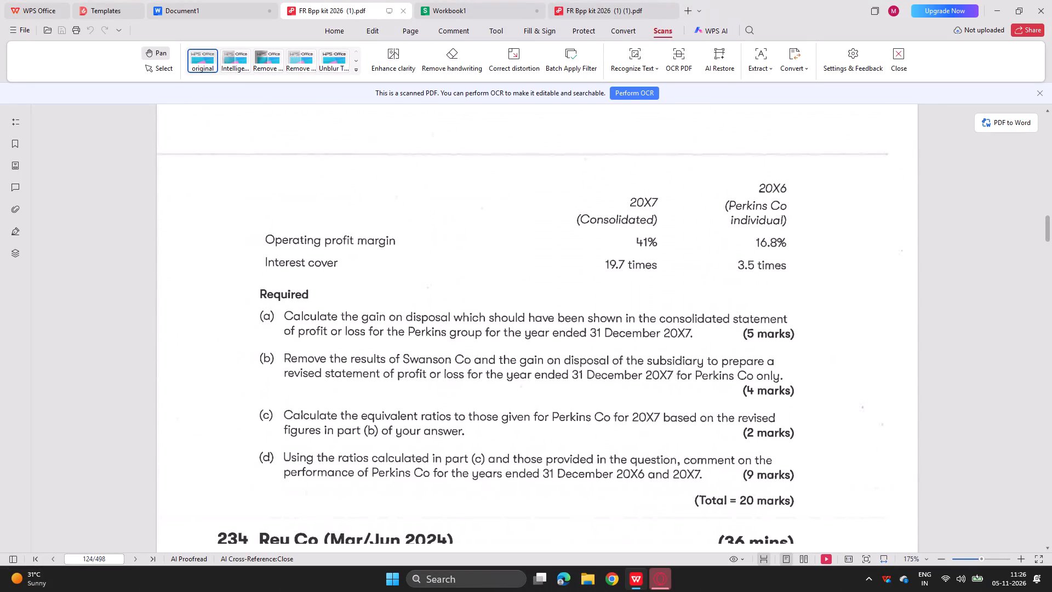
scroll(267, 345, up, 1)
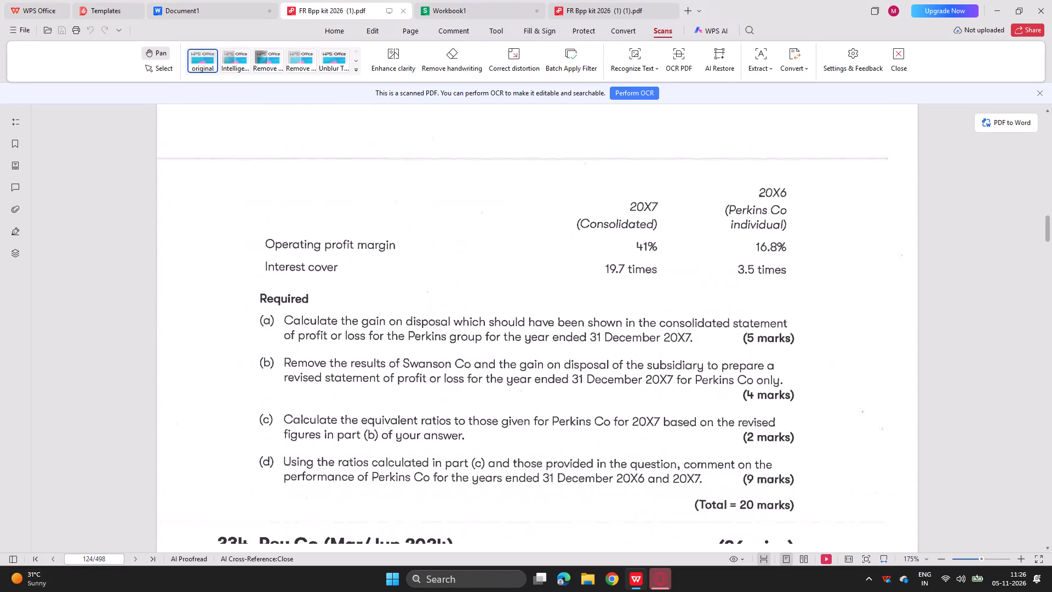
click(474, 0)
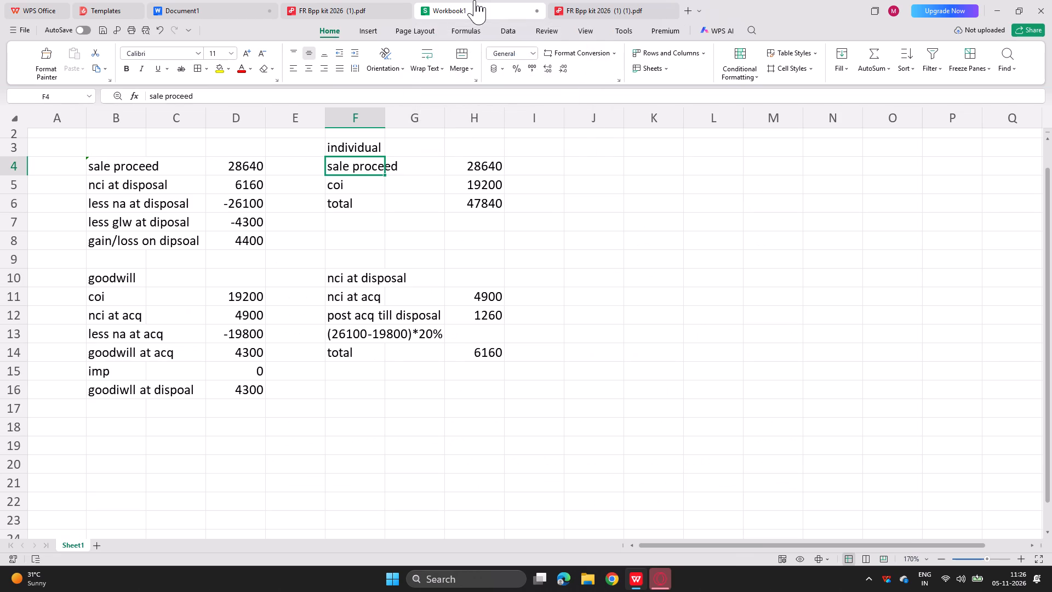
scroll(368, 309, up, 1)
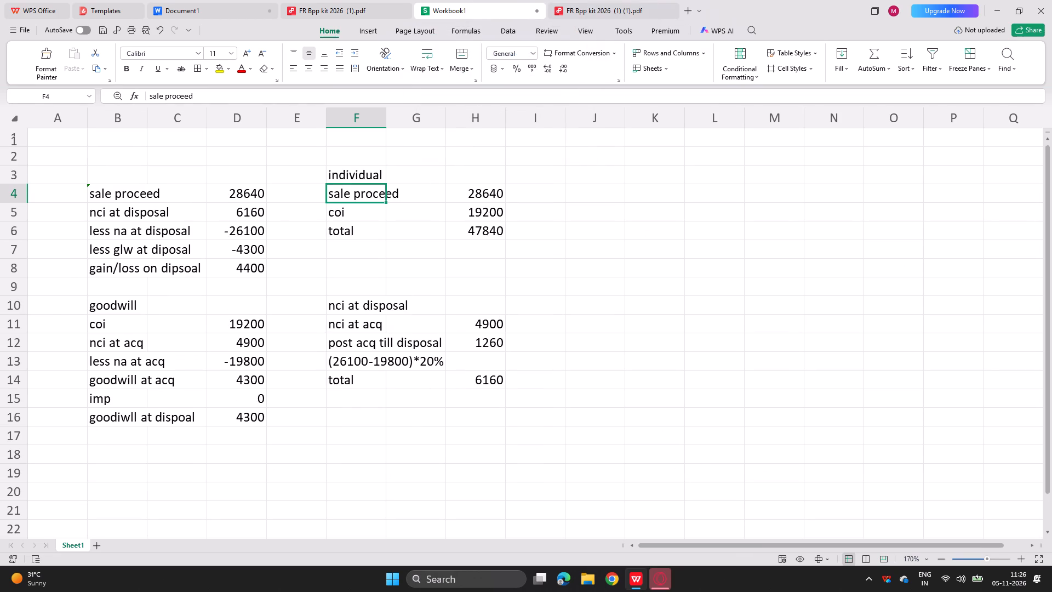
Reorder the open files so that Workbook1 comes before the question PDF and Document1 directly after it.
drag(198, 0, 424, 0)
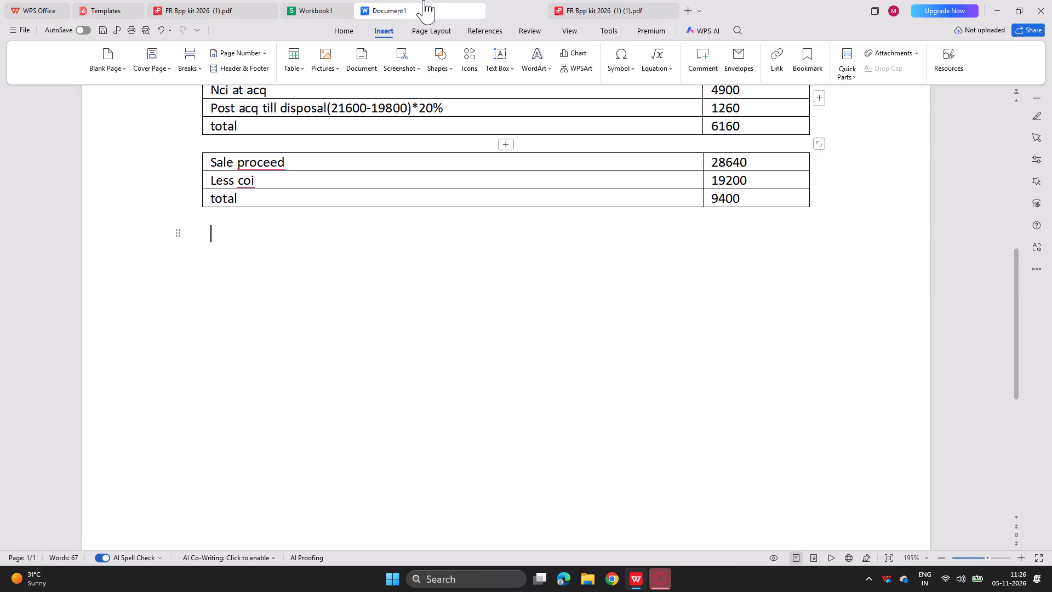
drag(424, 0, 430, 0)
drag(359, 8, 208, 2)
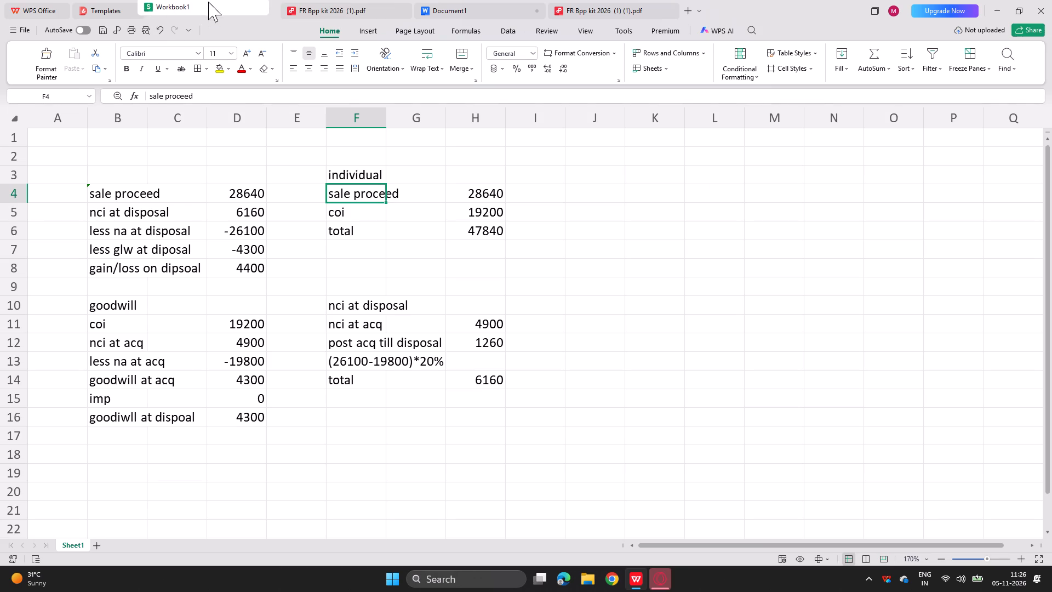
click(323, 4)
Compare the answer's adjusted P/L extracts and ratios with the Perkins Co profit or loss extracts in the question PDF.
double_click(593, 5)
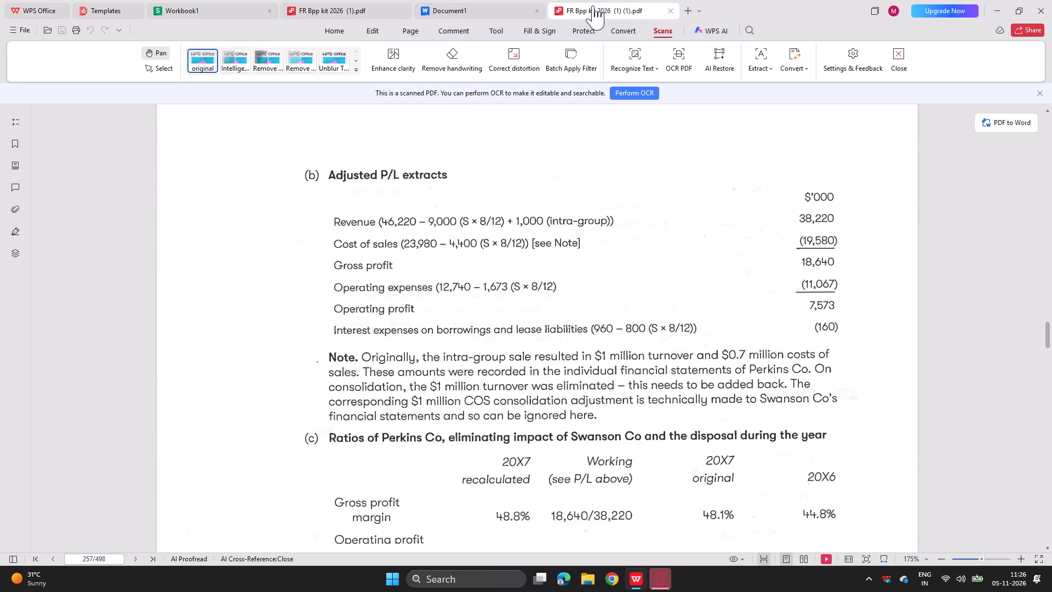
scroll(410, 351, left, 1)
scroll(410, 351, down, 1)
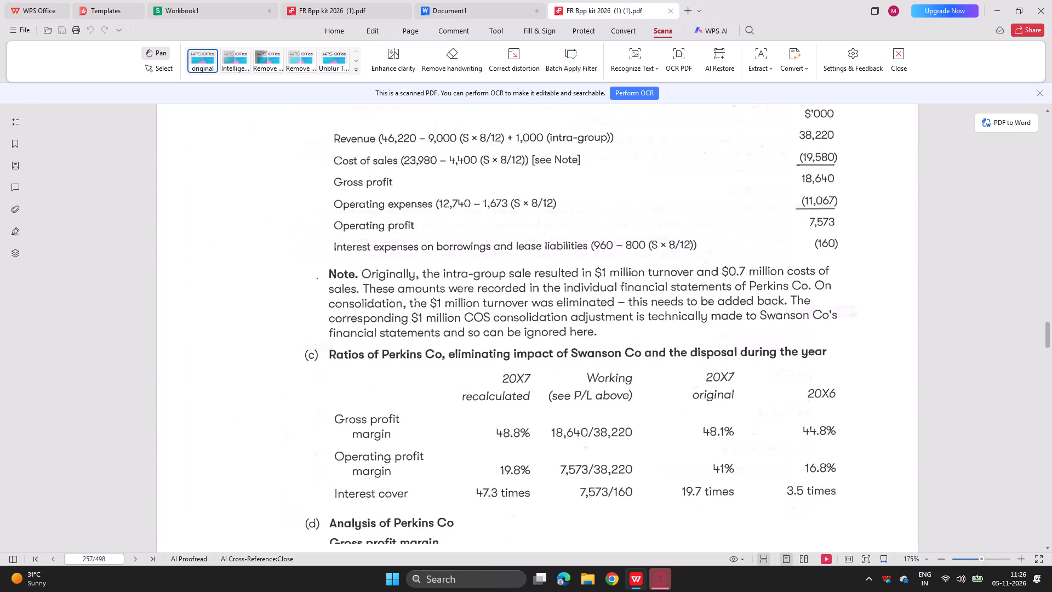
scroll(410, 351, down, 1)
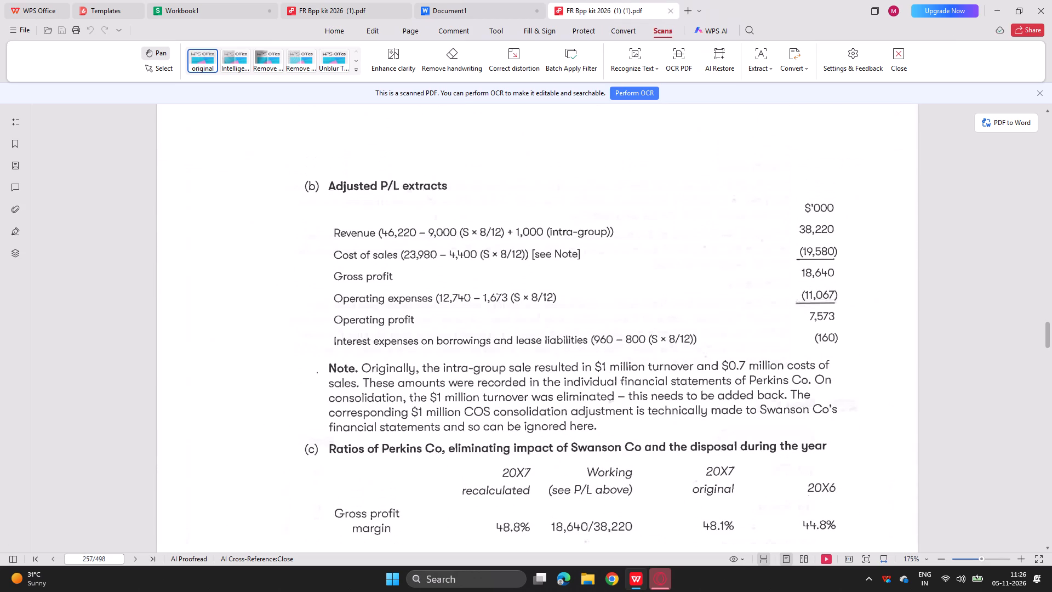
scroll(410, 351, down, 1)
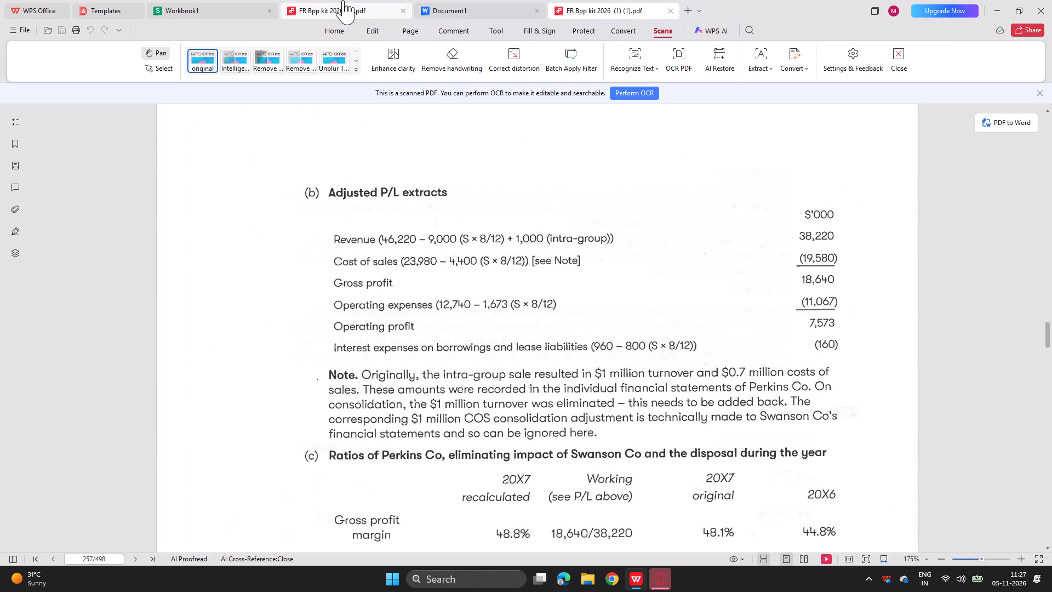
click(342, 0)
scroll(322, 167, up, 2)
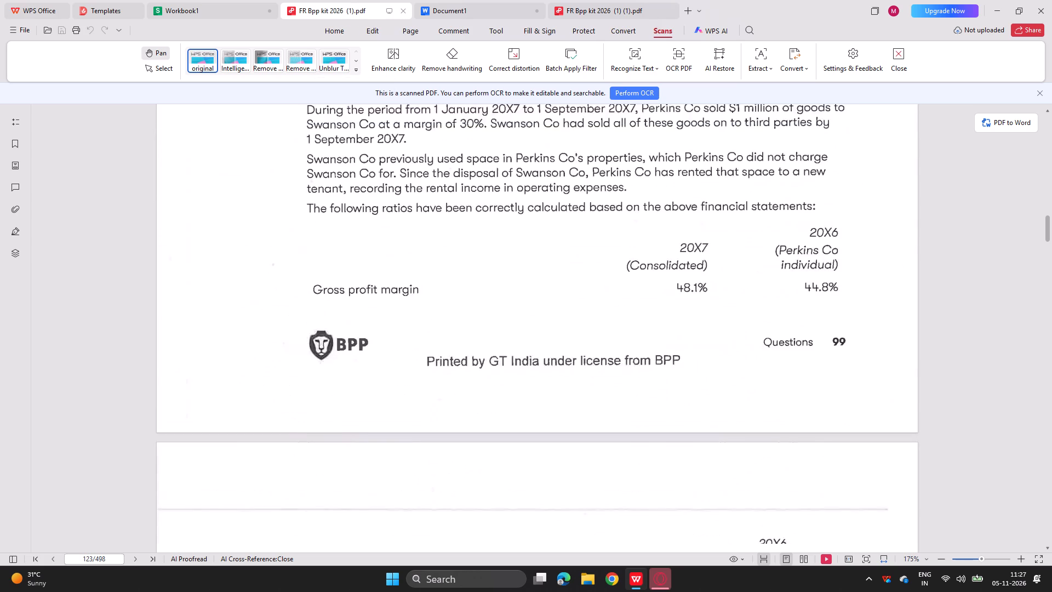
scroll(322, 167, up, 2)
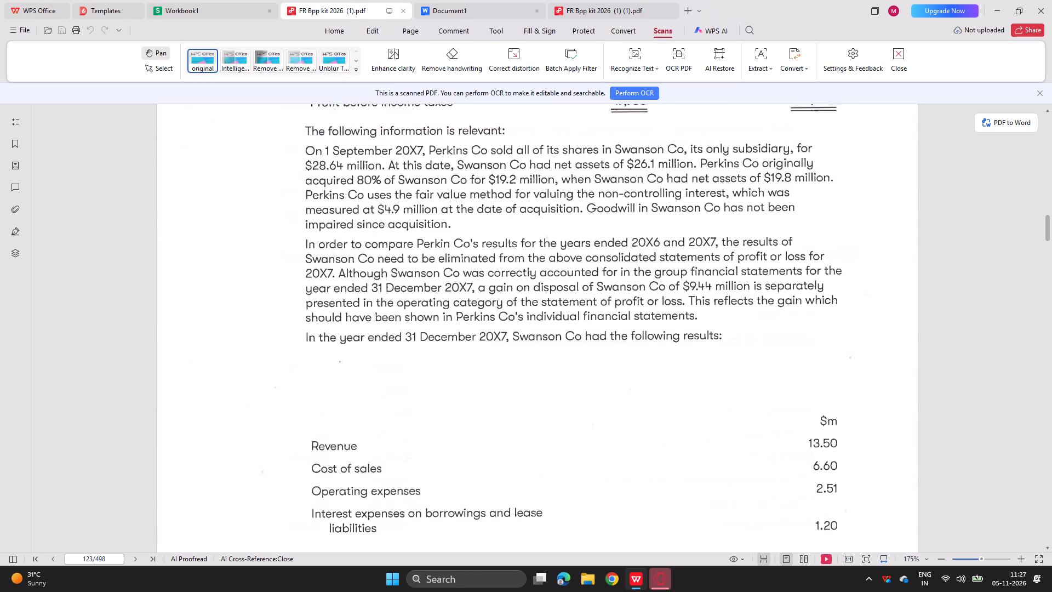
scroll(322, 167, up, 4)
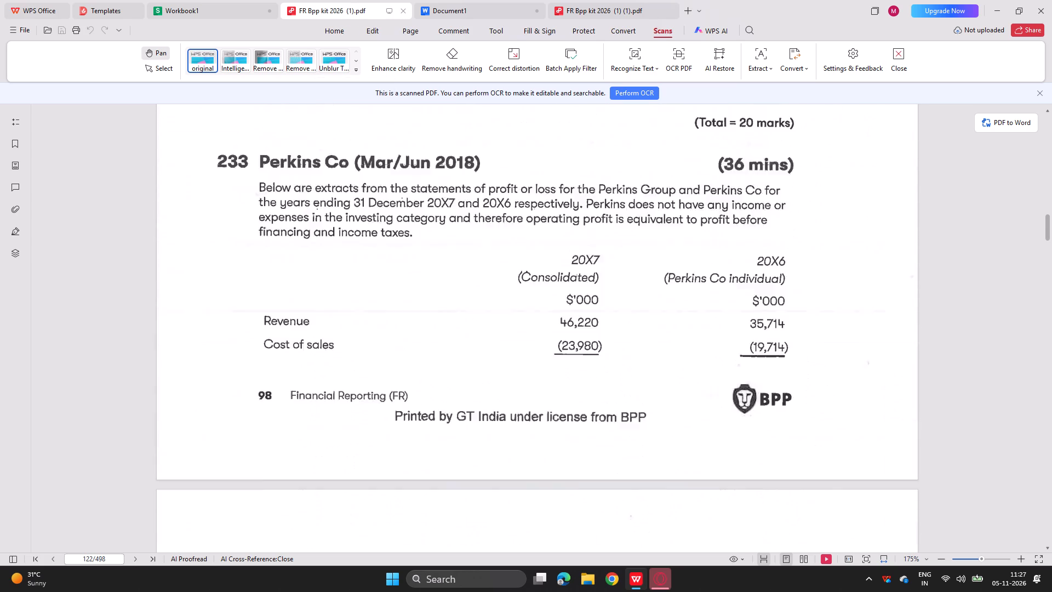
scroll(322, 167, down, 1)
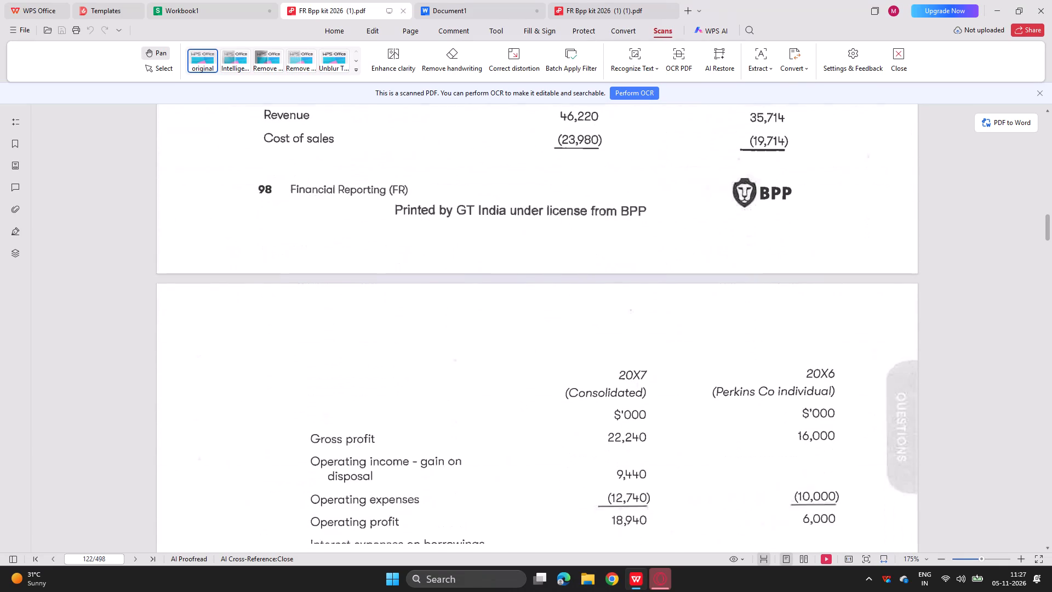
scroll(322, 167, down, 1)
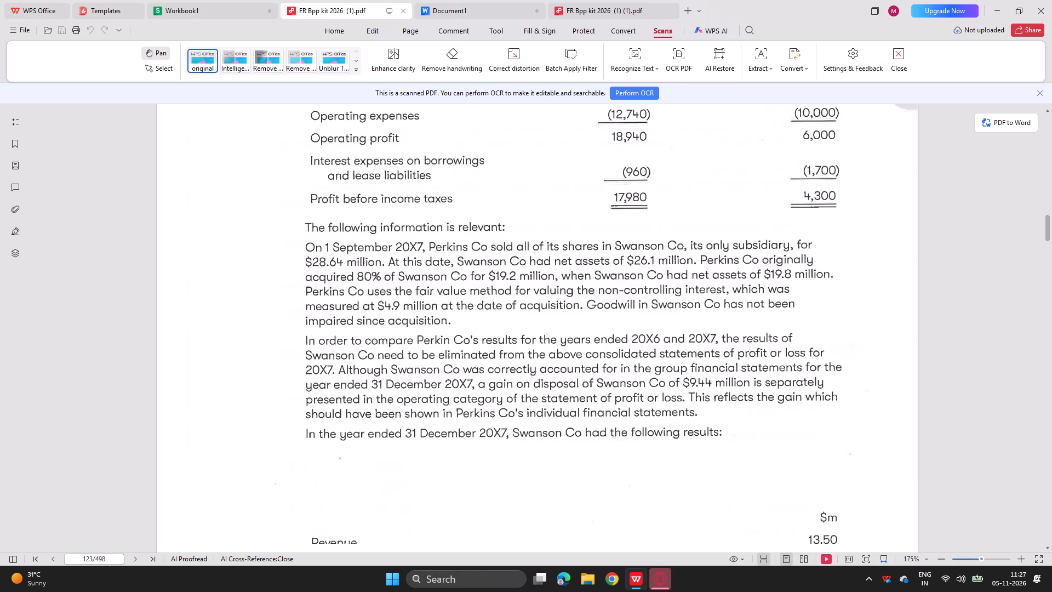
Look over Document1's working tables, and read the question's disposal details, Swanson Co results and intra-group sales notes.
click(447, 0)
scroll(392, 254, up, 3)
scroll(365, 317, up, 1)
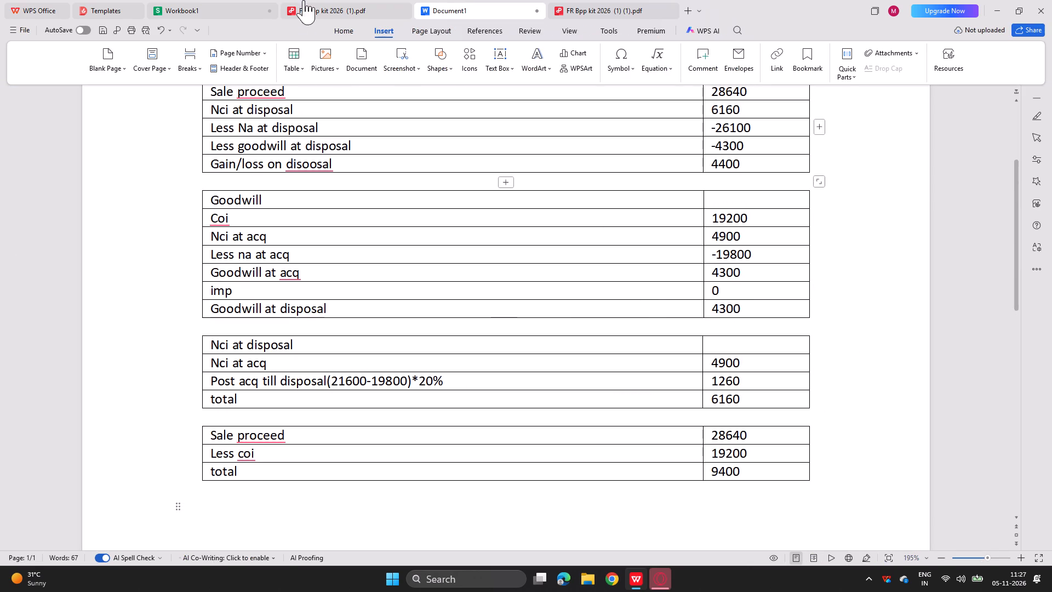
click(318, 0)
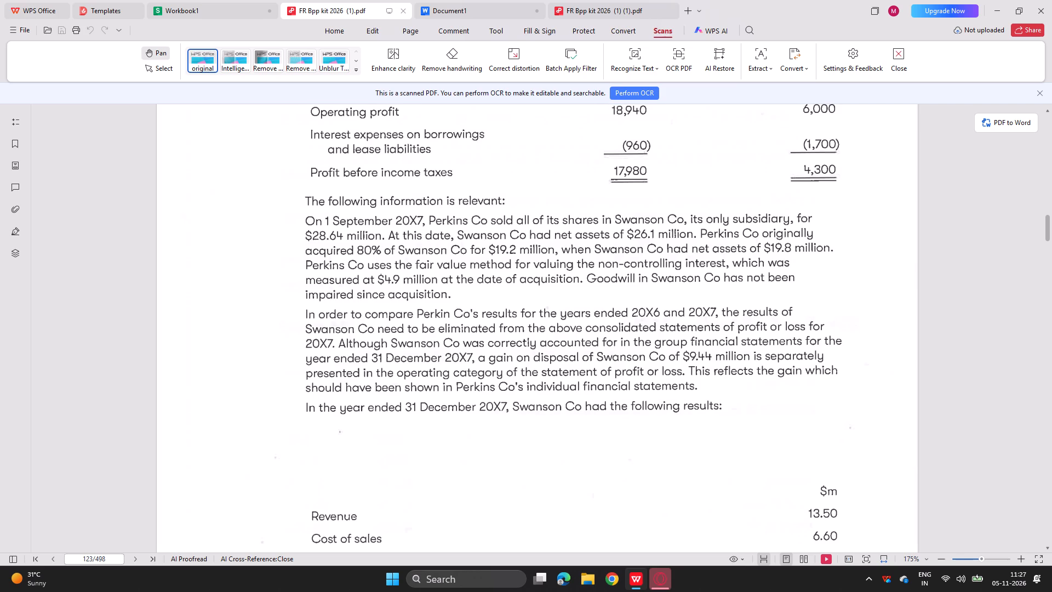
scroll(387, 470, down, 1)
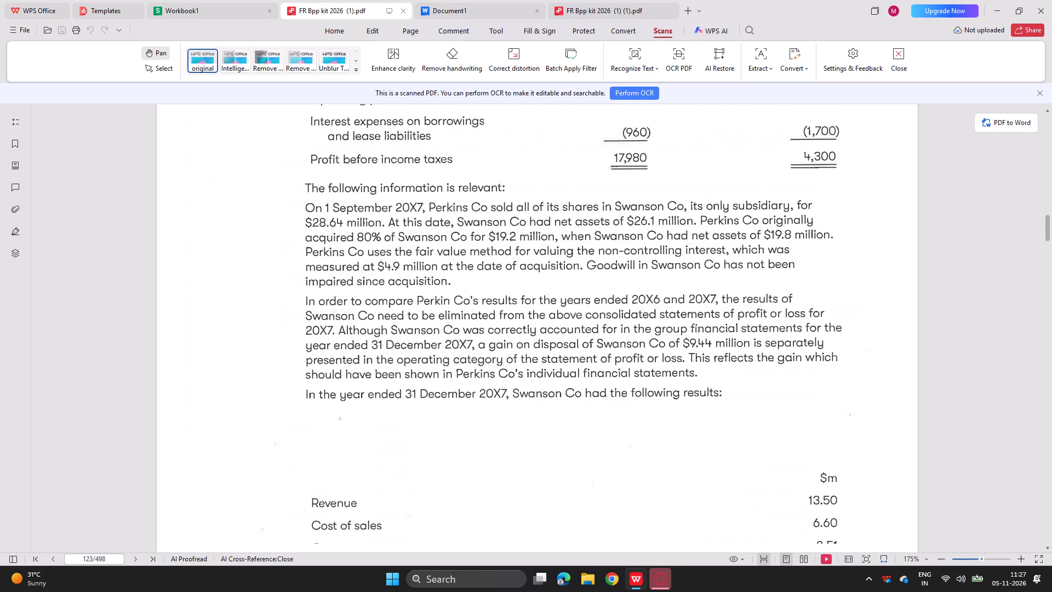
scroll(387, 470, down, 1)
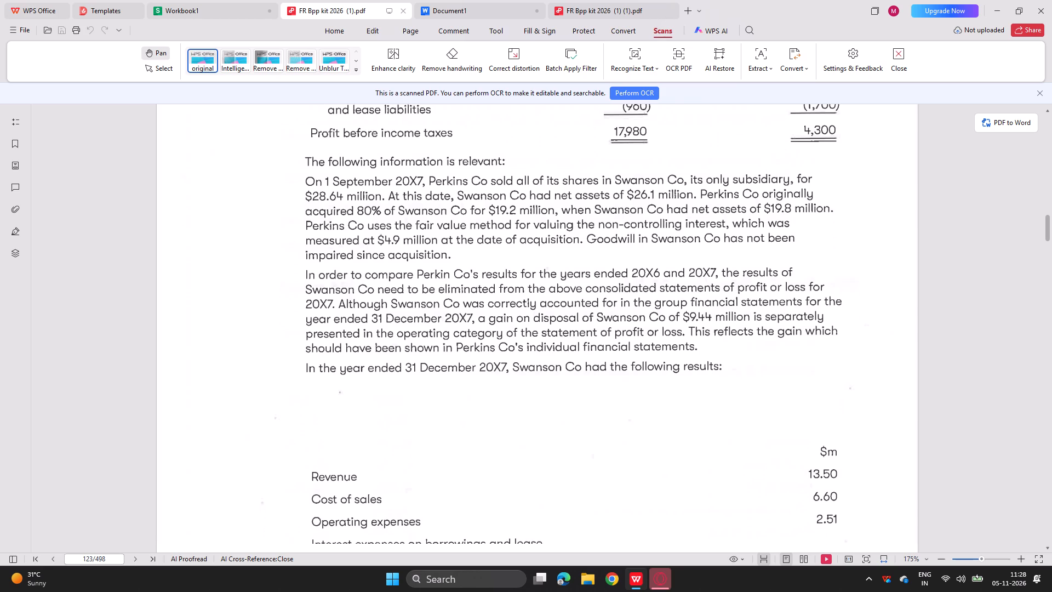
scroll(408, 452, down, 1)
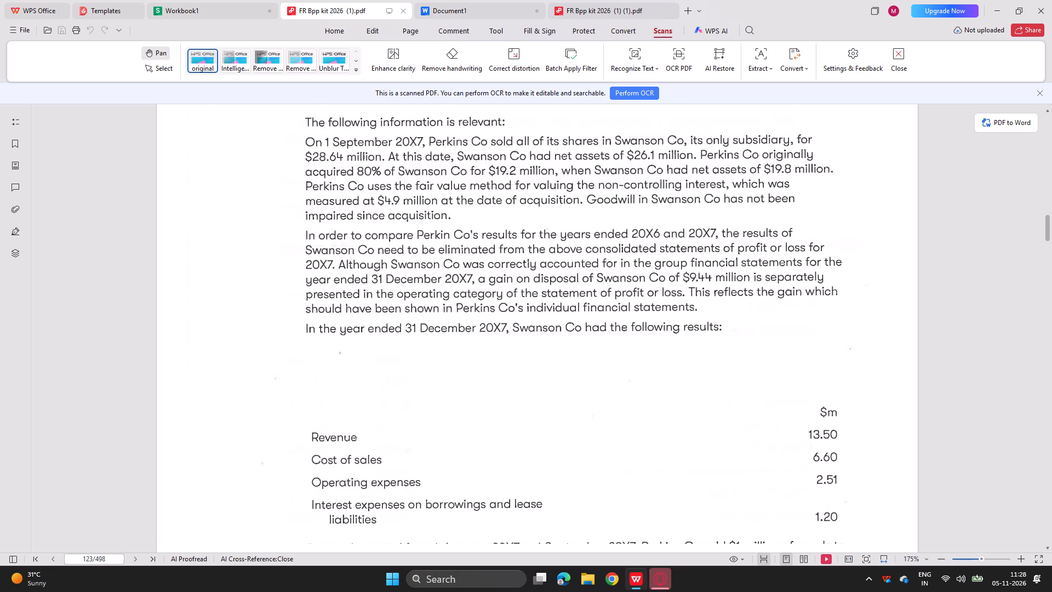
scroll(408, 452, down, 1)
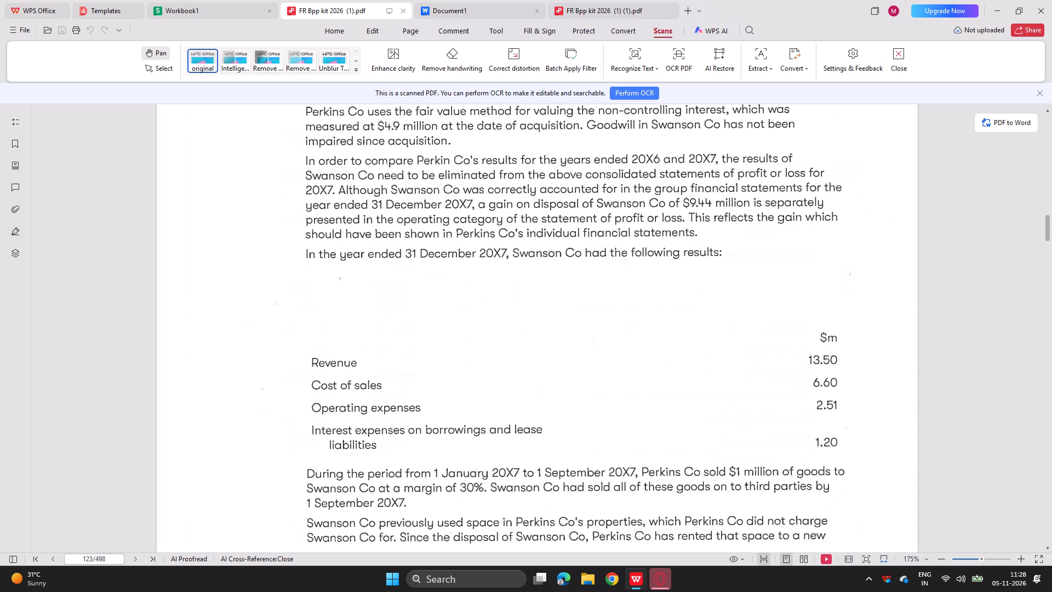
scroll(408, 452, down, 3)
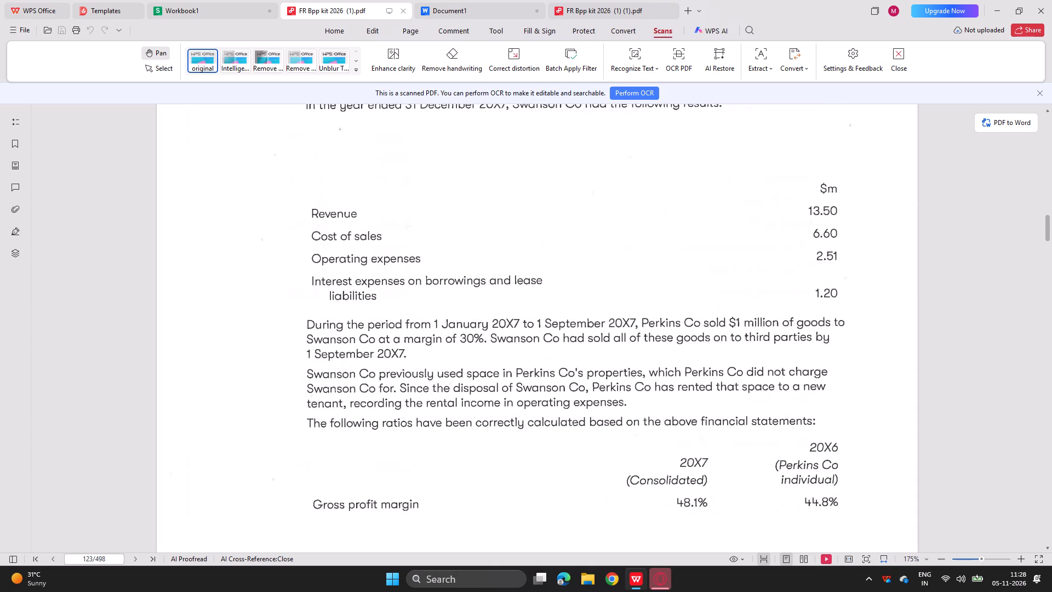
scroll(408, 452, down, 1)
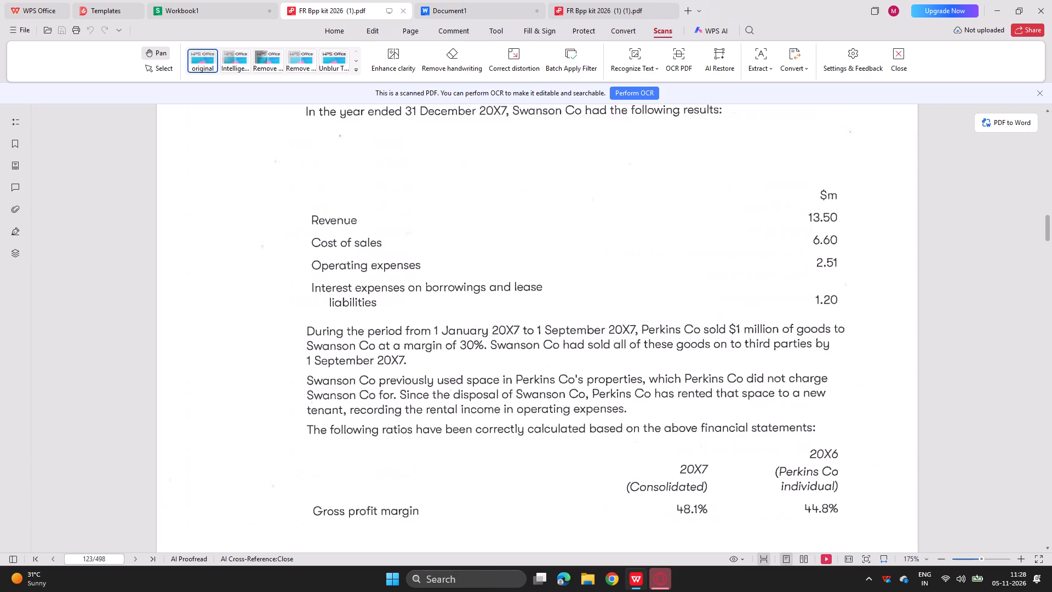
drag(307, 204, 370, 196)
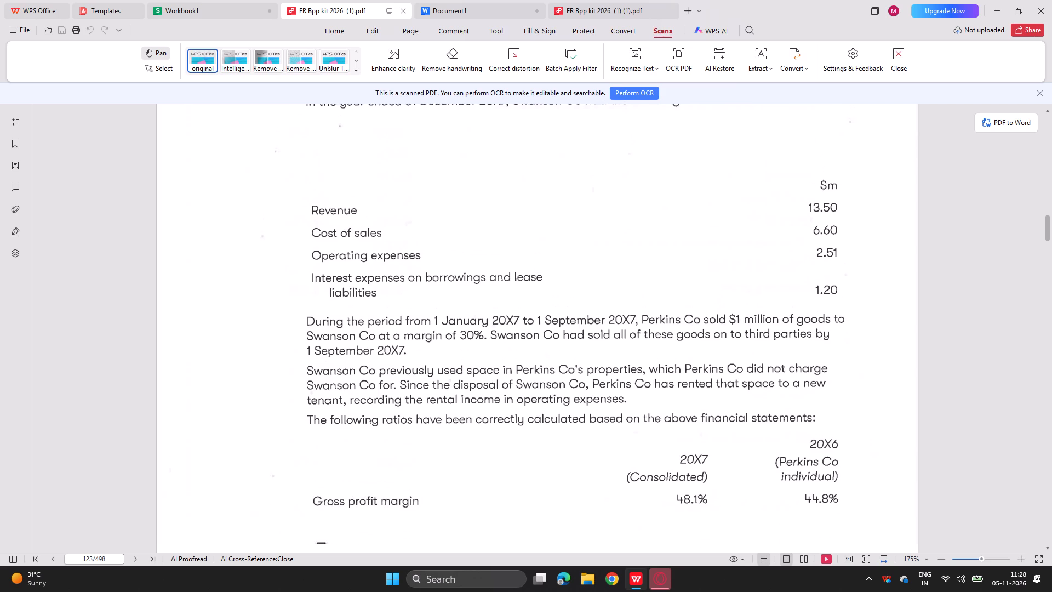
drag(370, 196, 367, 199)
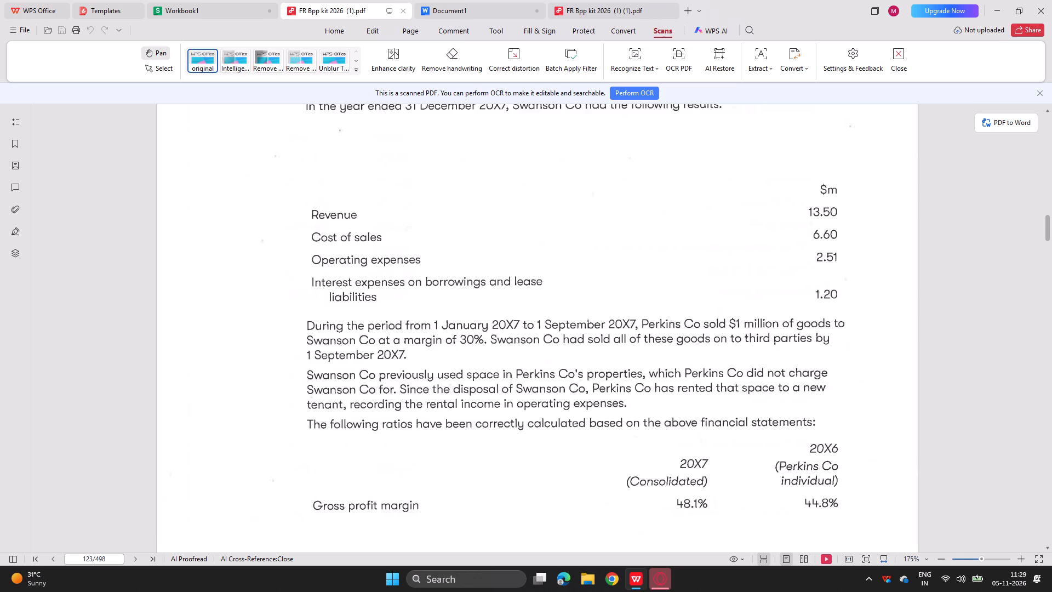
scroll(276, 414, down, 1)
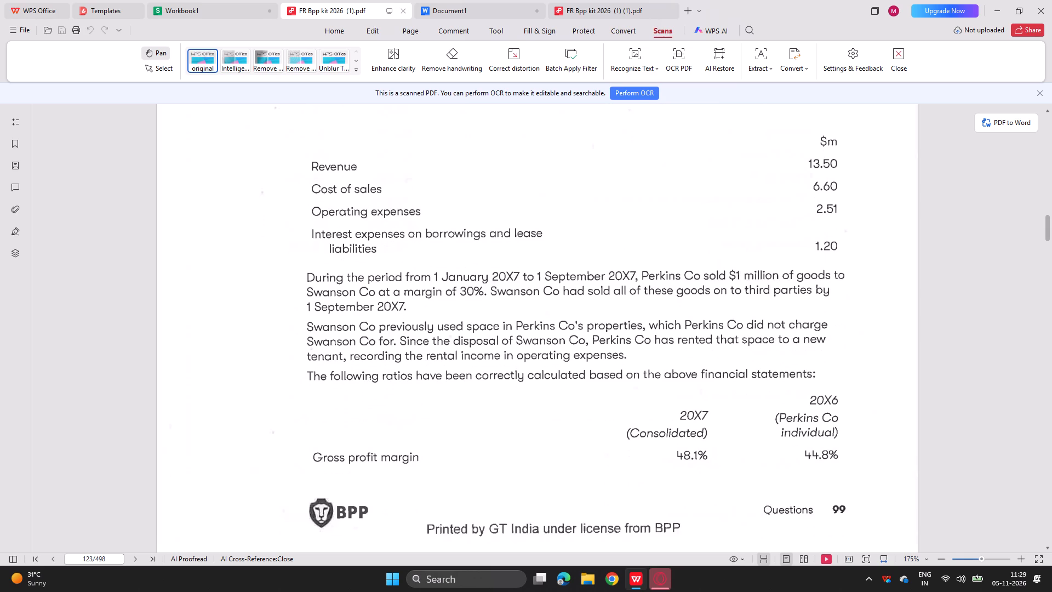
Add the part heading "B)" below the sale proceed table in Document1, followed by a new line.
click(475, 0)
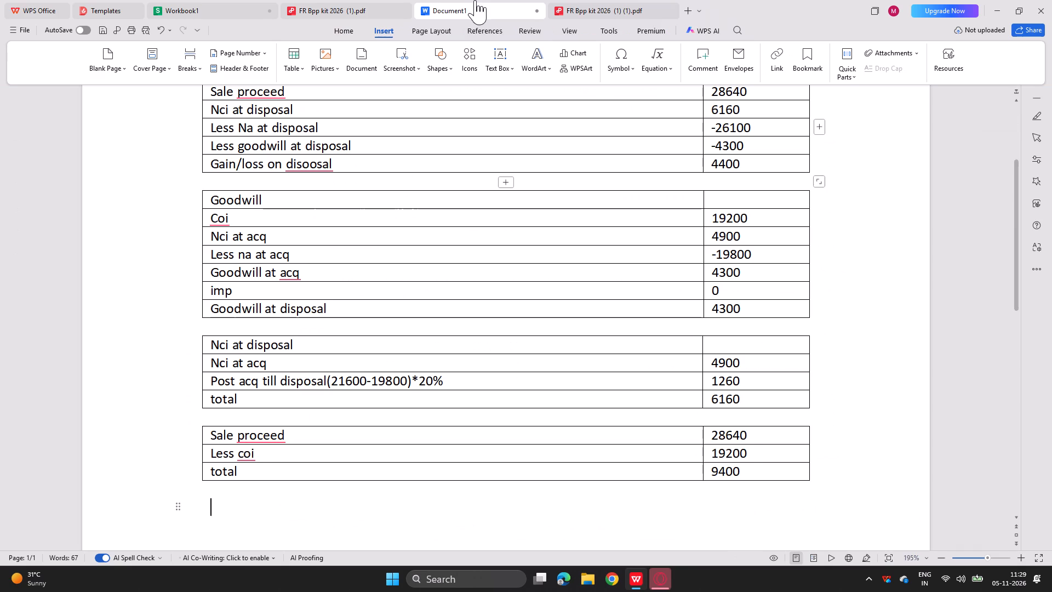
scroll(396, 303, down, 2)
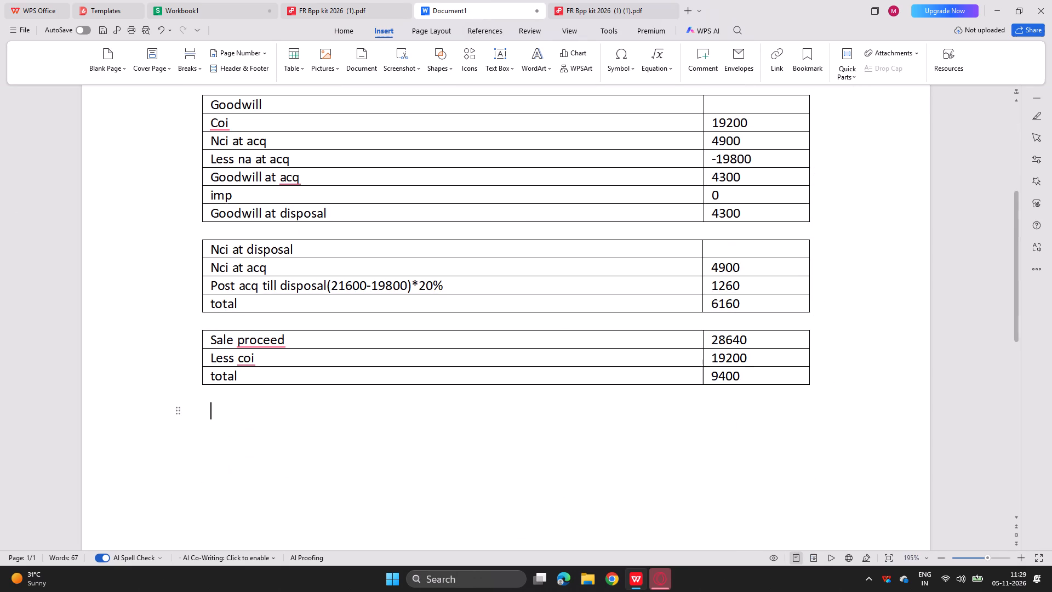
text(b))
key(Return)
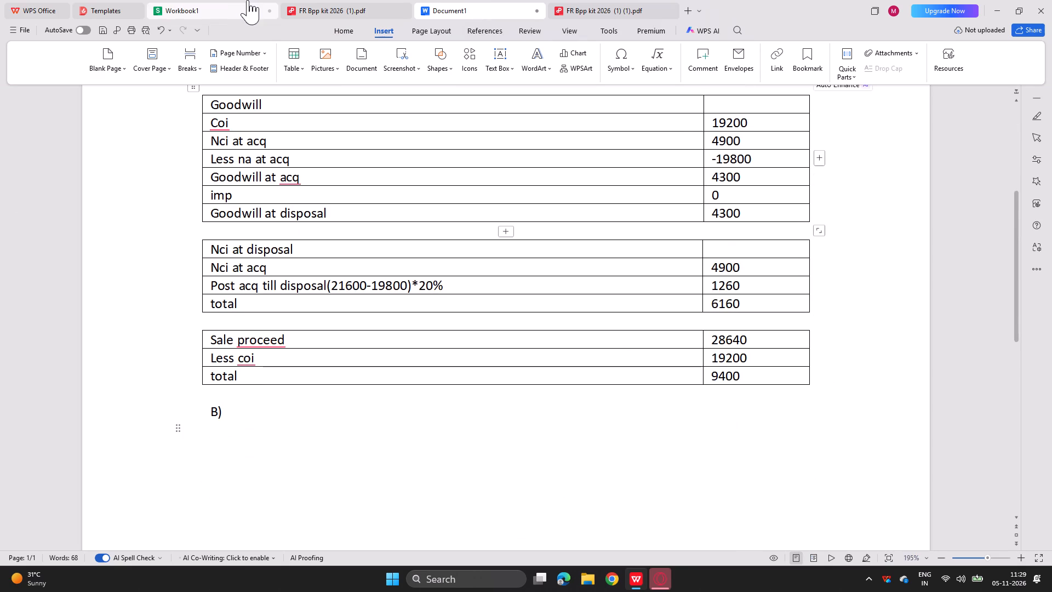
Reread the part (b) requirement in the question PDF and return to Document1.
click(353, 0)
scroll(336, 271, down, 1)
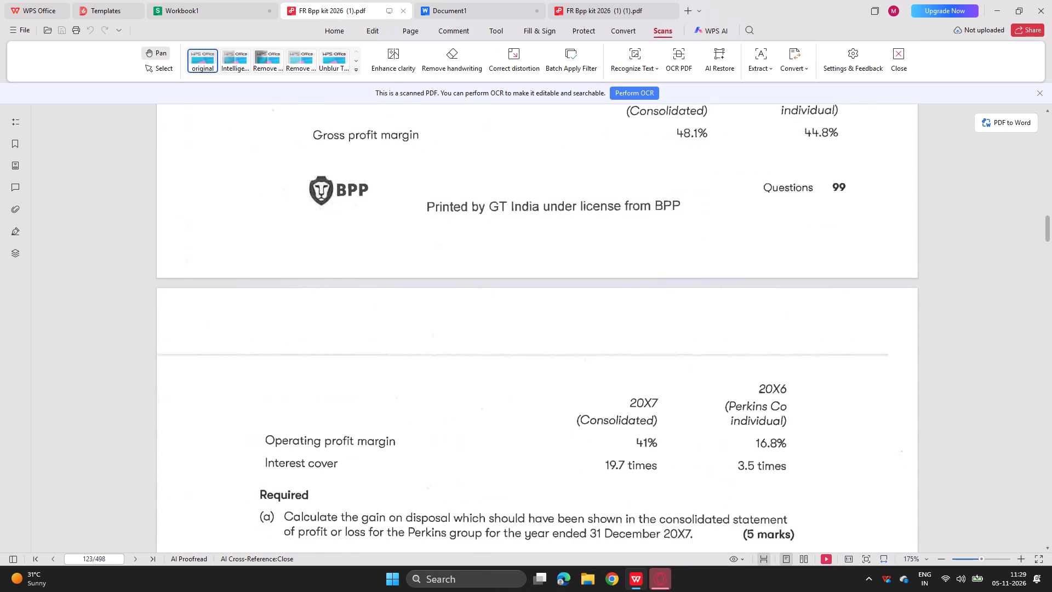
scroll(336, 271, down, 2)
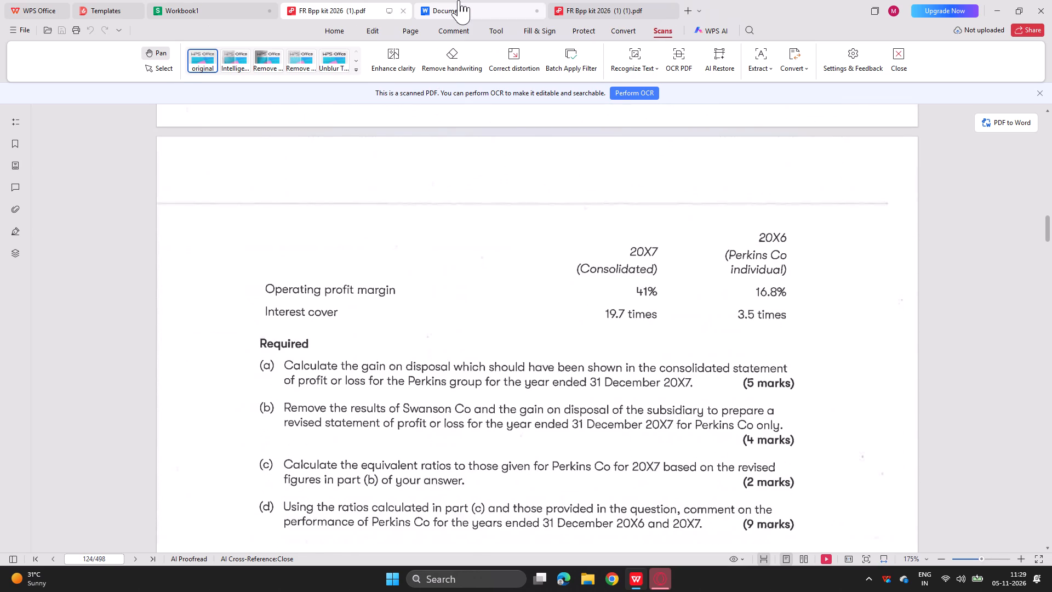
click(459, 0)
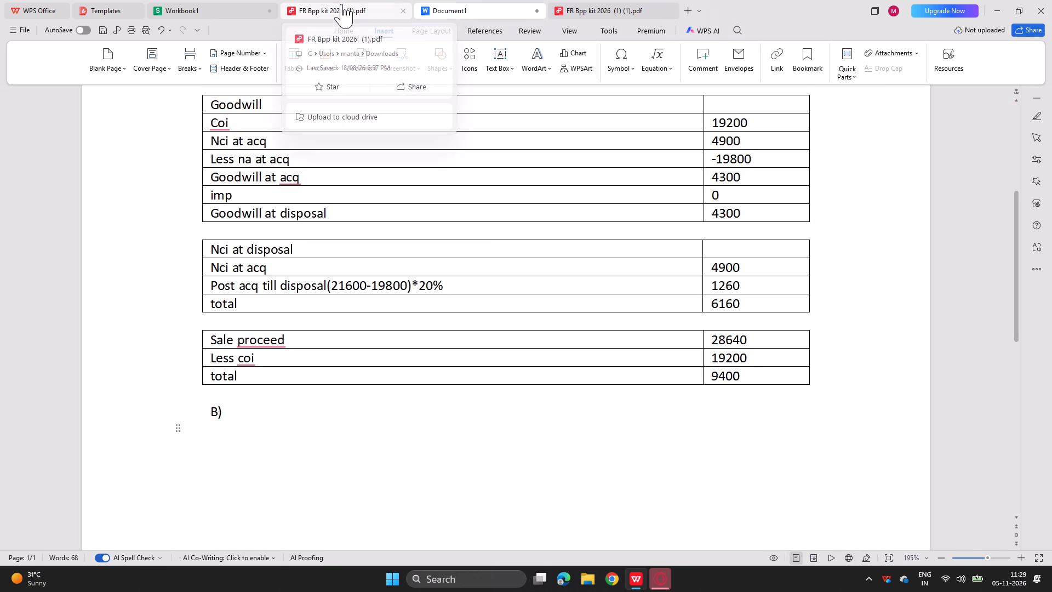
Move the question PDF into its own window and arrange it side by side with Document1.
drag(341, 4, 234, 323)
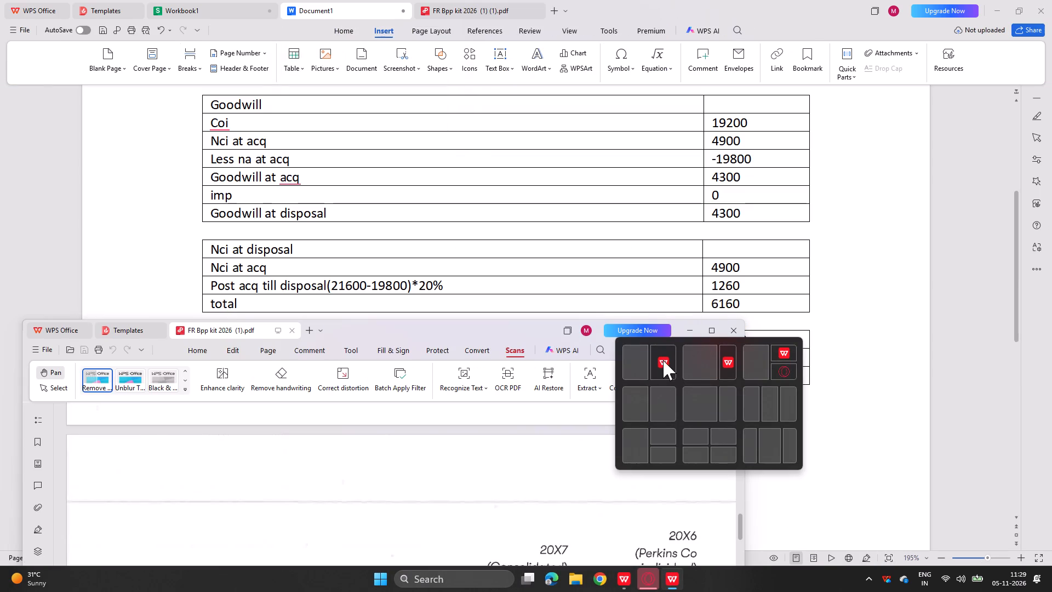
click(662, 360)
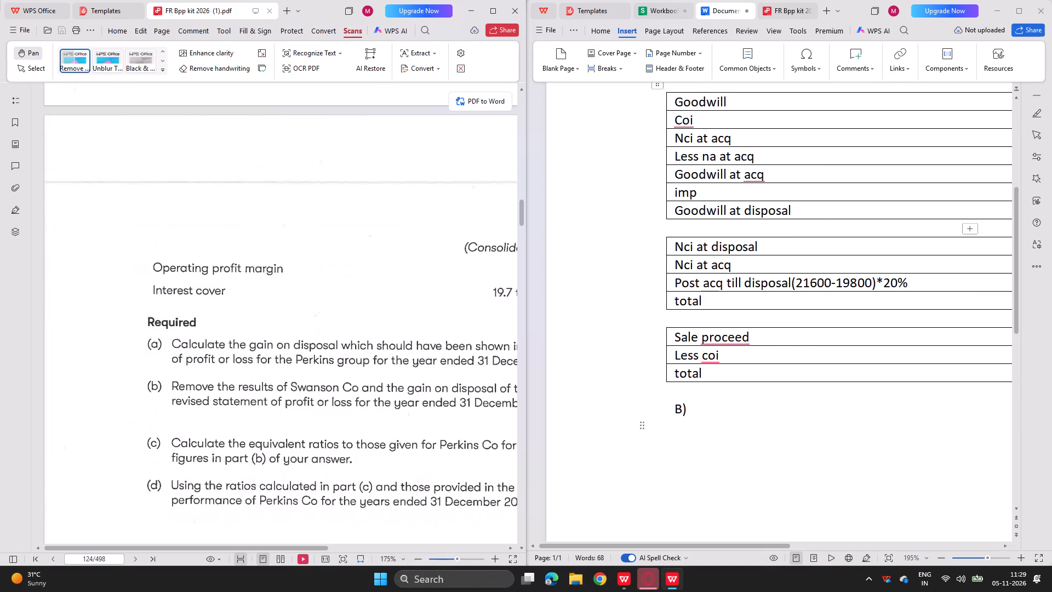
scroll(612, 243, up, 2)
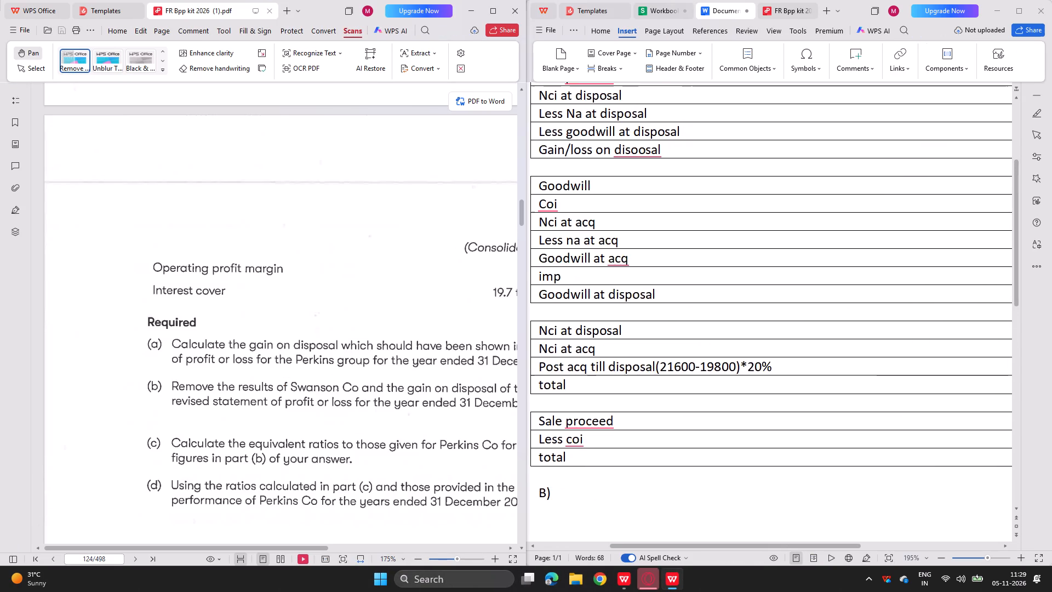
Look over the question's requirements (a) to (d), the given ratios and the intra-group sales notes in the PDF.
scroll(348, 232, left, 1)
ctrl+scroll(348, 232, down, 2)
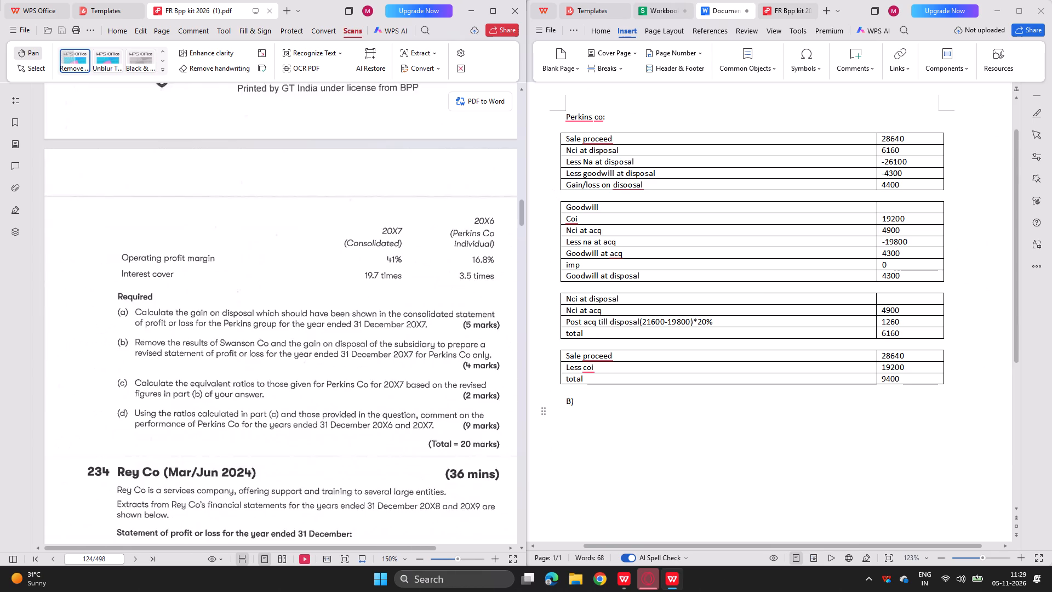
scroll(348, 232, up, 1)
scroll(348, 232, left, 1)
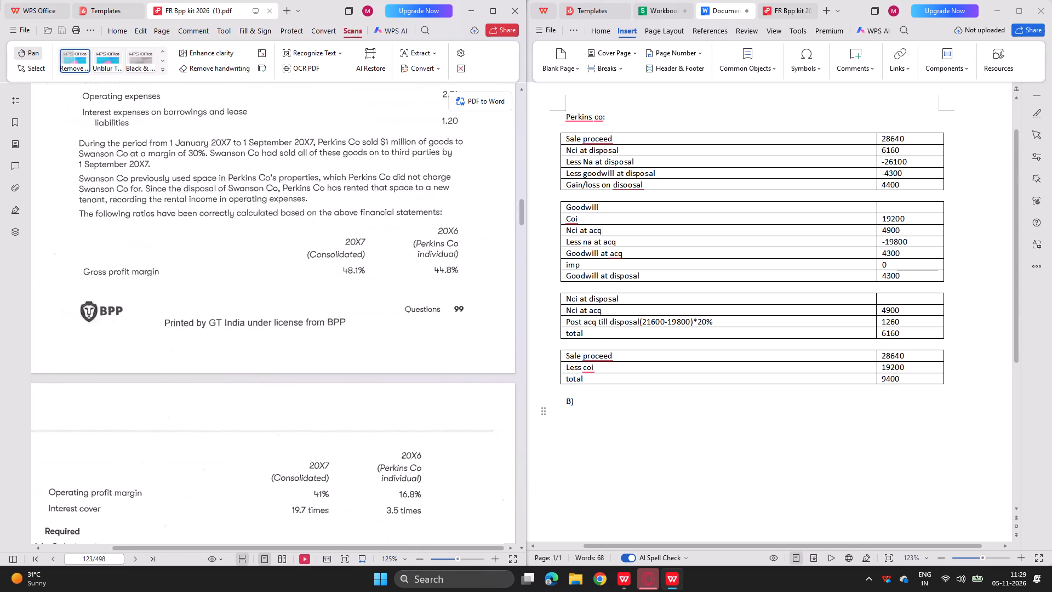
scroll(348, 232, left, 1)
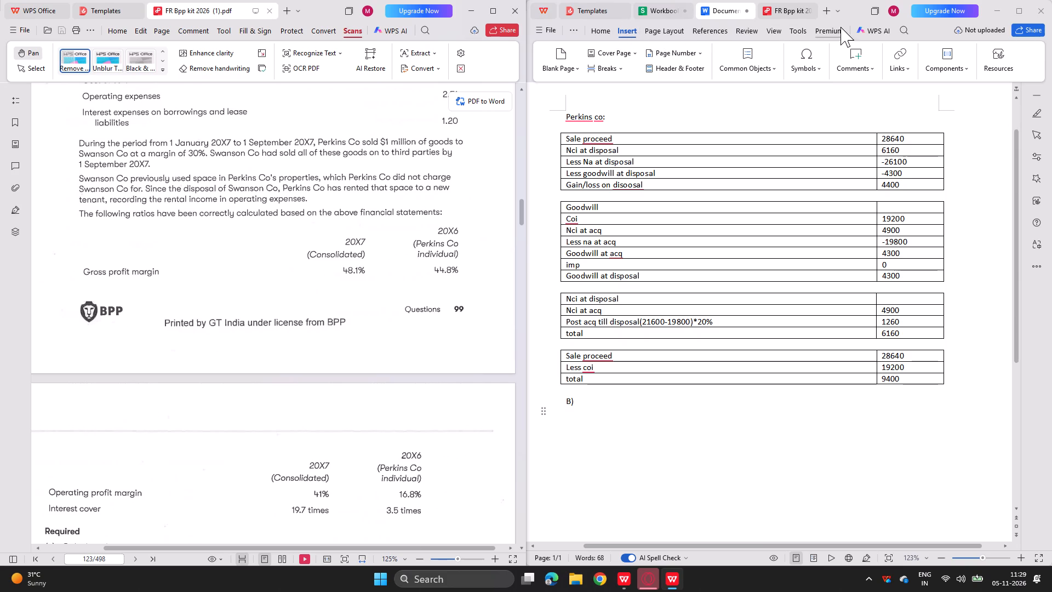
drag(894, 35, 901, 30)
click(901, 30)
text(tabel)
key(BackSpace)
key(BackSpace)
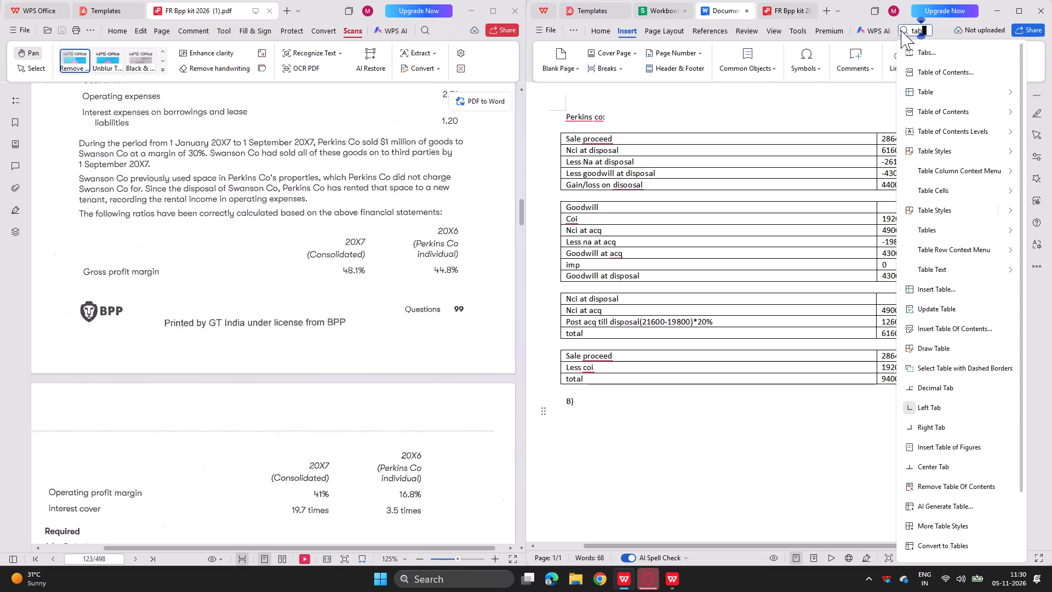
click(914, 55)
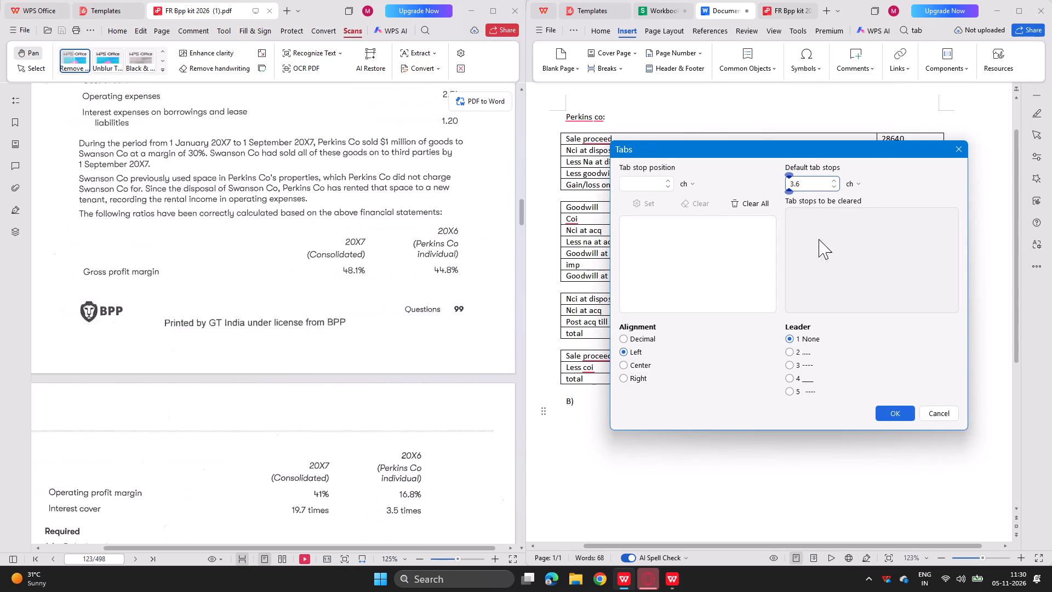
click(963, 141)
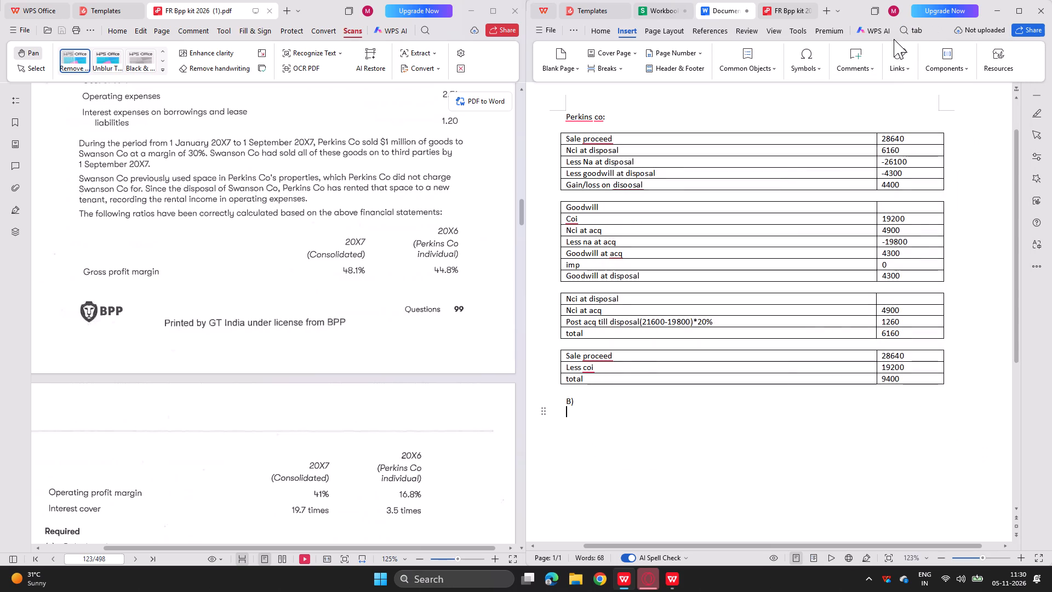
Insert a table of four rows and three columns below the "B)" heading in Document1.
click(907, 26)
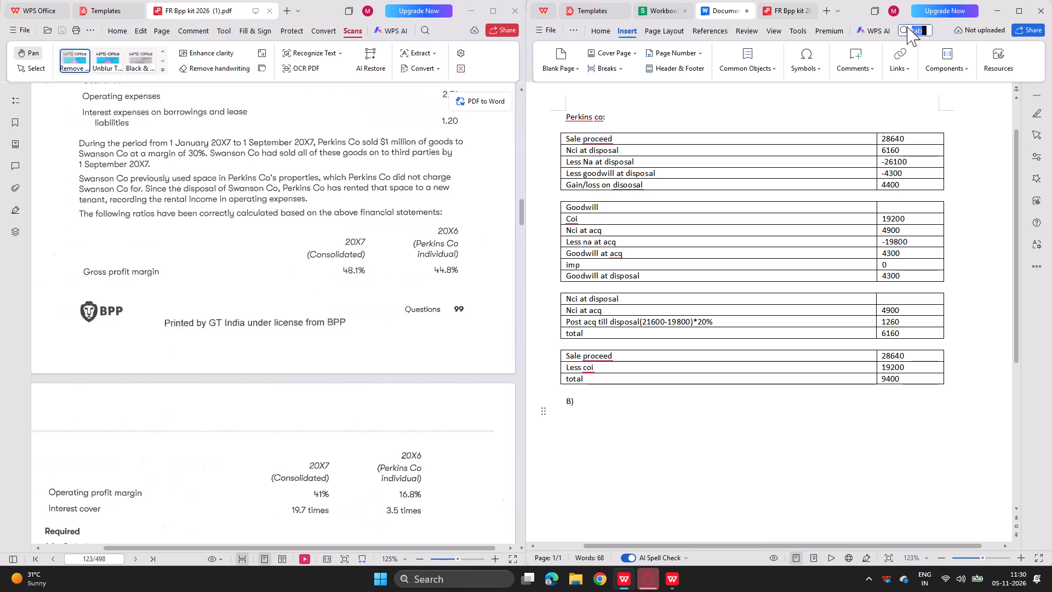
key(BackSpace)
text(table)
click(922, 56)
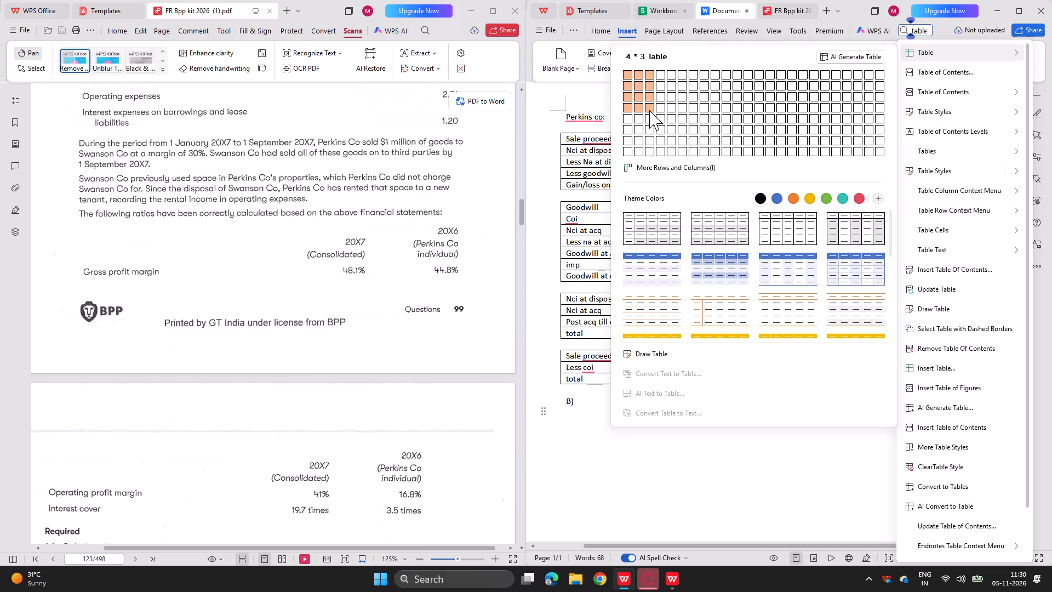
key(Return)
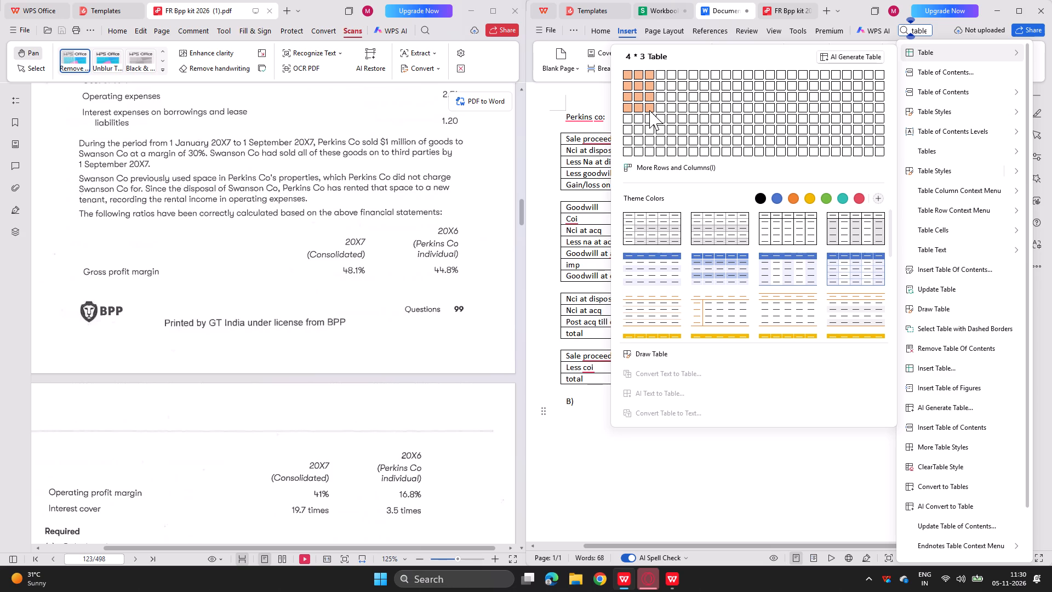
double_click(649, 110)
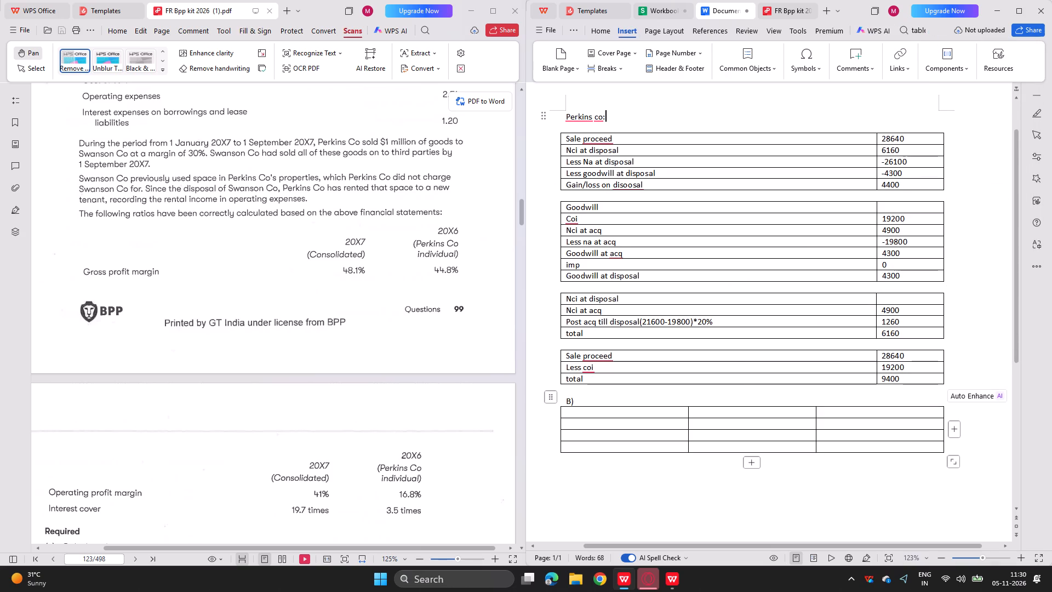
Enter "Particular" as the first column heading of the new part B table.
text(pa)
click(590, 410)
text(partivular)
key(BackSpace)
key(BackSpace)
key(BackSpace)
key(BackSpace)
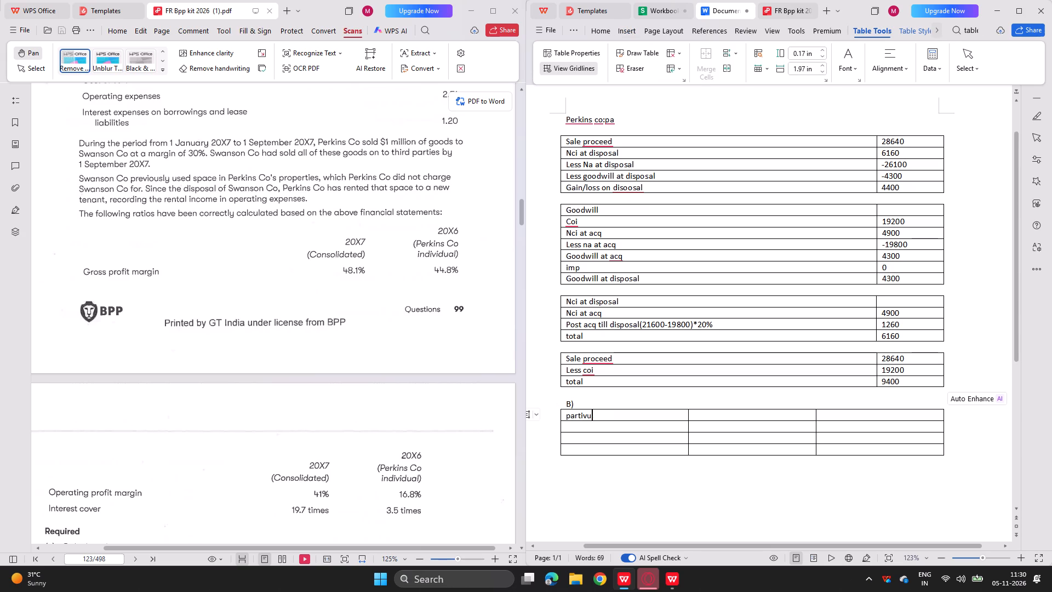
key(BackSpace)
text(cular0)
key(Right)
key(Left)
key(BackSpace)
Head the second and third columns of the part B table "Adjustment" and "Adjusted amount".
key(Right)
text(adjusted)
key(space)
key(Right)
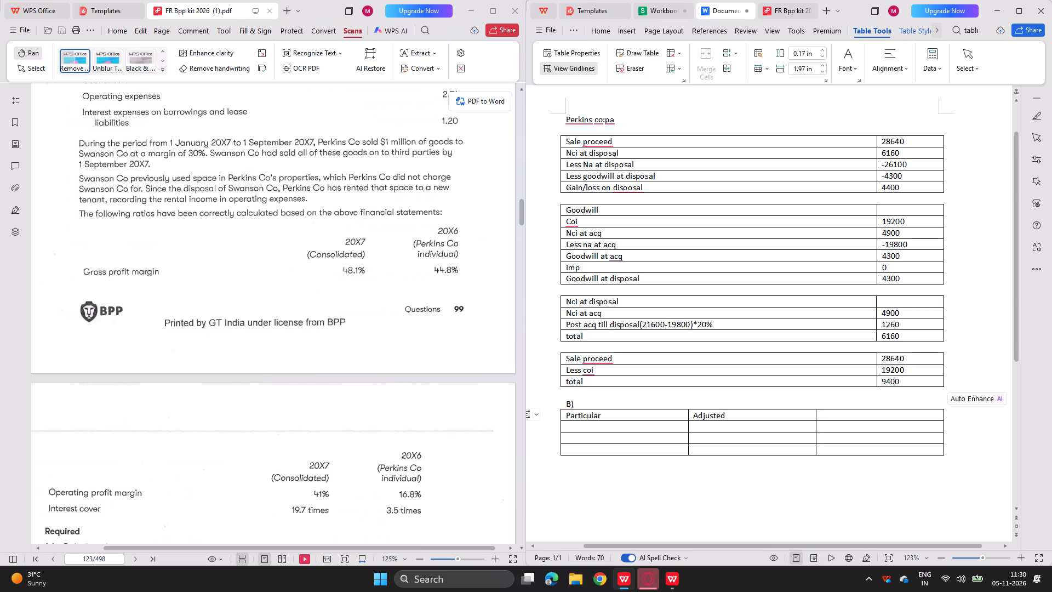
key(Left)
key(BackSpace)
key(BackSpace)
key(BackSpace)
text(ment)
key(Right)
text(adjust)
key(BackSpace)
key(t)
text(ed amount)
key(Down)
key(Left)
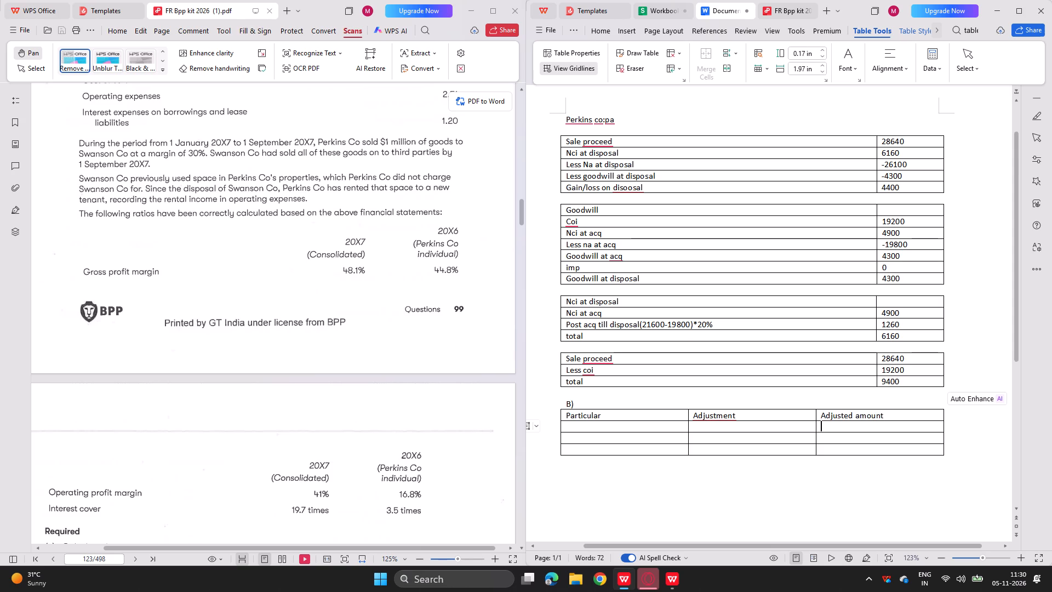
key(Left)
text(revenue)
key(Right)
text(462)
text(20)
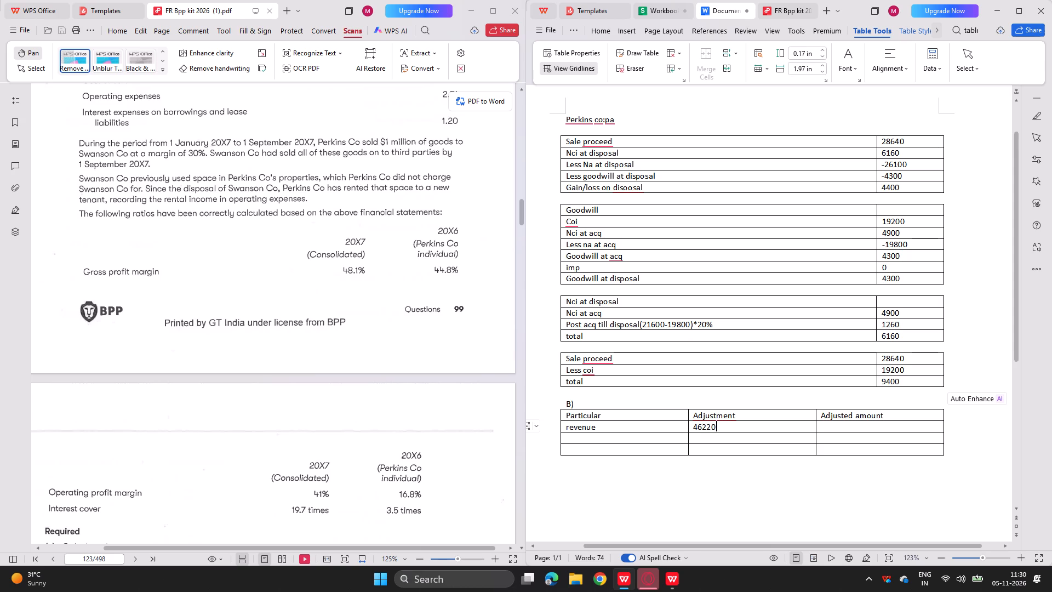
key(Right)
scroll(398, 349, up, 1)
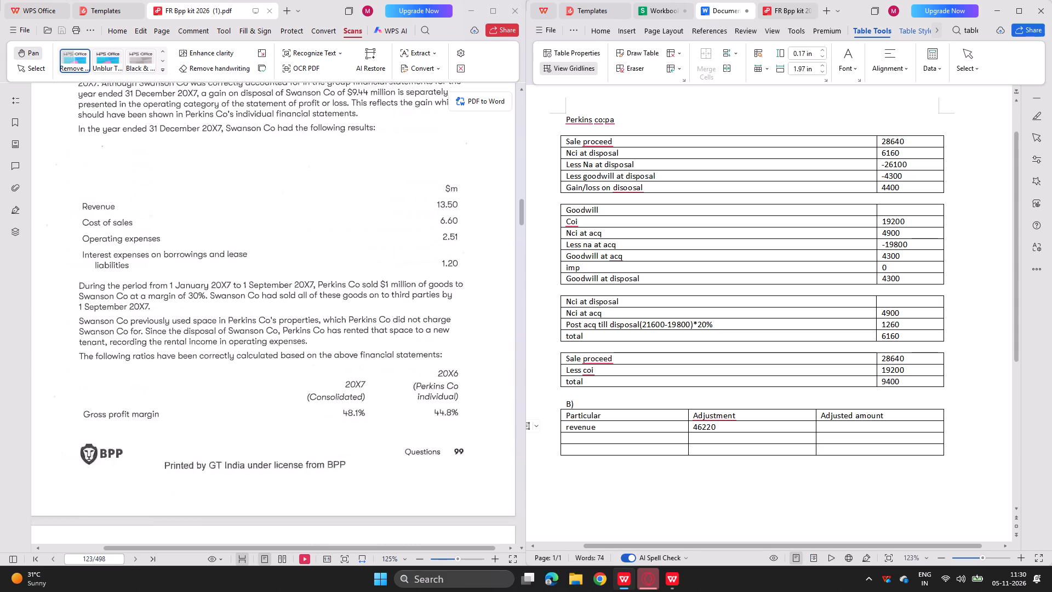
scroll(398, 349, up, 2)
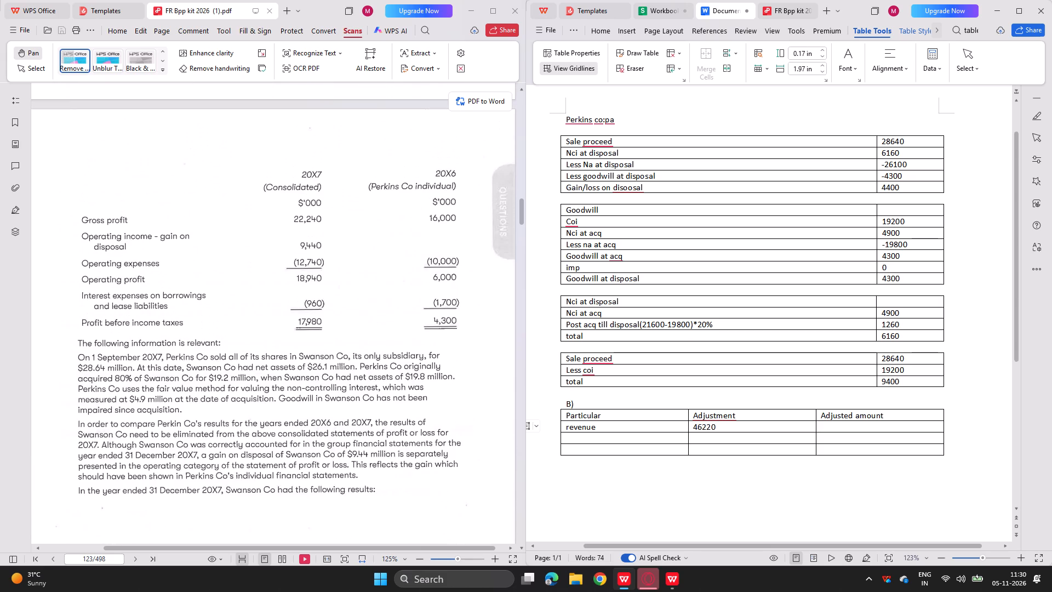
scroll(398, 349, up, 1)
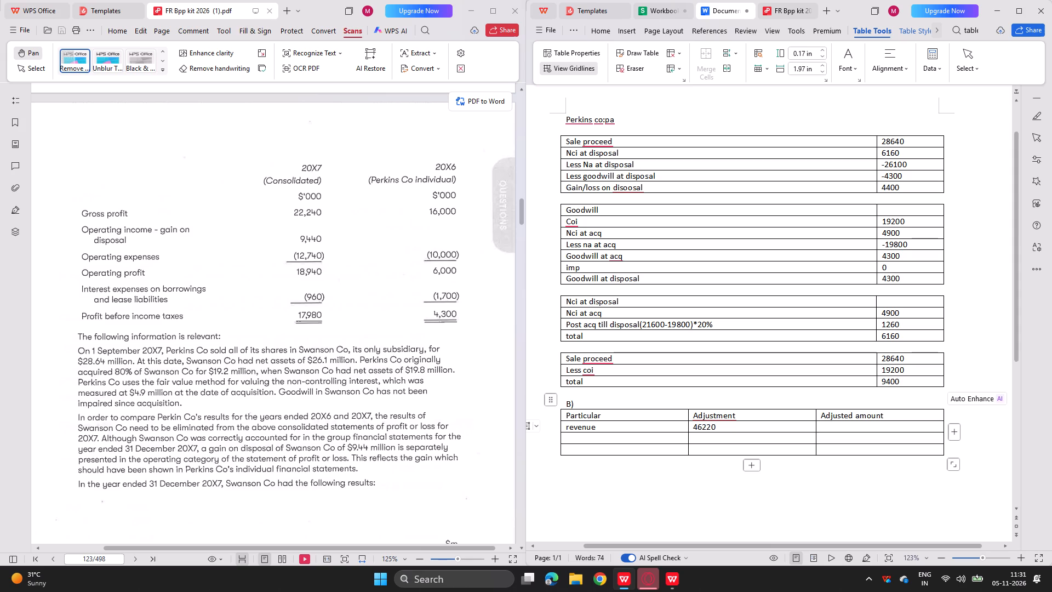
key(Left)
key(minus)
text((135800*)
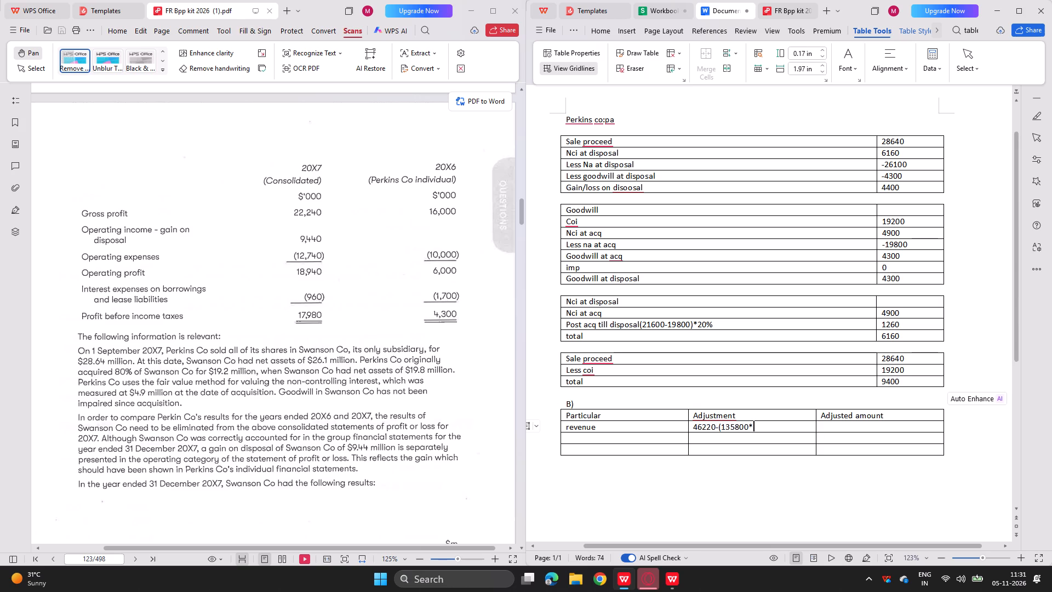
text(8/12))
Enter 37220 as the adjusted amount in the revenue row.
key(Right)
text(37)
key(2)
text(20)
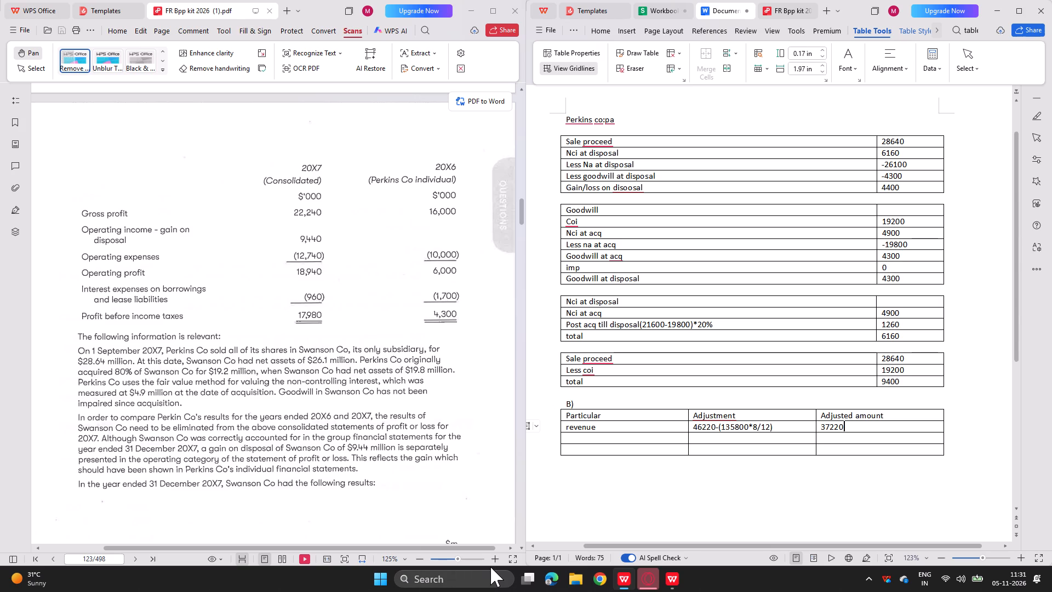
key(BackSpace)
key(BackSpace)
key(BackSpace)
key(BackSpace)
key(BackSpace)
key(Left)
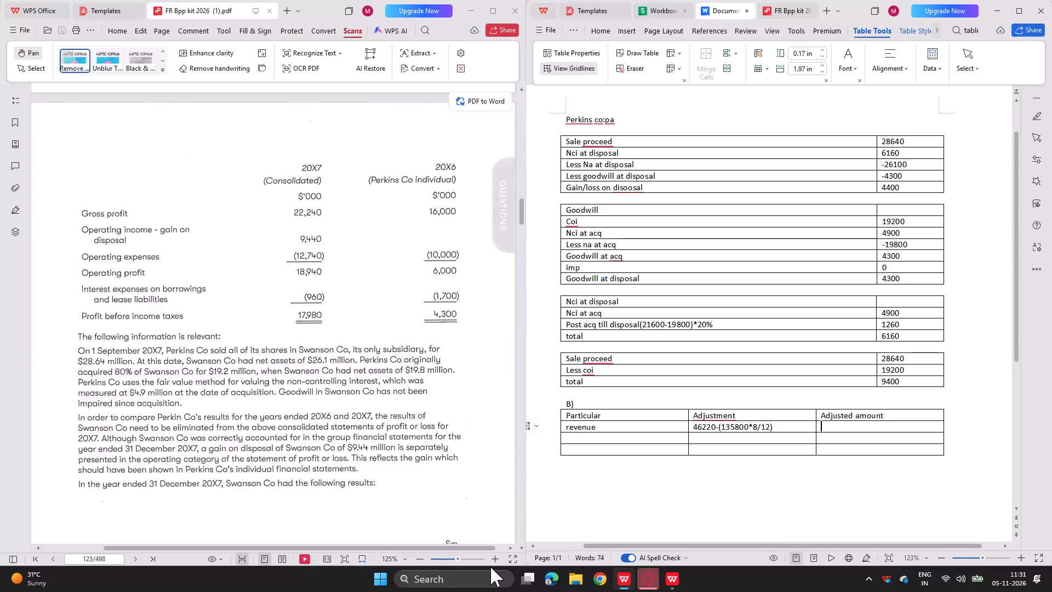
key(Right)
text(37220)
Label the row below revenue "cos" and enter its adjustment working as 23980-(6600*8/12).
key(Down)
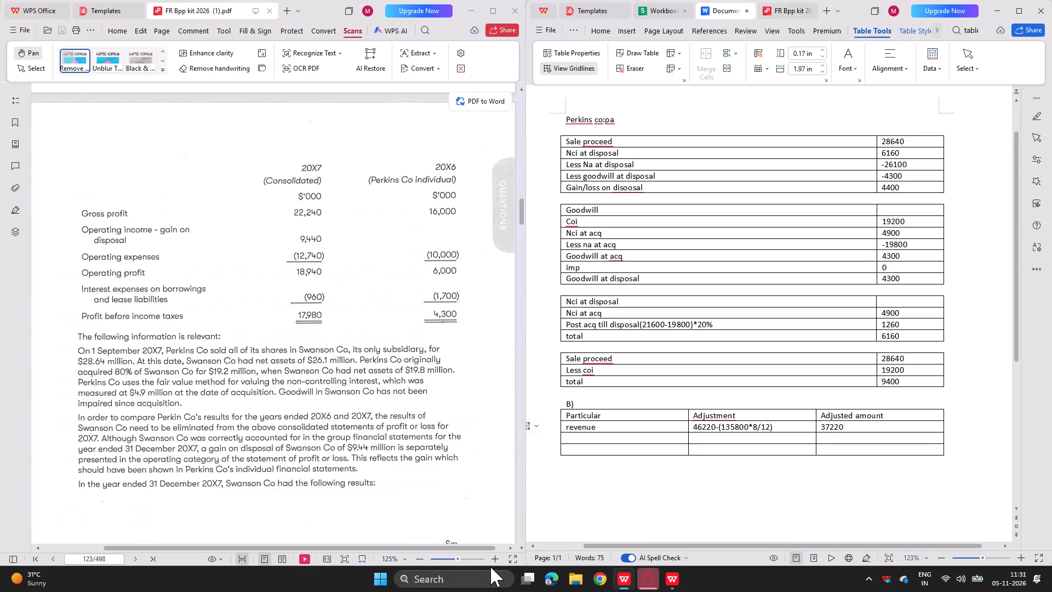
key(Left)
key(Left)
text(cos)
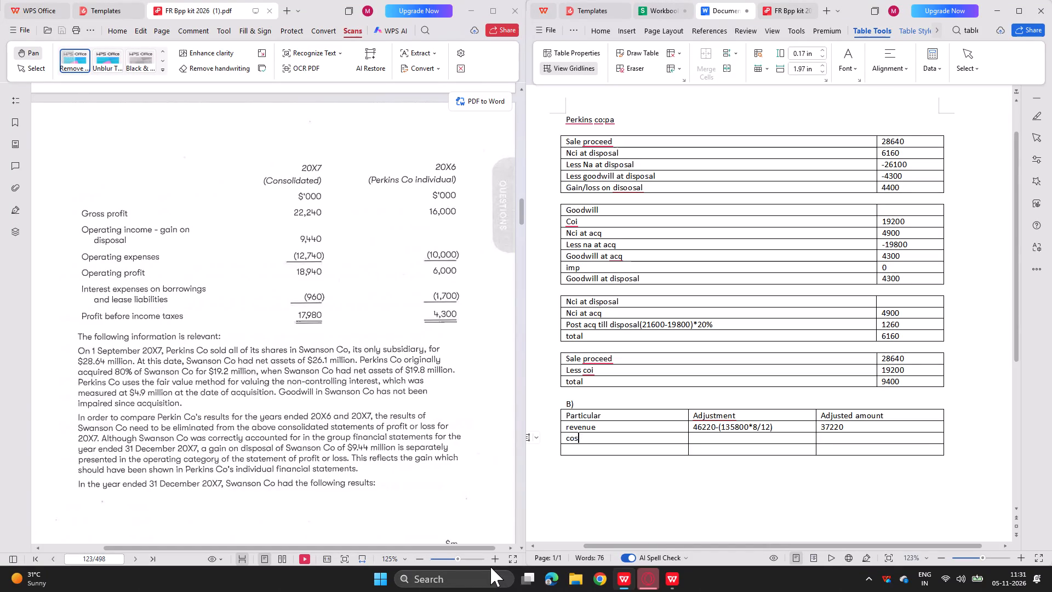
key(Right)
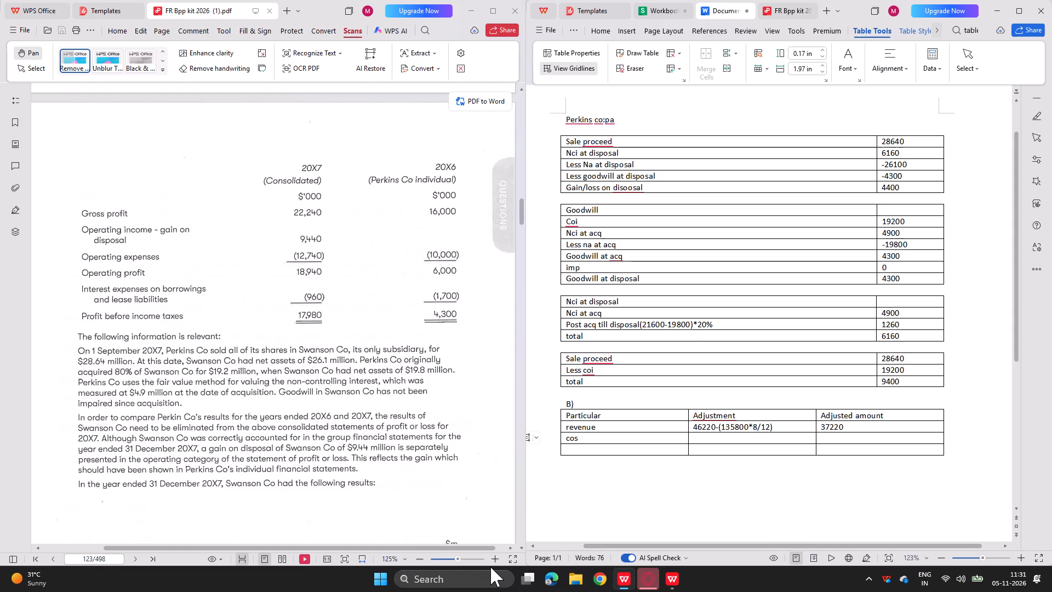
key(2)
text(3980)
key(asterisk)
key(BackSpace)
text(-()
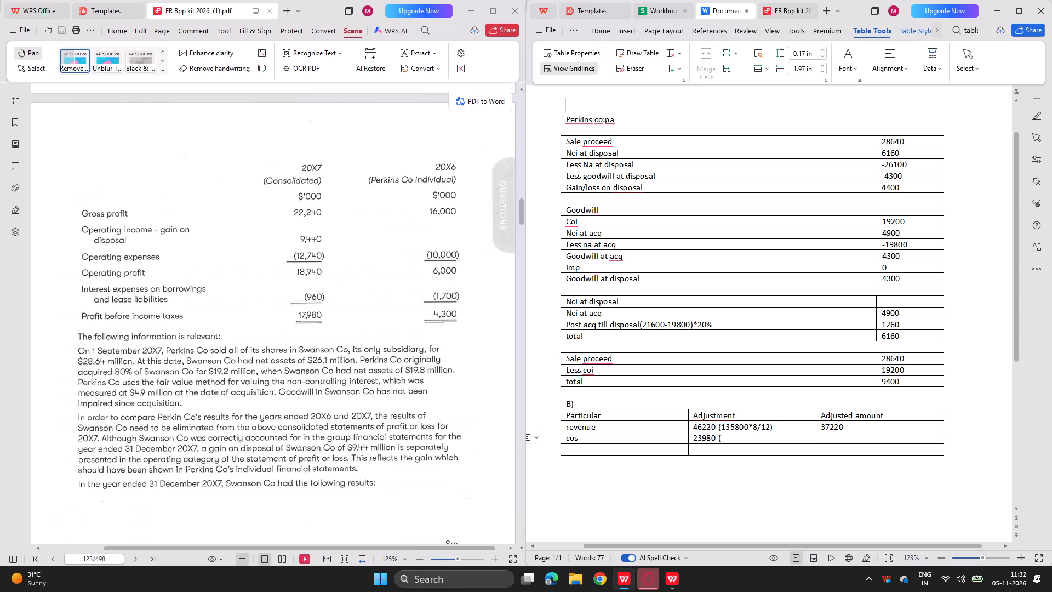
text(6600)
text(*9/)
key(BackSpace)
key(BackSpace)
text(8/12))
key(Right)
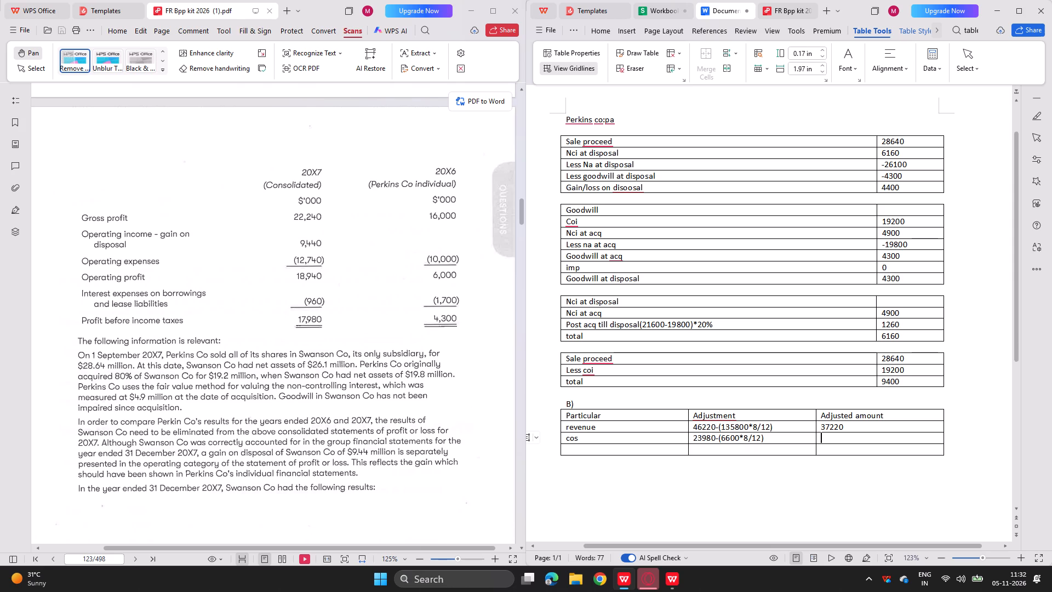
scroll(224, 255, up, 2)
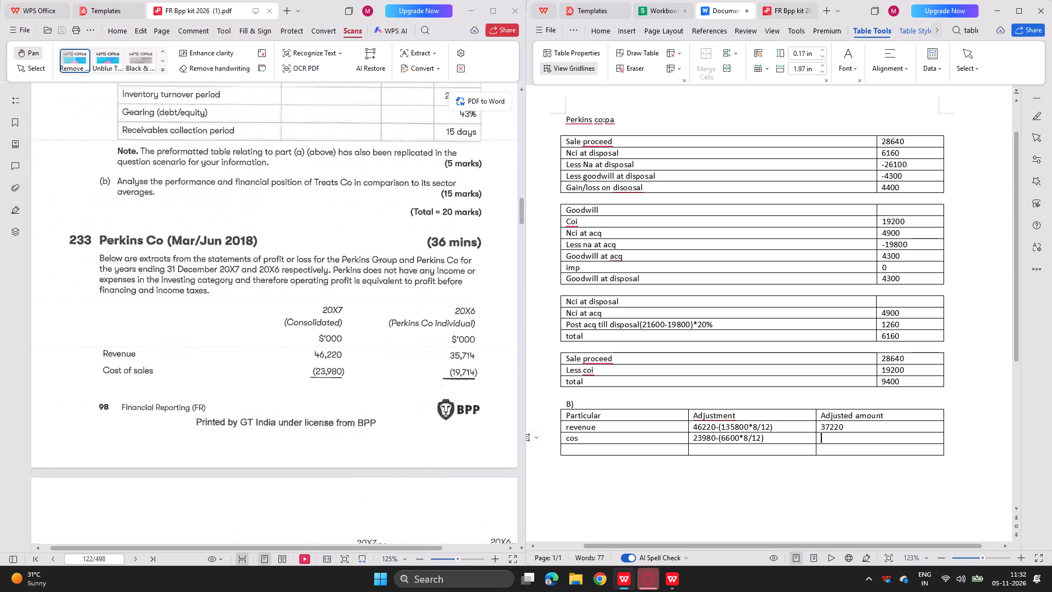
scroll(224, 255, down, 1)
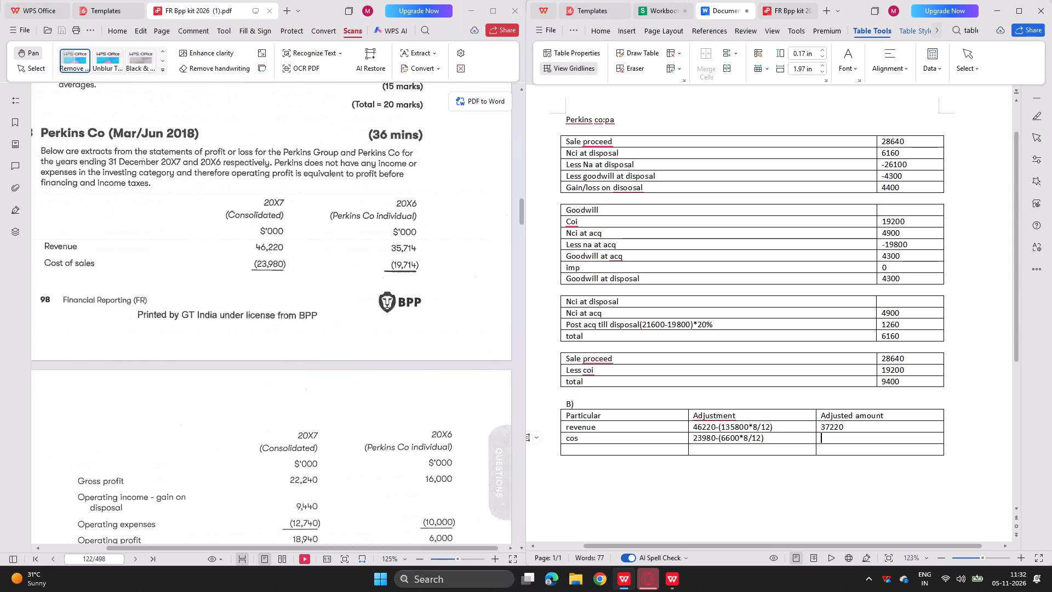
scroll(224, 255, down, 2)
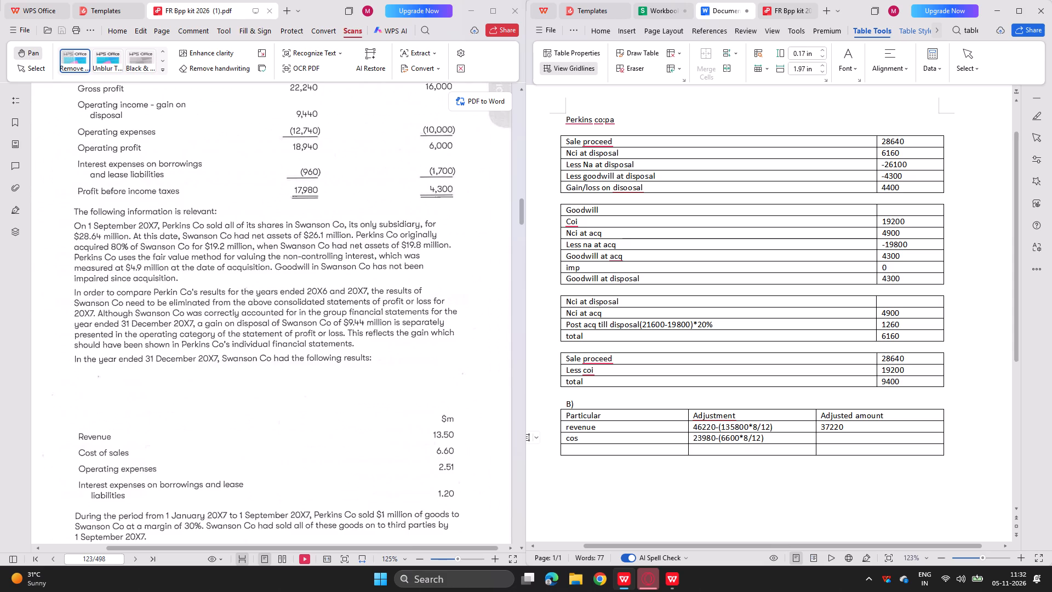
scroll(224, 255, down, 1)
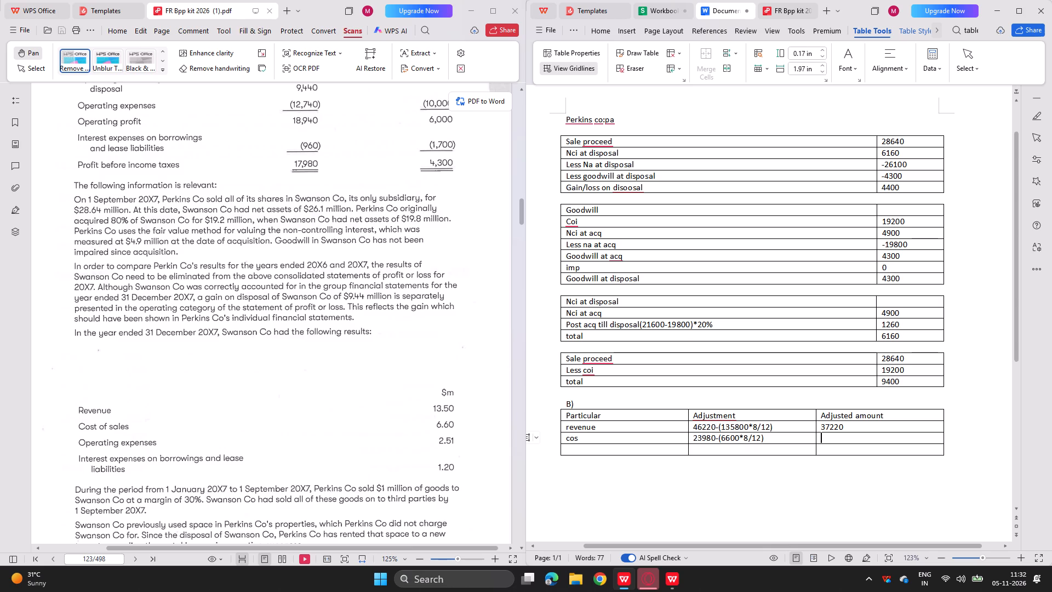
click(738, 428)
key(BackSpace)
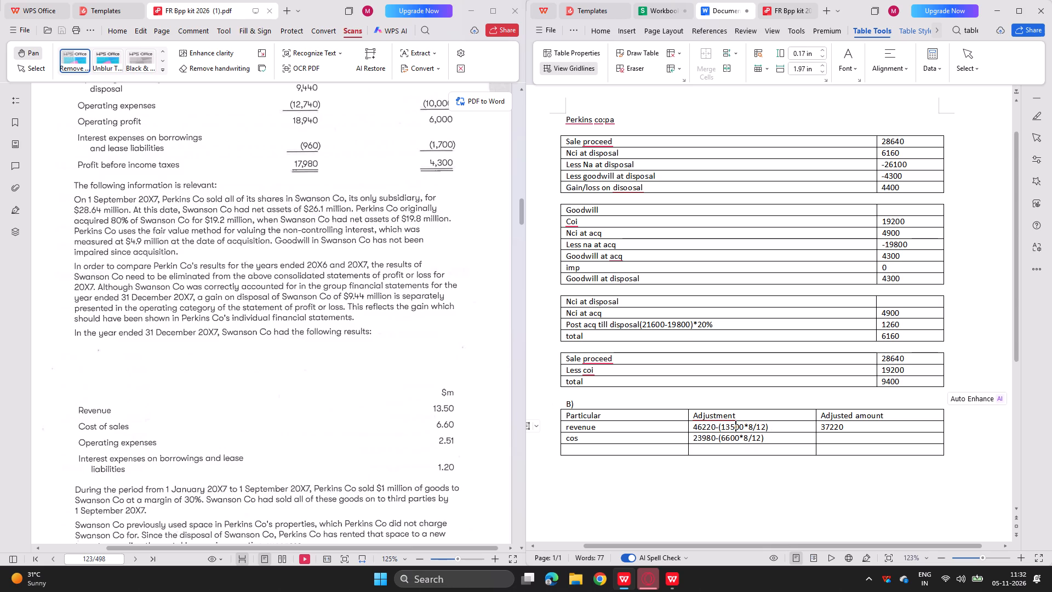
Review the Perkins Co question in the PDF, covering the profit or loss extracts, Swanson Co's results, the notes and the requirements.
click(405, 424)
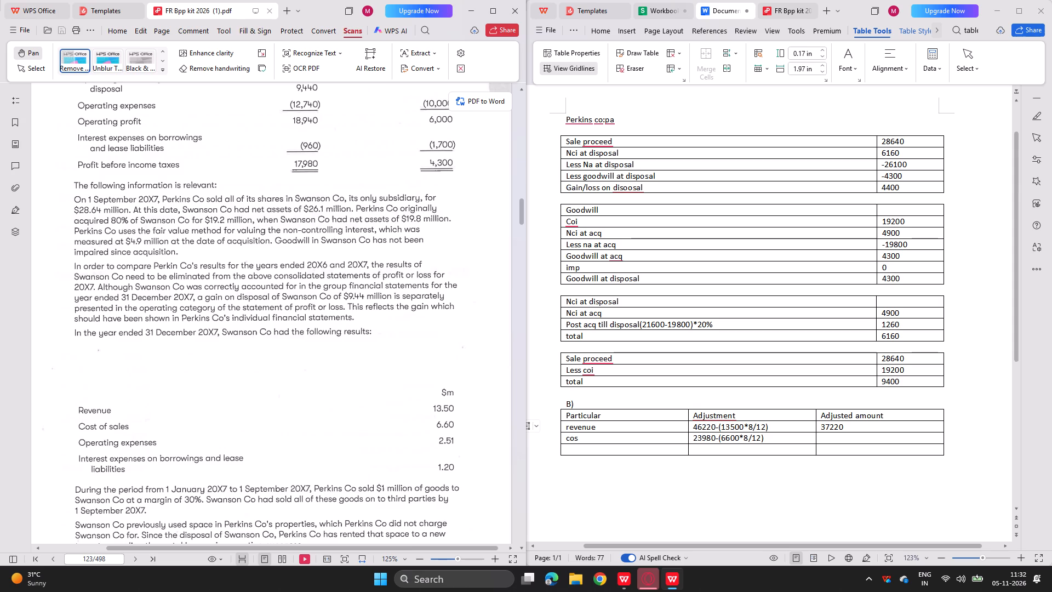
scroll(382, 444, down, 1)
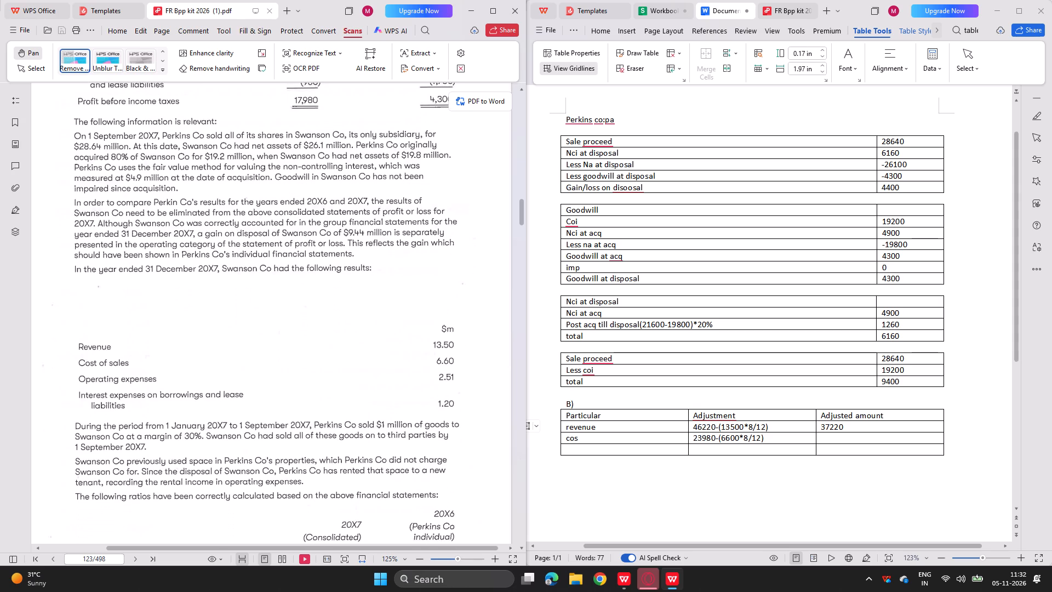
scroll(329, 351, up, 1)
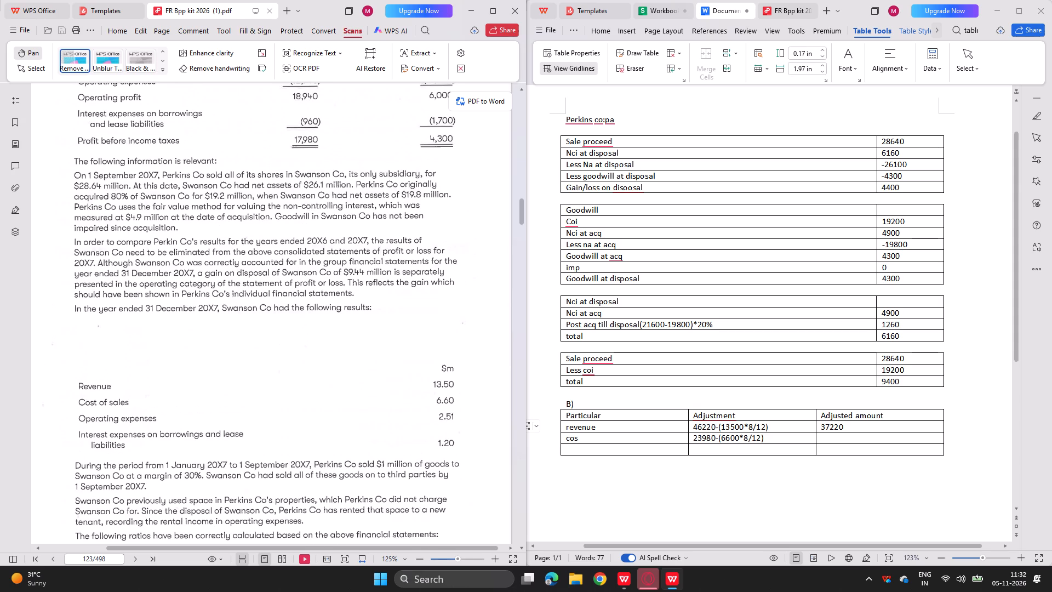
scroll(329, 351, up, 2)
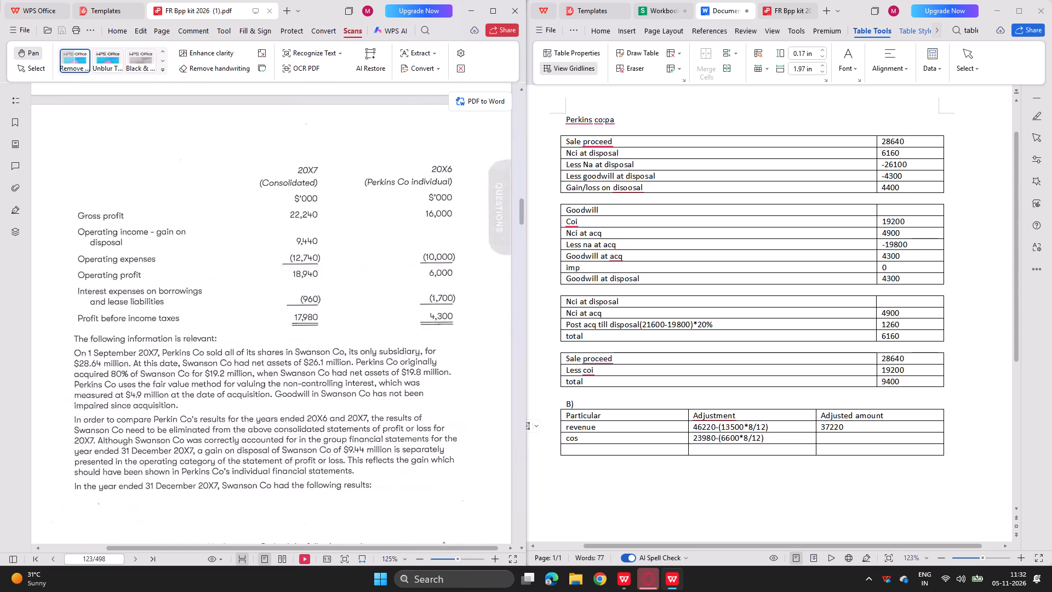
scroll(329, 351, up, 1)
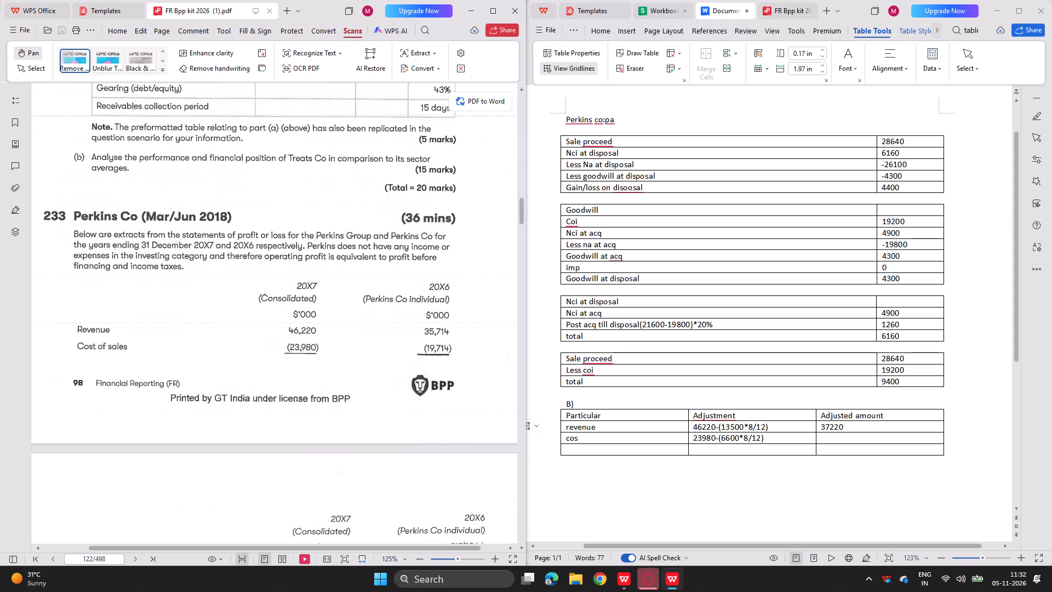
scroll(329, 351, down, 1)
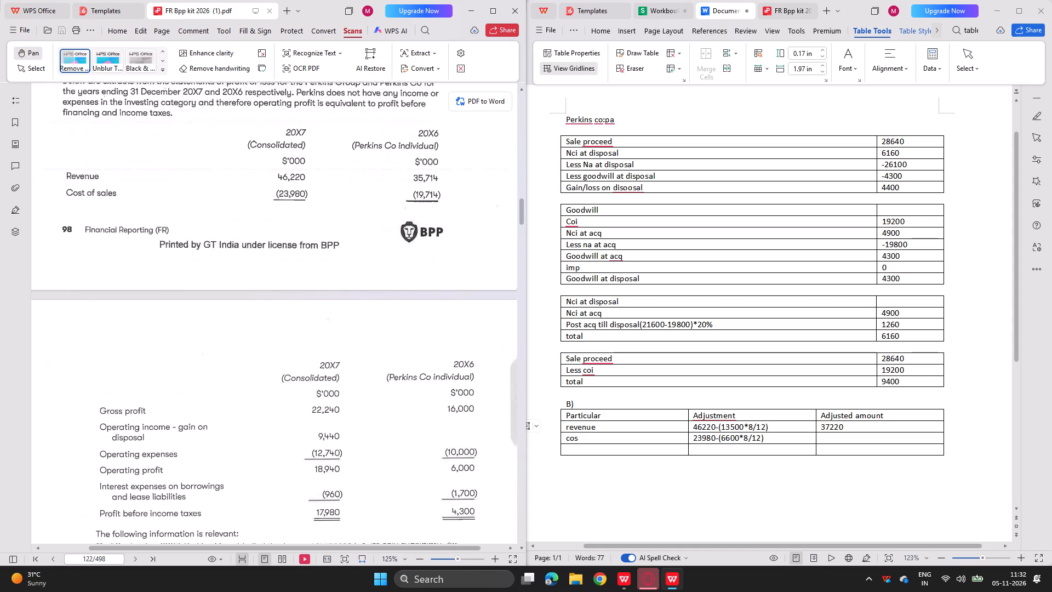
scroll(329, 351, down, 1)
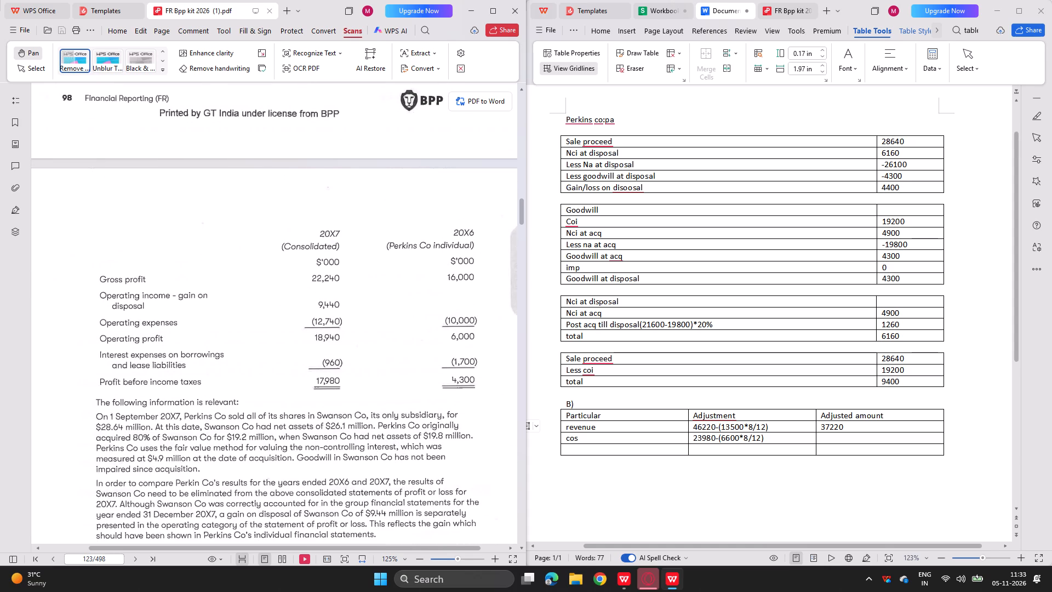
scroll(314, 488, down, 1)
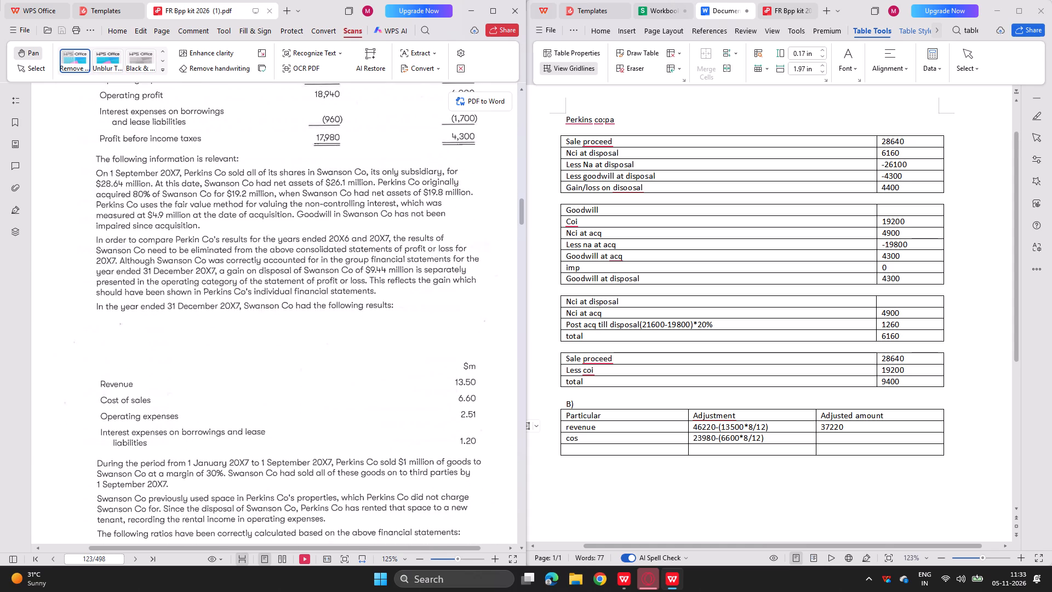
scroll(304, 373, down, 1)
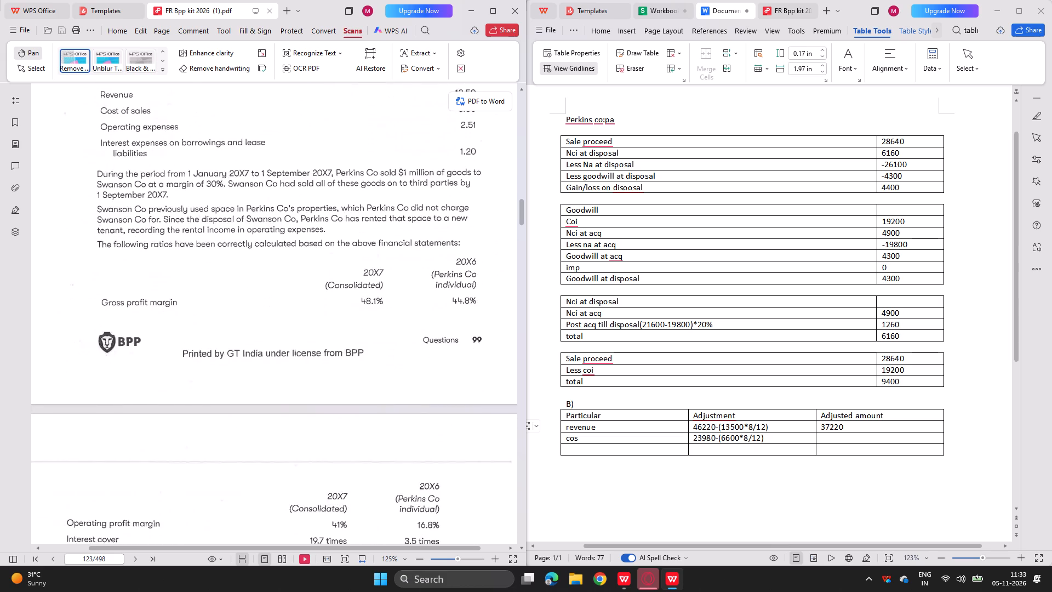
scroll(304, 373, down, 1)
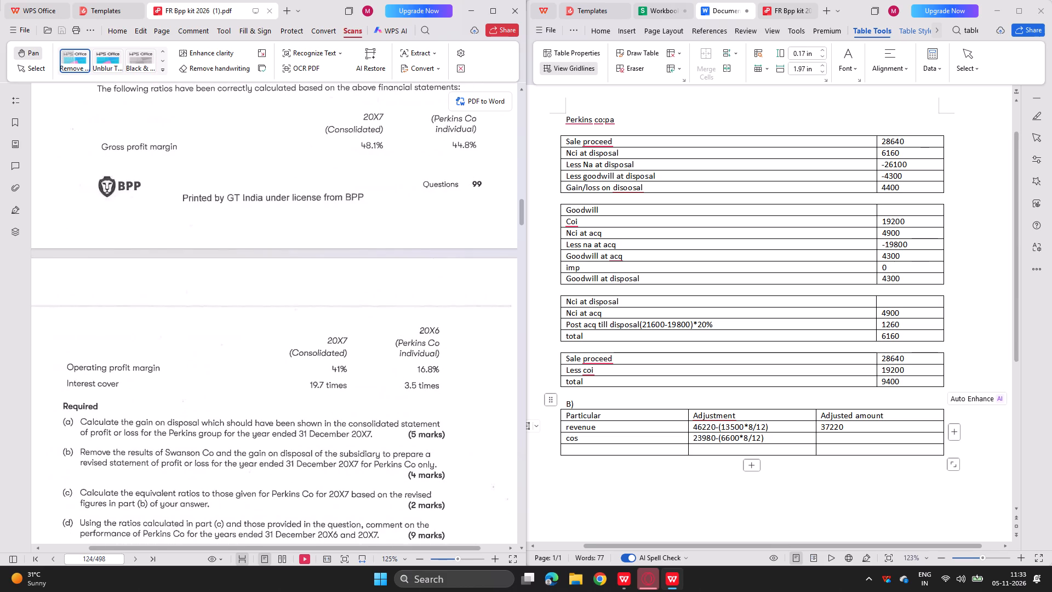
Enter 19580 as the adjusted amount in the cos row.
click(832, 436)
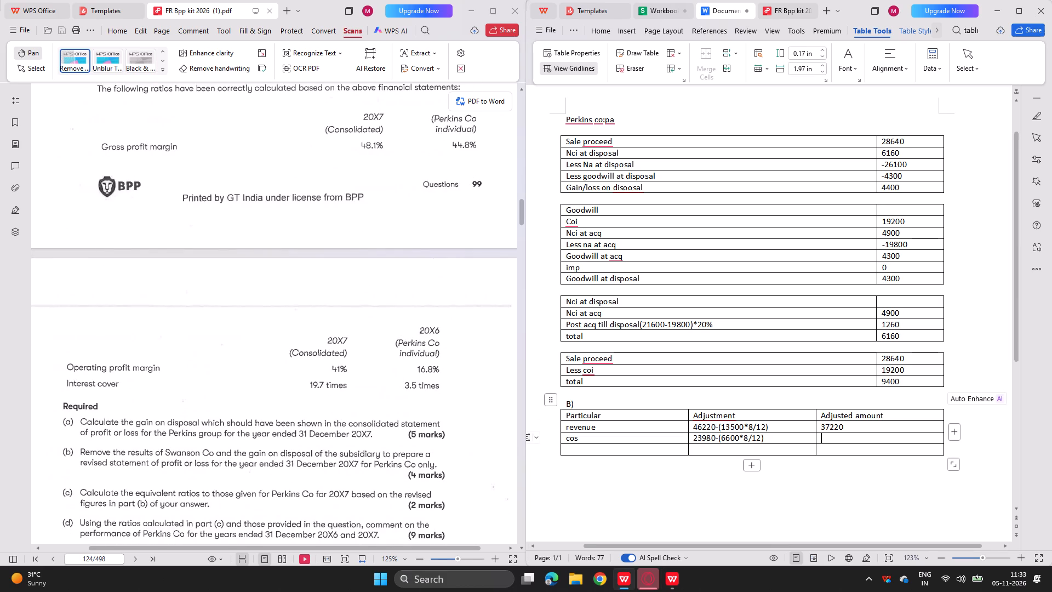
text(19580)
Label the row below cos "Op exp" in the part B table.
key(Down)
key(Left)
key(Left)
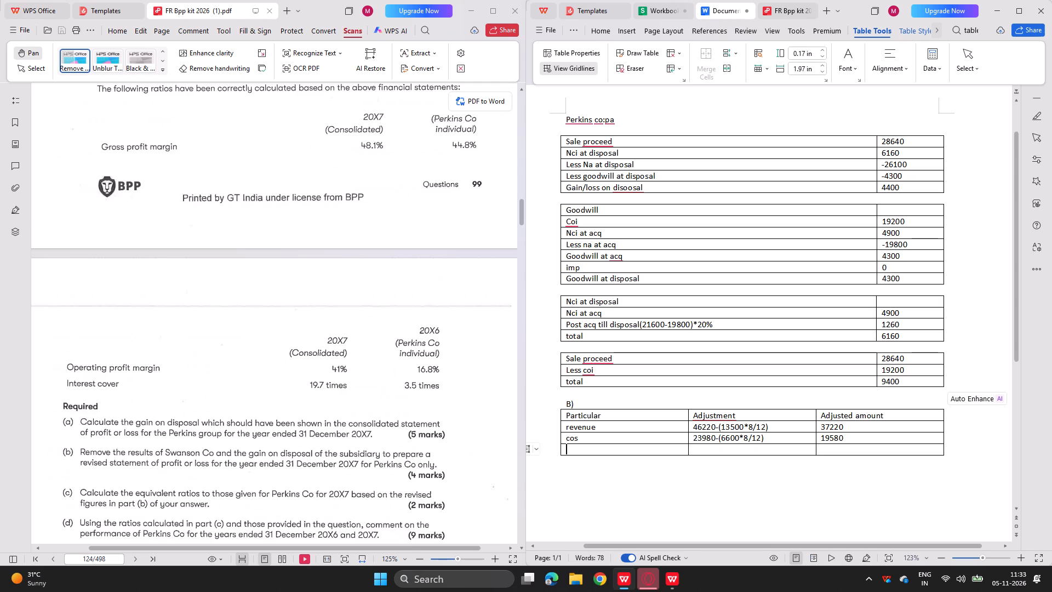
text(op exp)
Enter the Op exp adjustment working as 12740-(2510*8/12), taking the operating expenses figures from the question PDF.
key(Right)
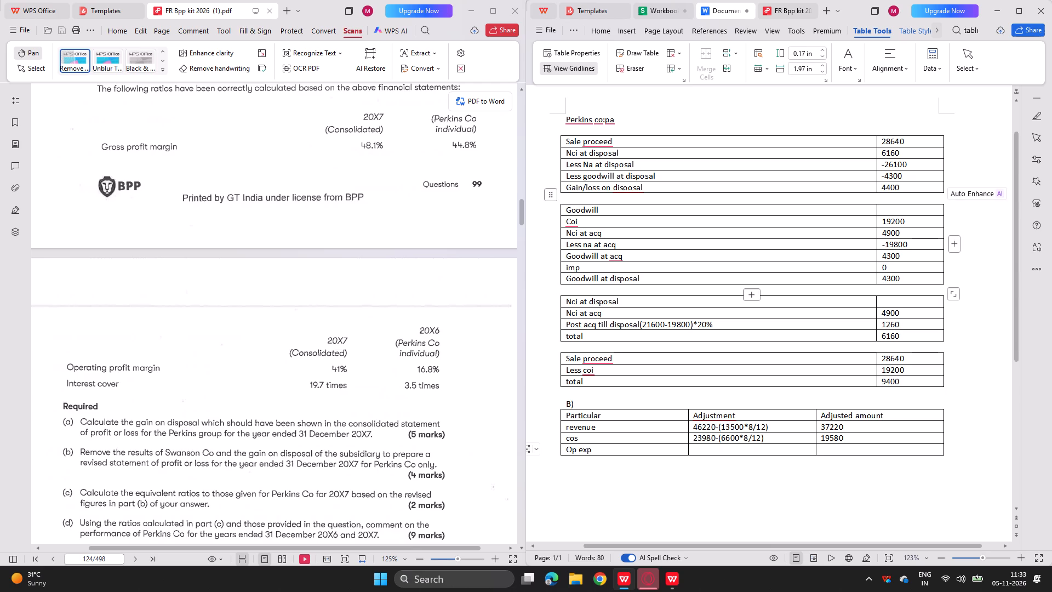
scroll(415, 240, up, 3)
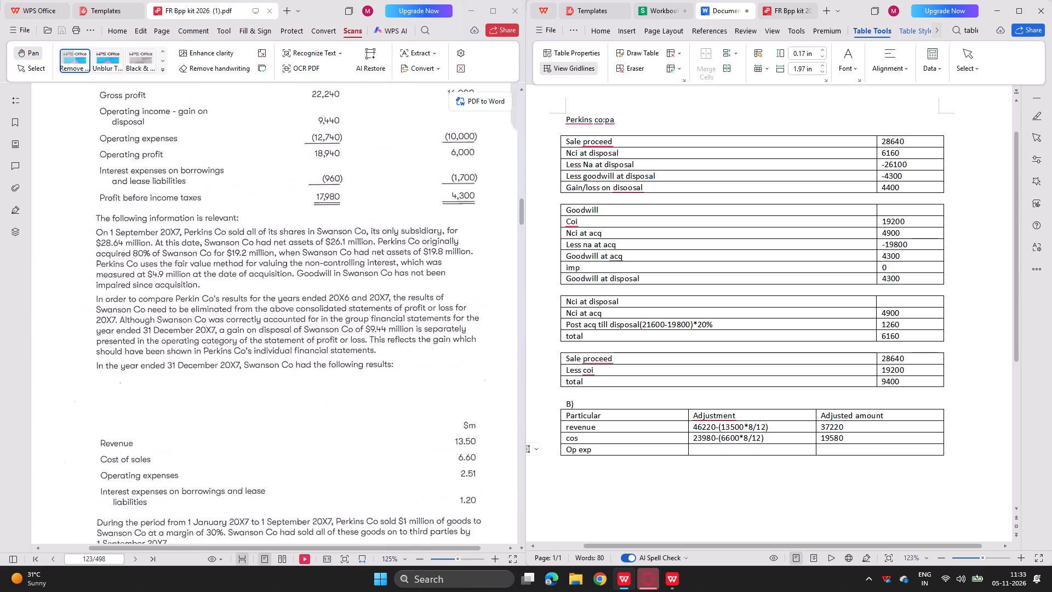
scroll(415, 240, up, 3)
scroll(415, 240, down, 2)
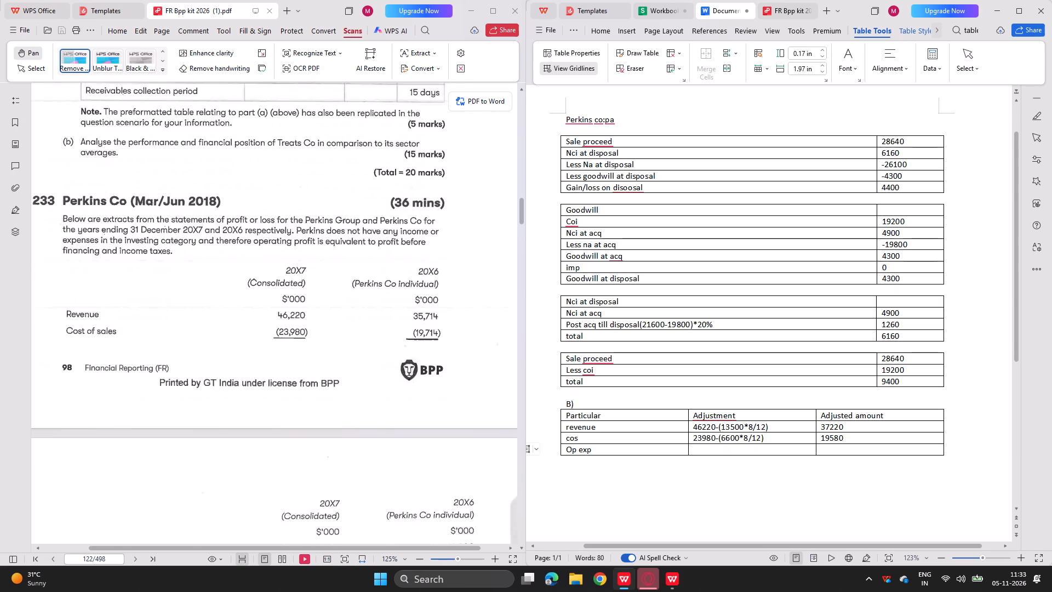
scroll(415, 240, down, 1)
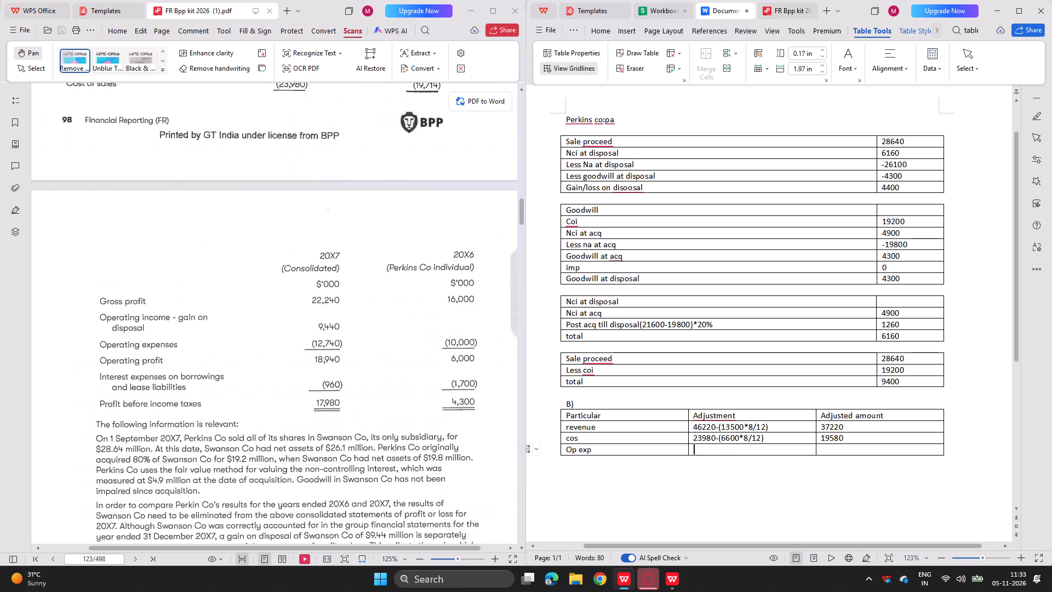
text(12740*)
key(BackSpace)
key(minus)
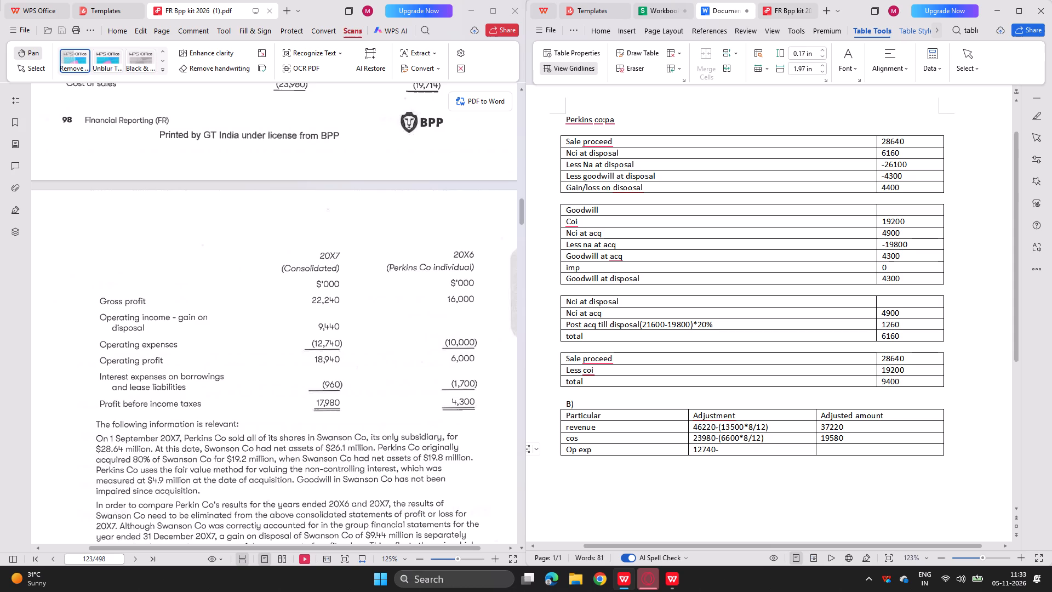
scroll(344, 157, down, 2)
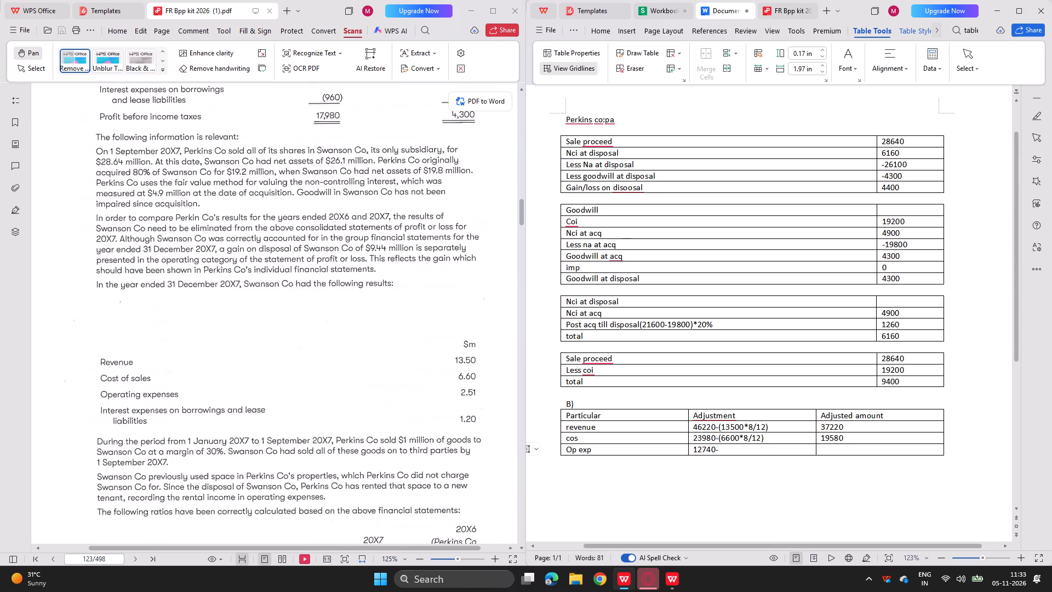
text(2511)
key(BackSpace)
key(BackSpace)
key(BackSpace)
key(BackSpace)
text((2510-)
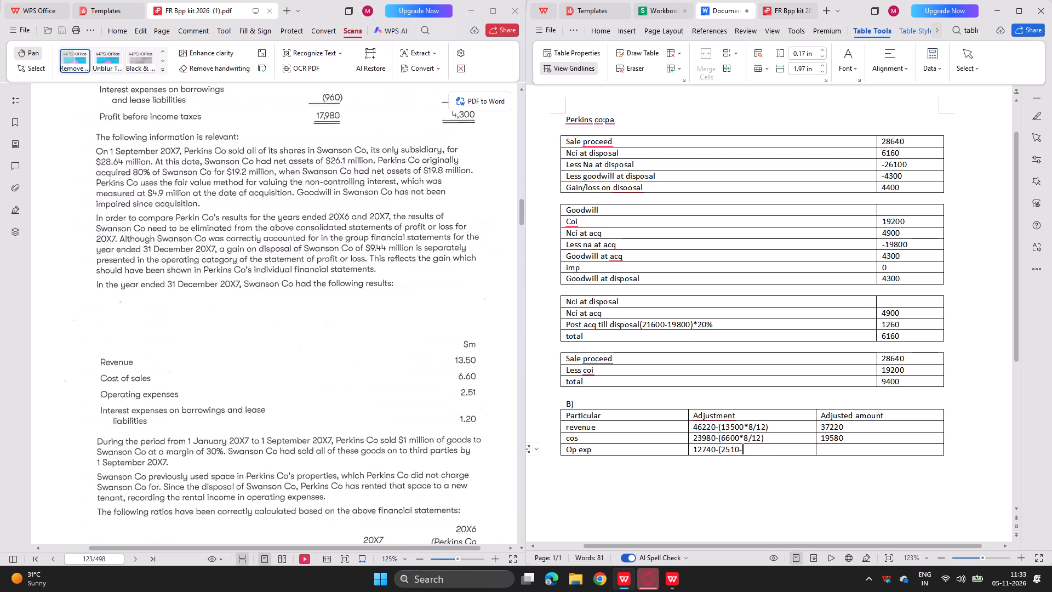
key(BackSpace)
text(*8/12)
text(10)
key(BackSpace)
key(BackSpace)
key(shift+parenright)
key(Right)
Enter 11067 as the adjusted amount in the Op exp row.
text(11067)
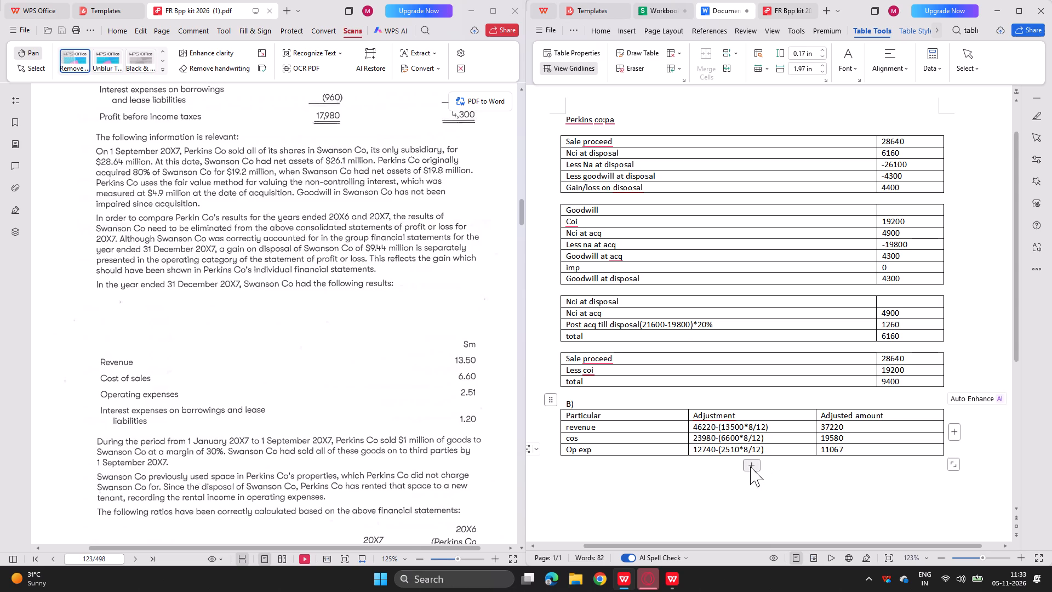
Add a row below Op exp in the part B table and label it "Interest exp".
click(750, 466)
click(602, 461)
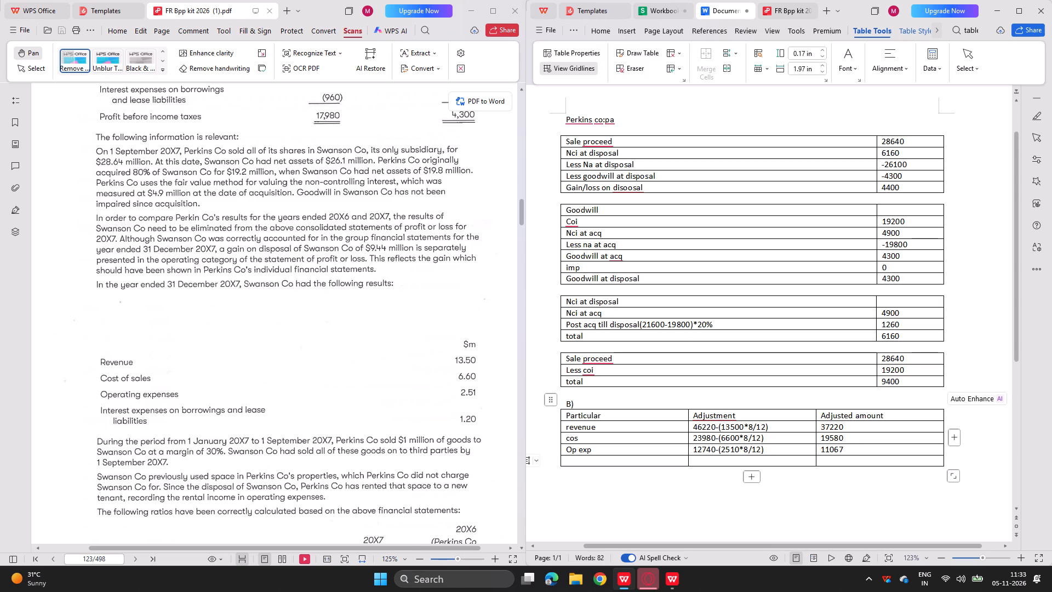
text(interest exp)
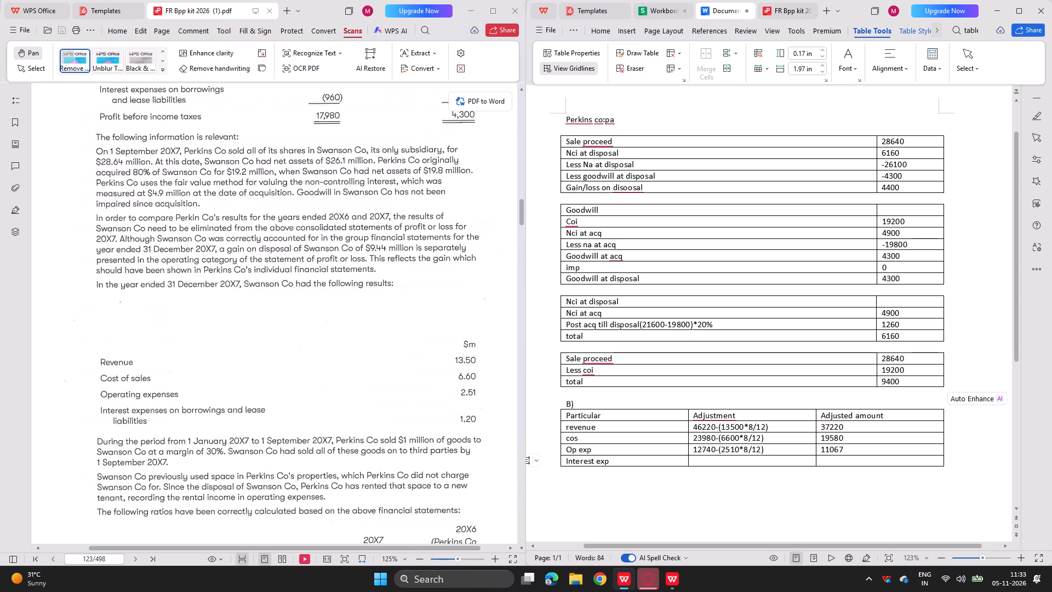
Enter the Interest exp adjustment working as 960-(1200*8/12), taking the interest figures from the question PDF.
key(Right)
text(960-)
text((120*8/12))
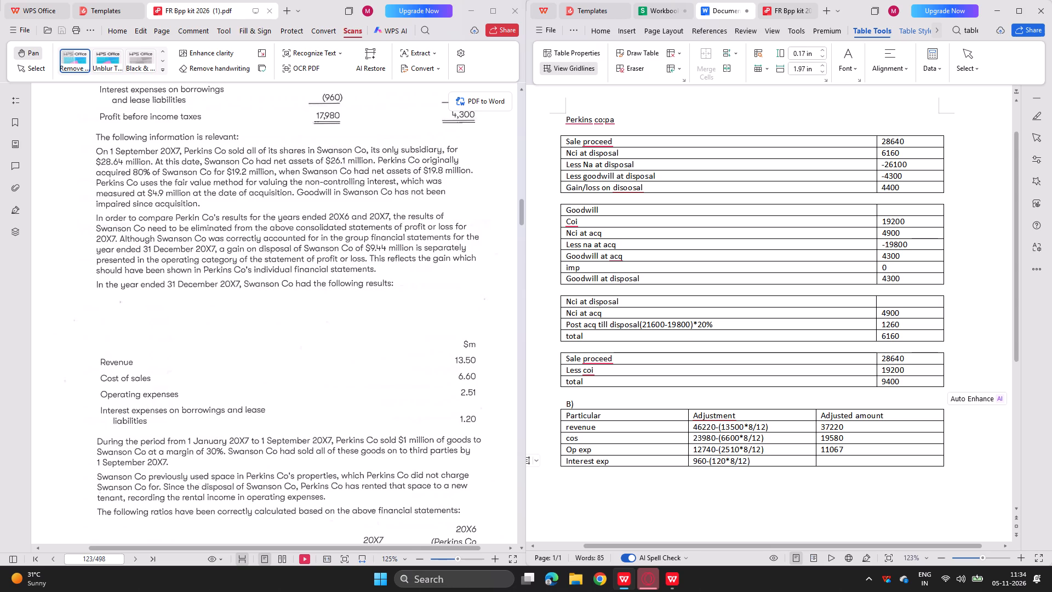
key(Right)
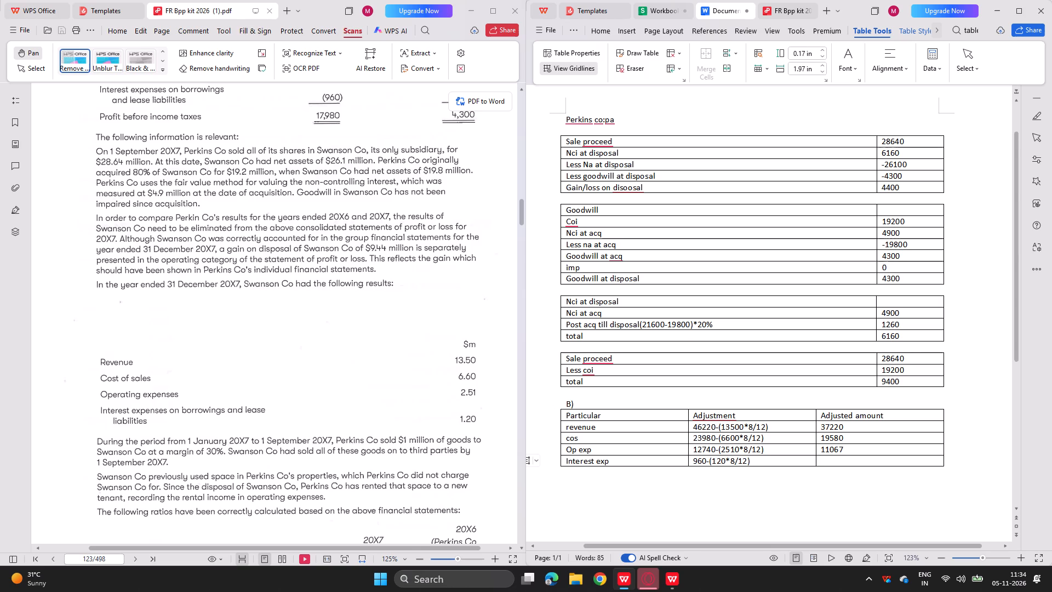
scroll(196, 413, down, 1)
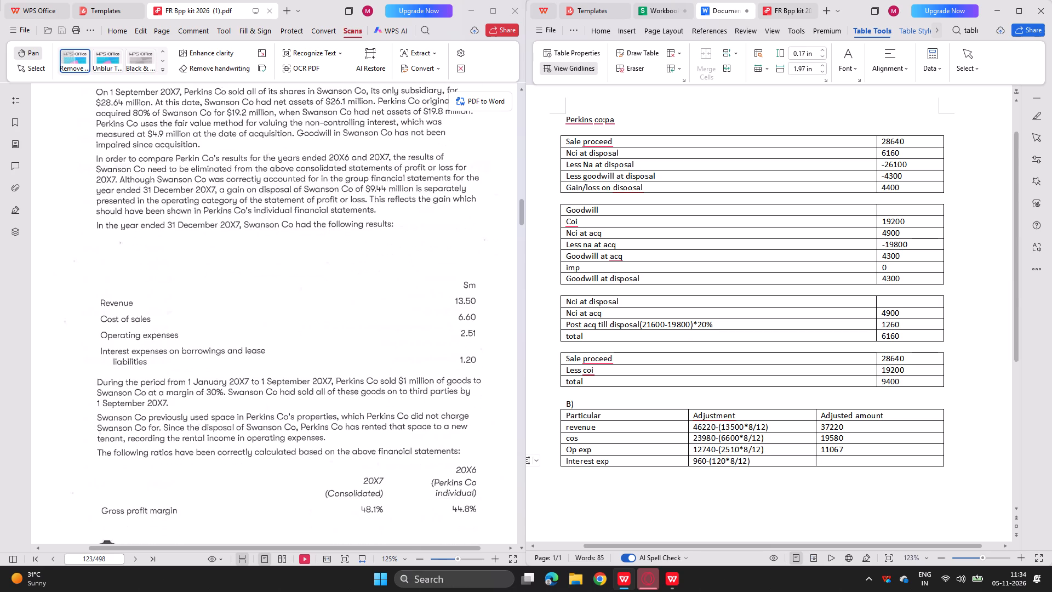
click(727, 461)
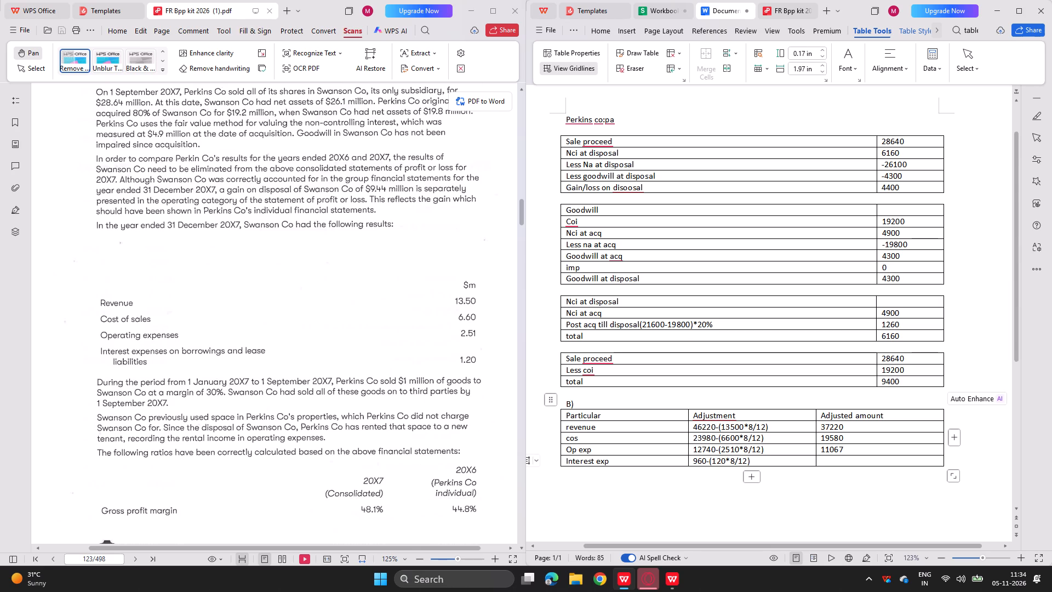
key(0)
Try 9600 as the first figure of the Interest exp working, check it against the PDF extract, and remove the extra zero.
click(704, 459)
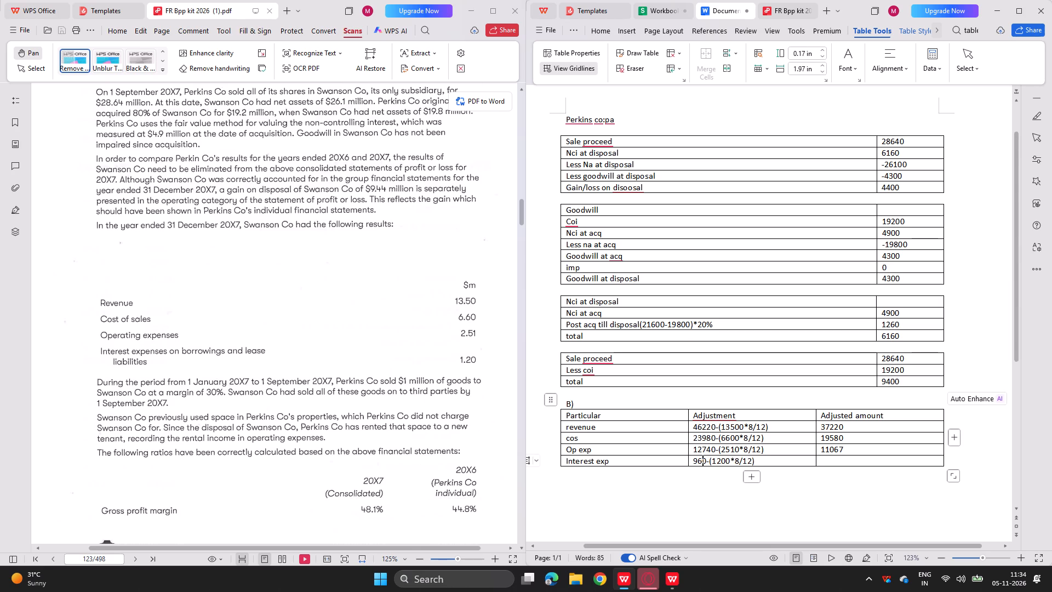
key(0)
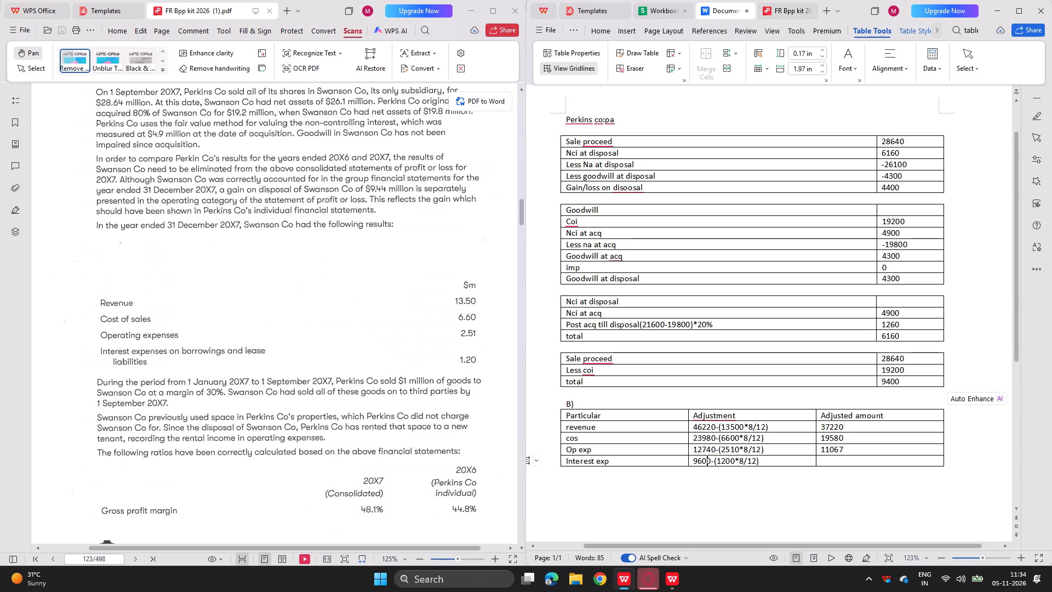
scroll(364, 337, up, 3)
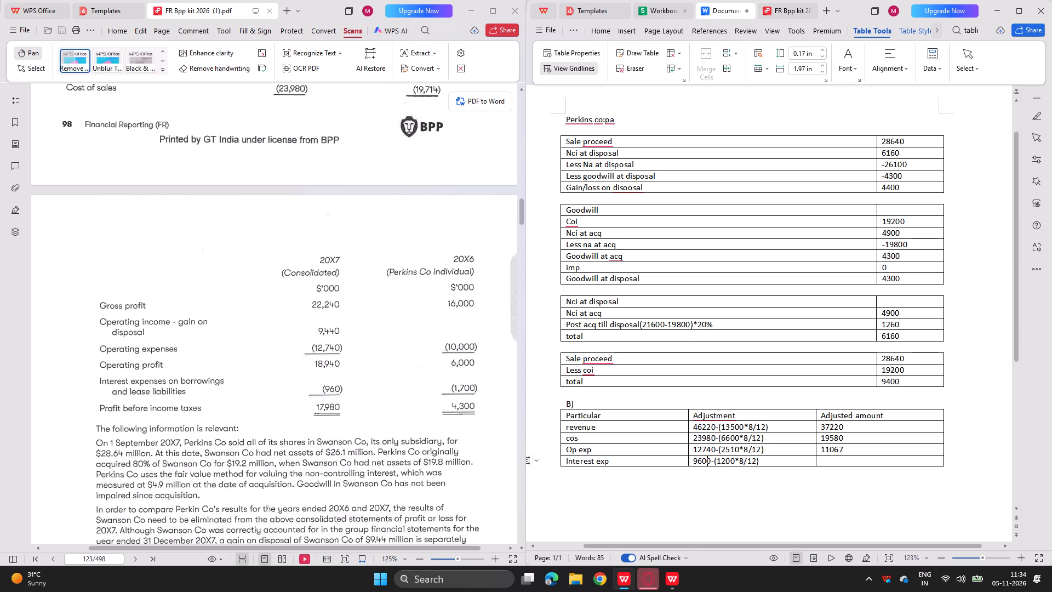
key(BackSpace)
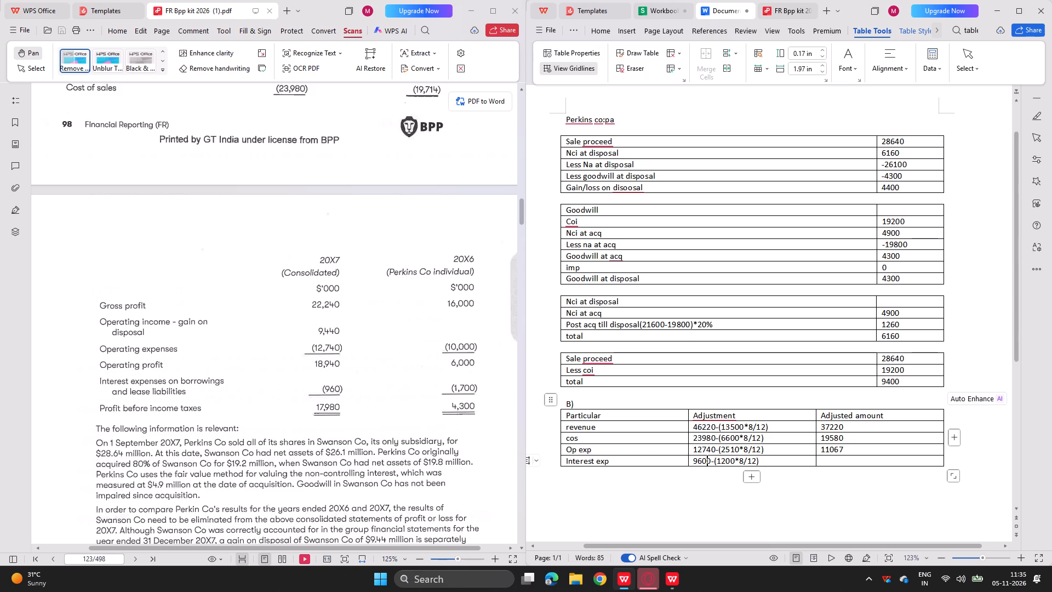
Enter 160 as the adjusted amount in the Interest exp row.
key(Right)
key(Right)
key(Right)
key(Right)
key(Right)
key(Right)
key(Right)
key(Right)
key(Right)
key(Right)
key(Right)
key(Right)
key(Right)
key(Right)
key(Right)
key(Right)
key(Right)
key(Right)
key(Right)
key(Right)
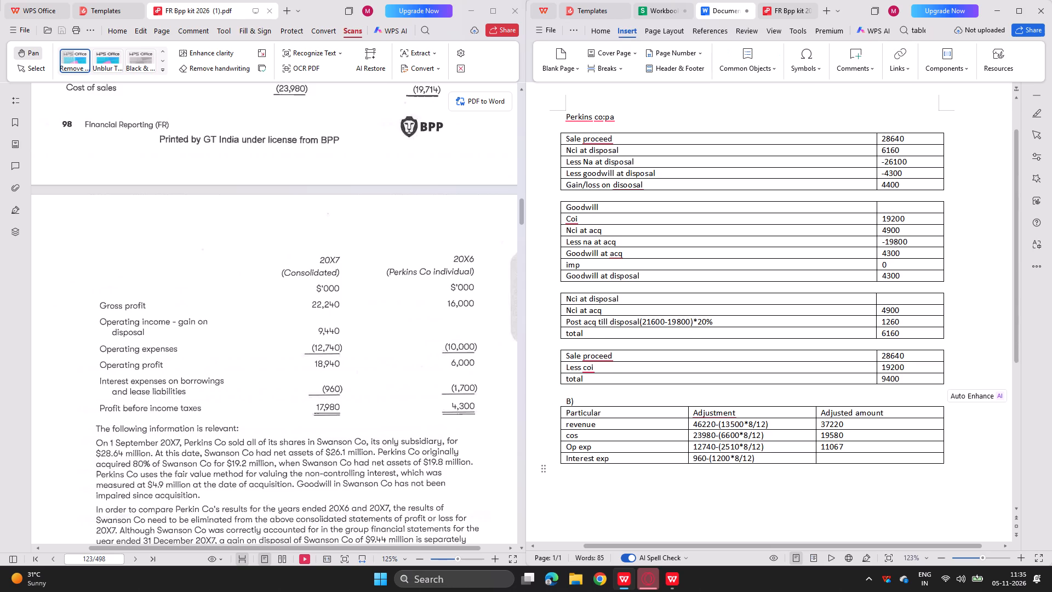
key(Right)
key(Up)
key(Right)
key(Right)
key(Right)
key(Right)
key(Right)
key(Right)
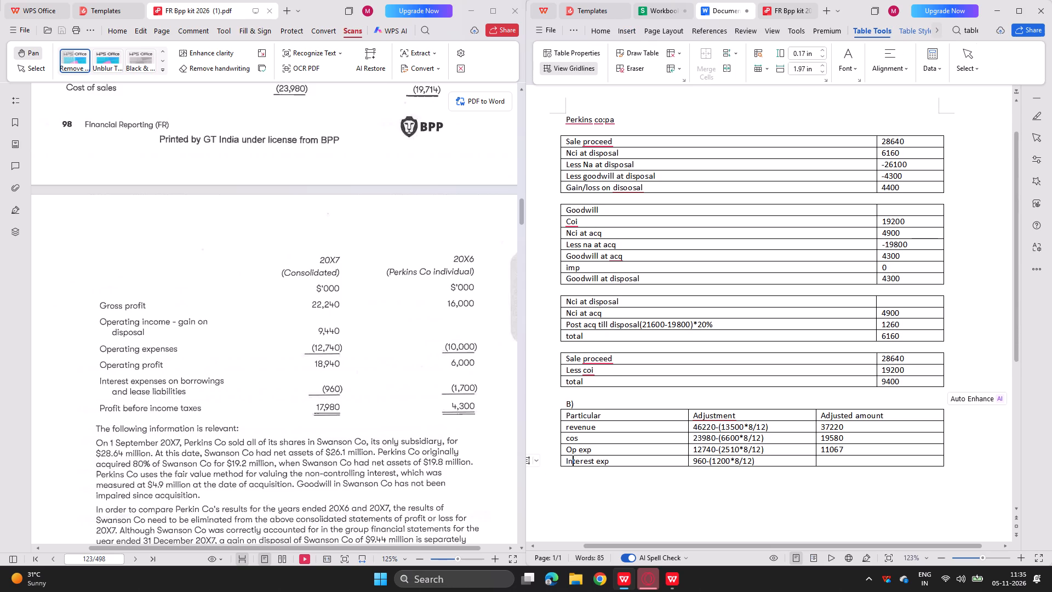
click(830, 459)
text(160)
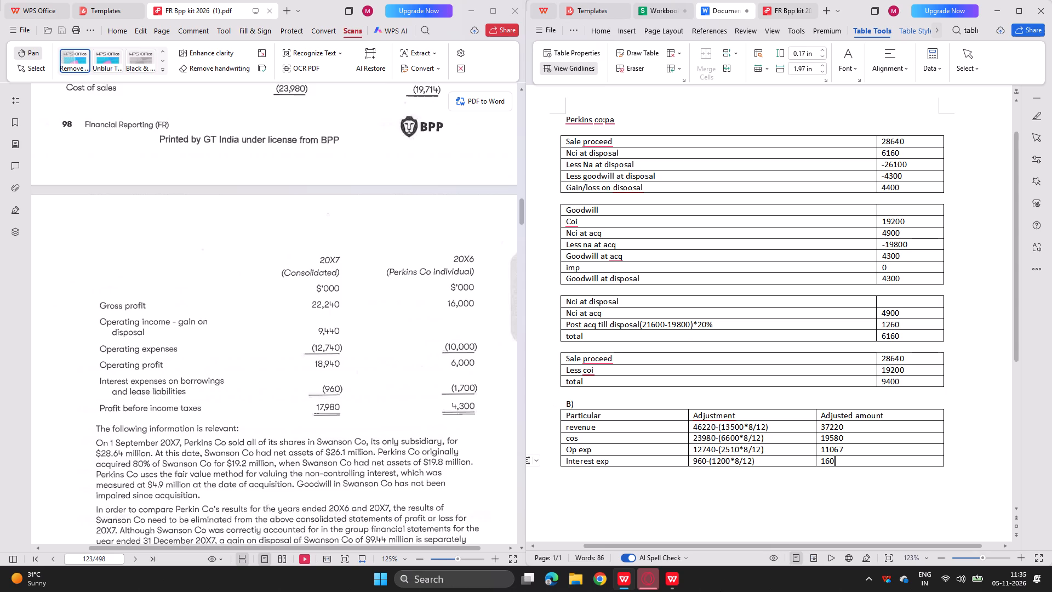
Add an empty row below Interest exp in the part B table.
scroll(783, 485, down, 1)
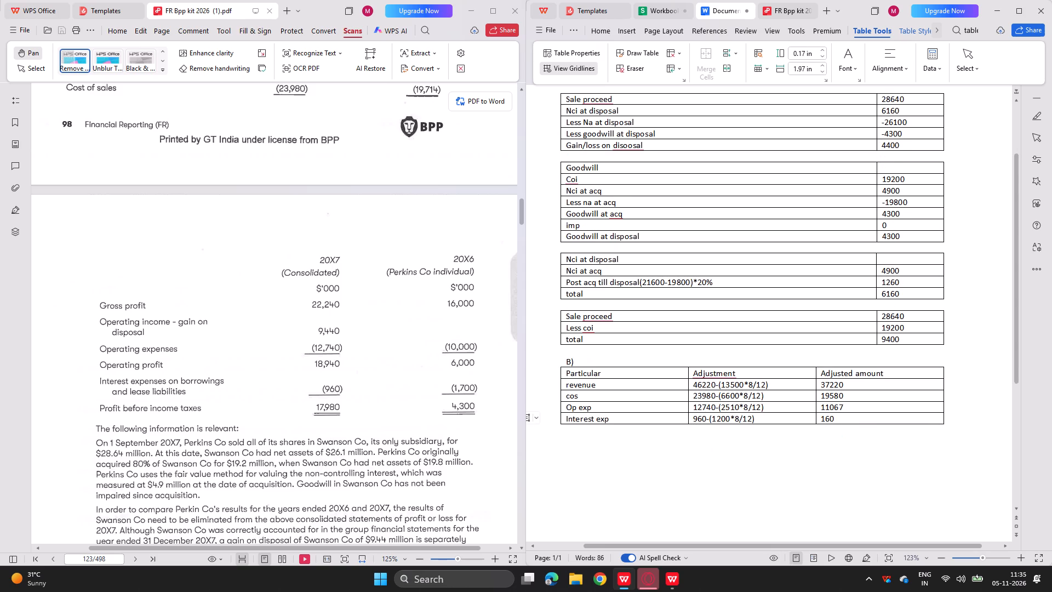
click(752, 434)
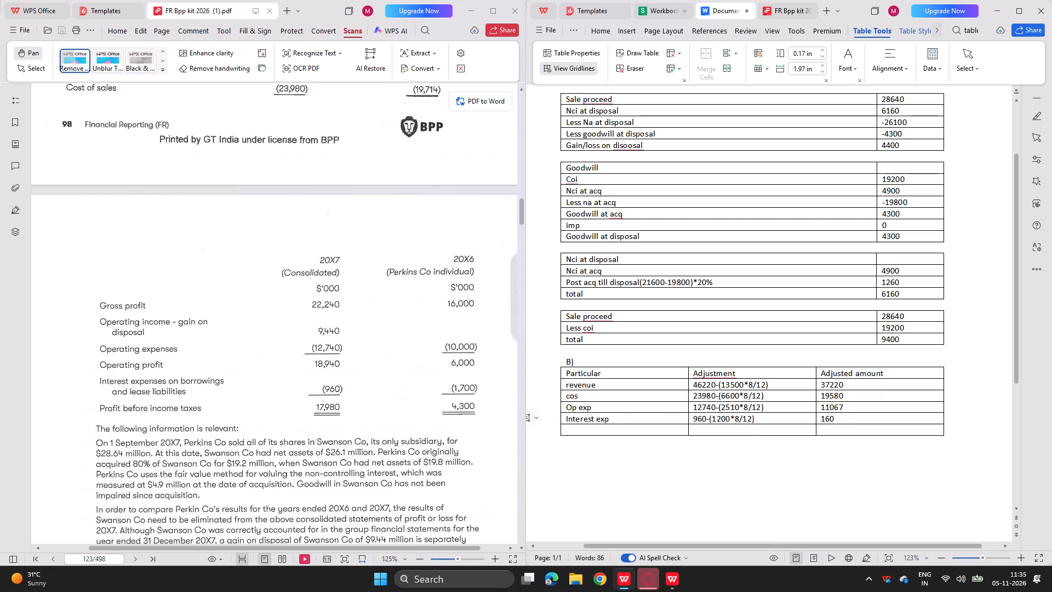
Review Swanson Co's results and the notes on intra-group sales, rental income and ratios in the question PDF.
scroll(409, 418, down, 2)
scroll(276, 376, down, 1)
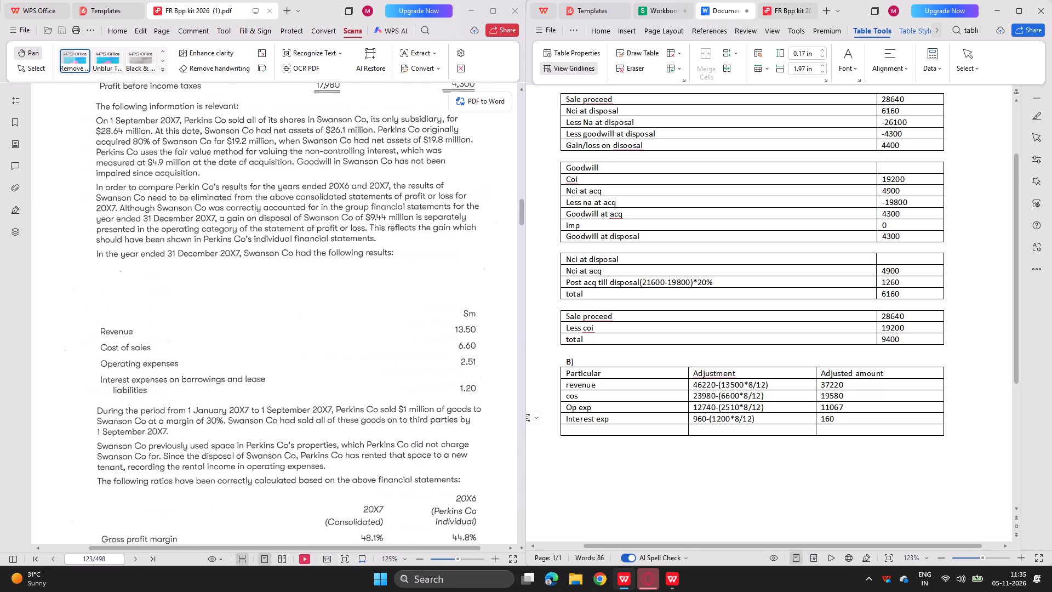
scroll(276, 376, down, 1)
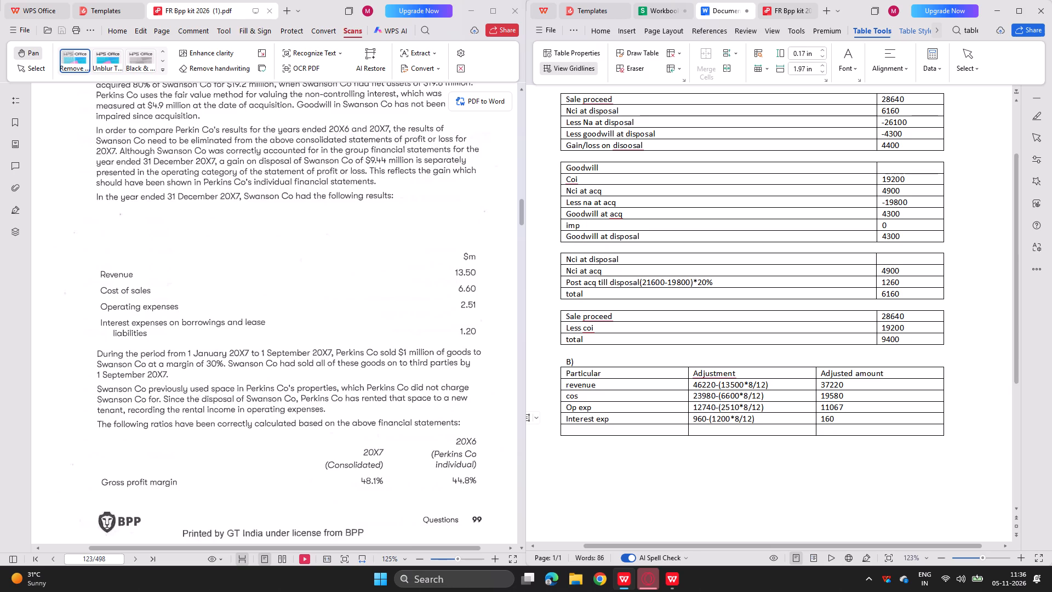
scroll(269, 429, down, 1)
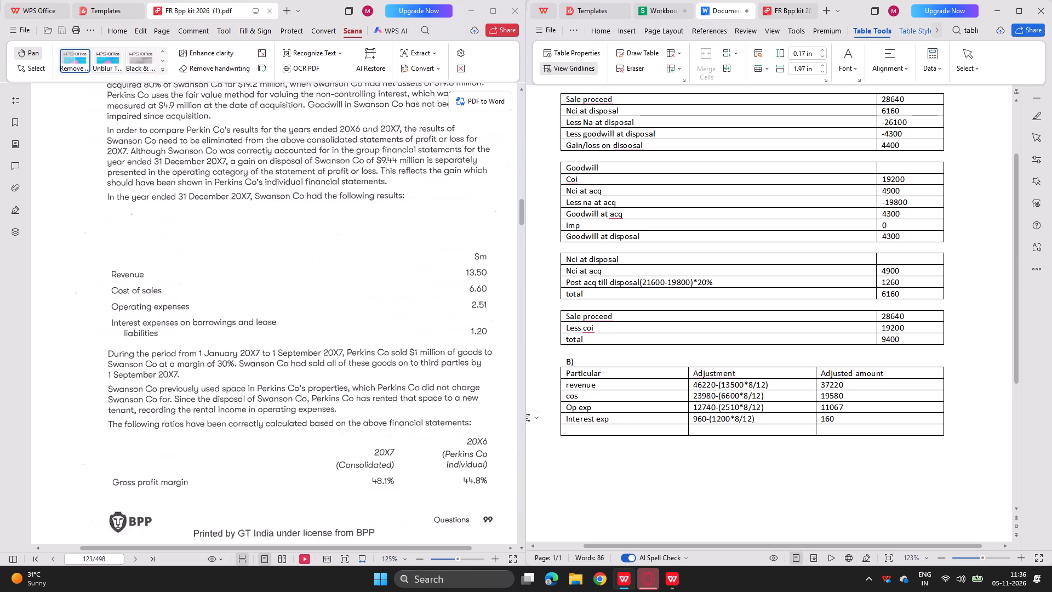
scroll(269, 429, down, 2)
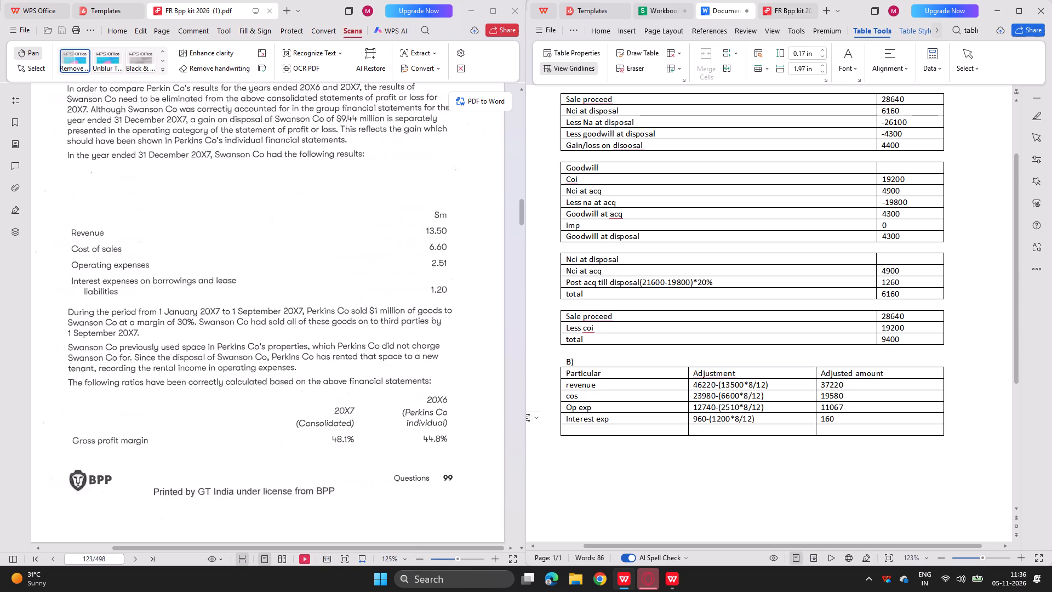
scroll(269, 429, down, 1)
scroll(269, 429, up, 1)
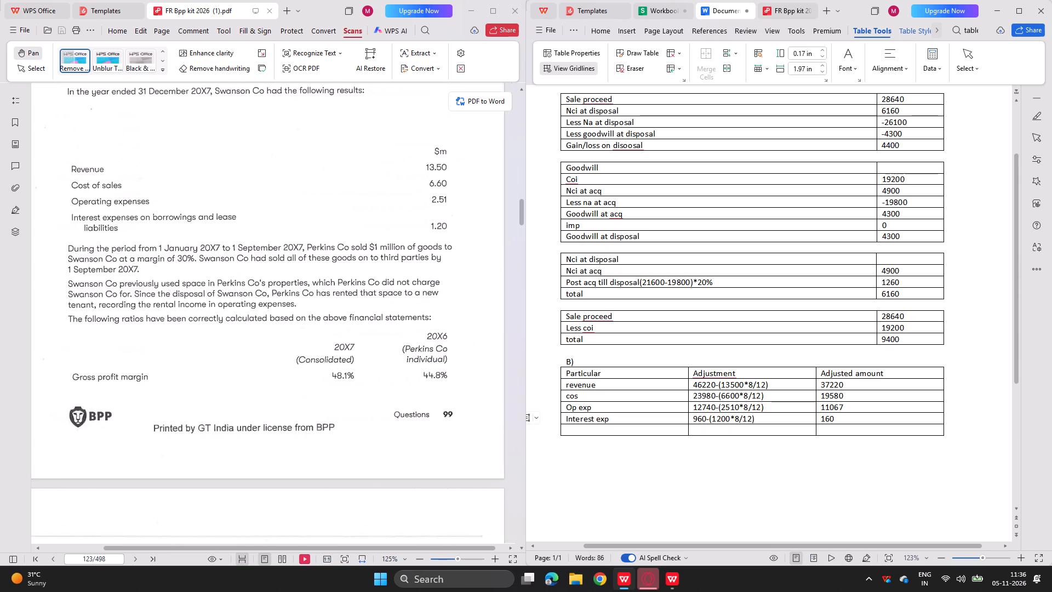
scroll(269, 429, up, 1)
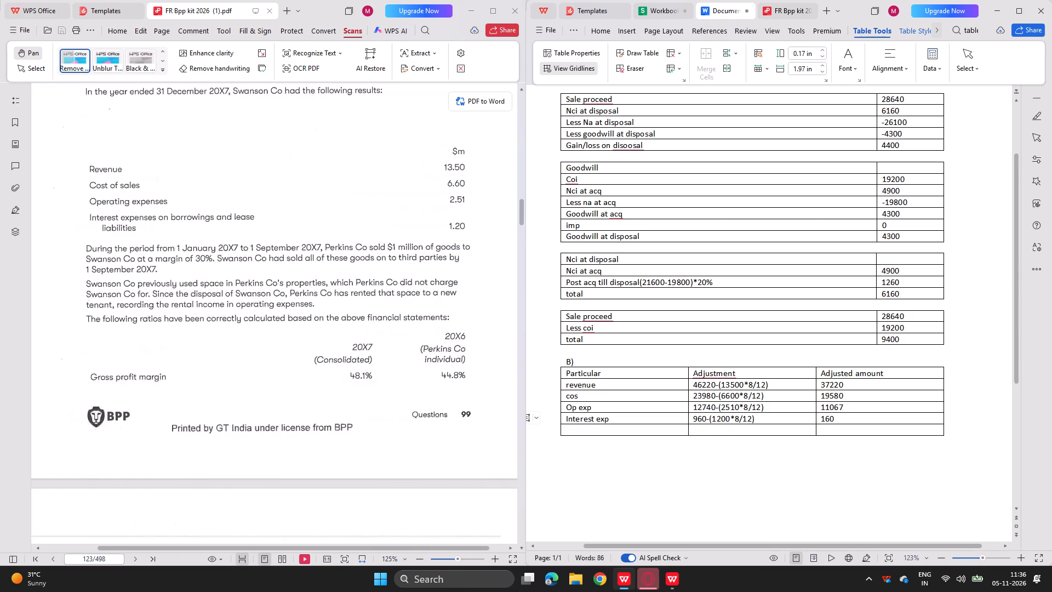
scroll(269, 429, up, 1)
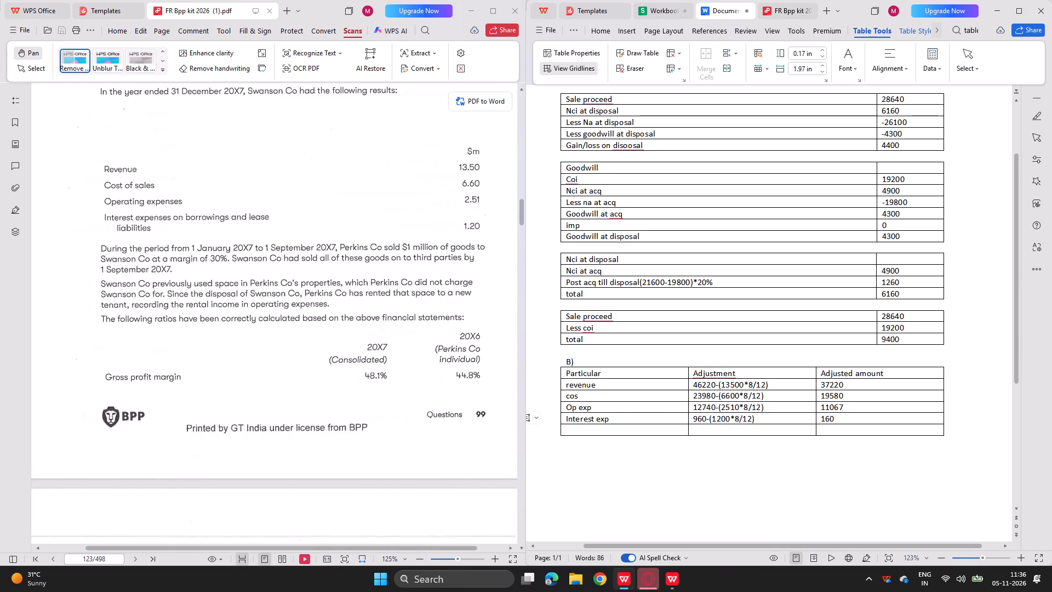
scroll(269, 429, up, 1)
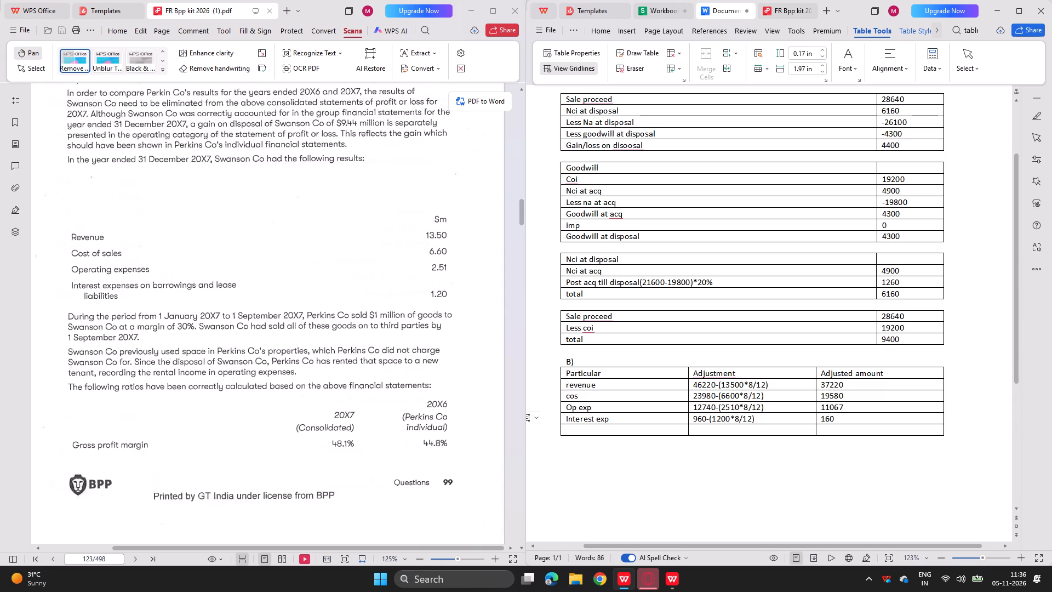
scroll(269, 429, up, 1)
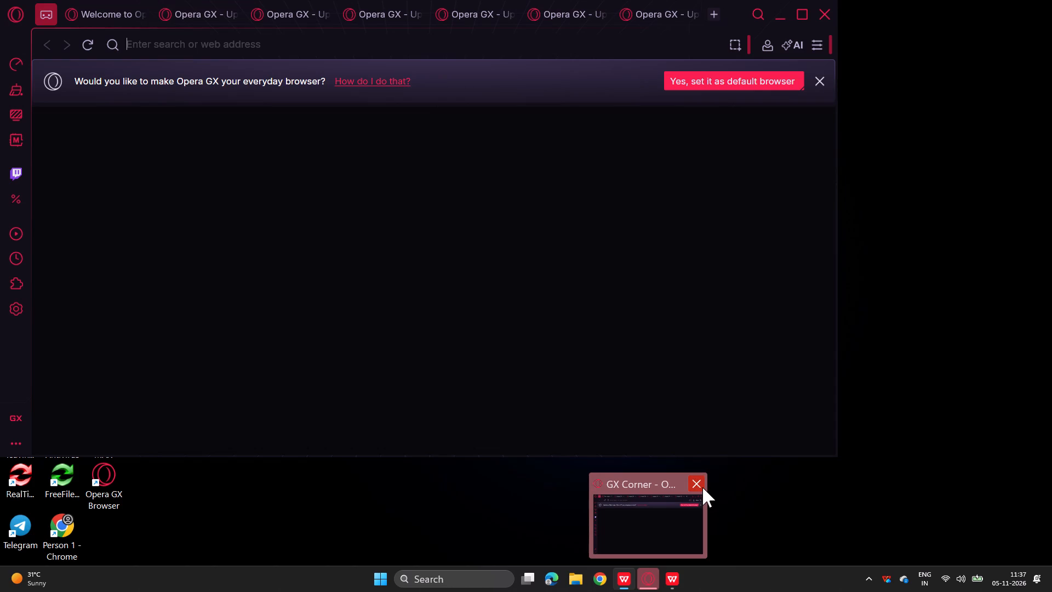
Close the Opera GX browser window that has opened over the work.
click(702, 487)
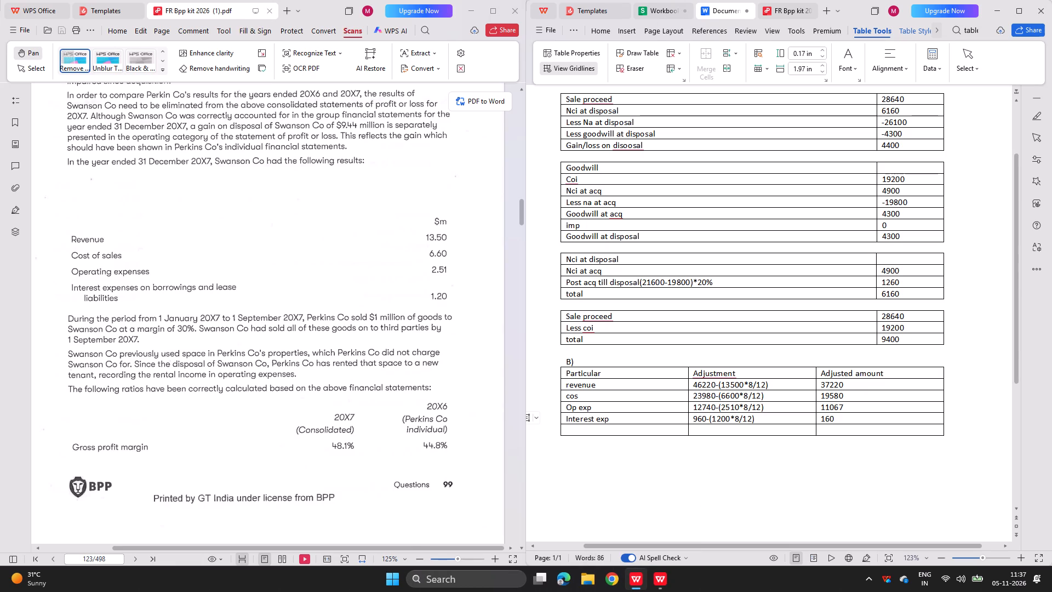
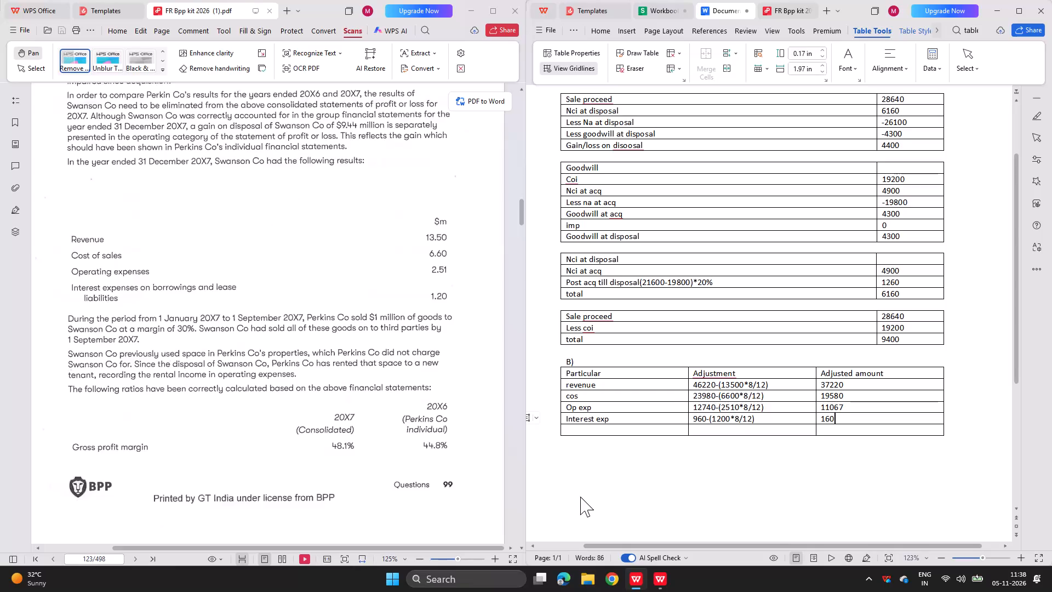
Review the given ratios, the required parts (a) to (d) and Swanson Co's results in the question PDF.
scroll(587, 446, down, 1)
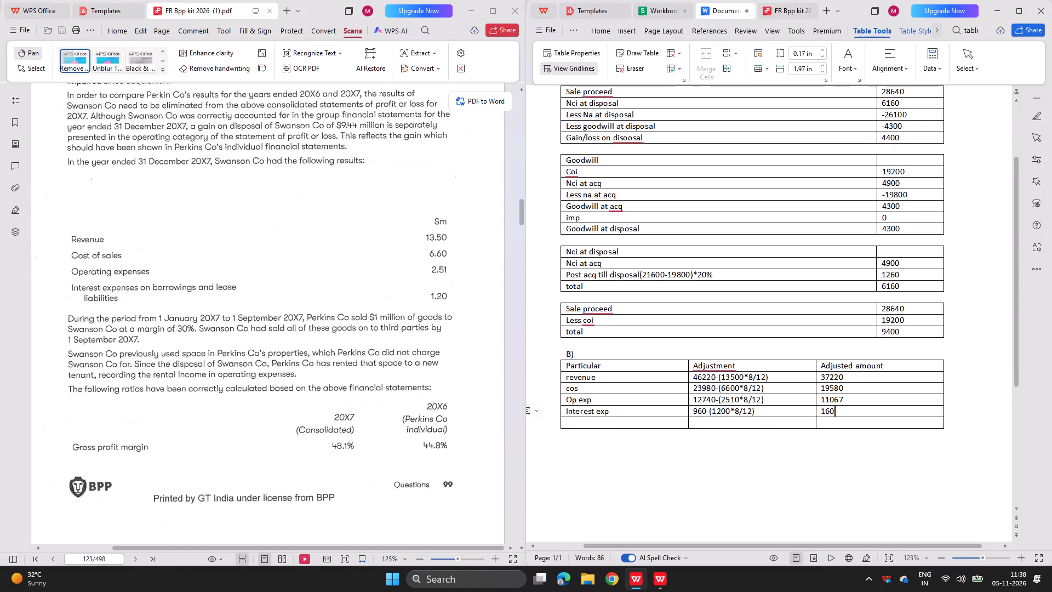
scroll(587, 446, down, 1)
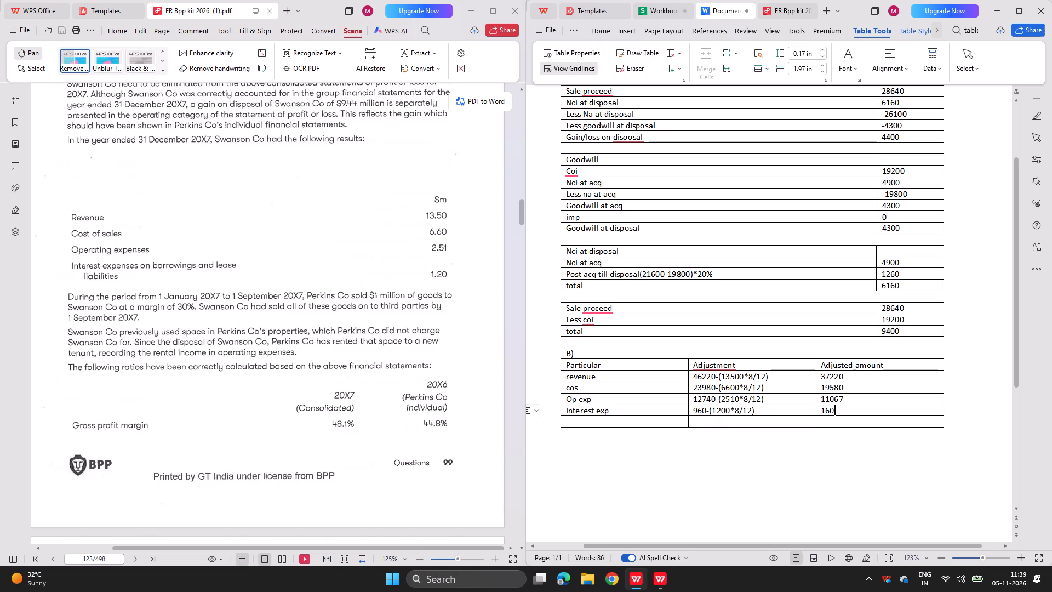
scroll(239, 368, down, 2)
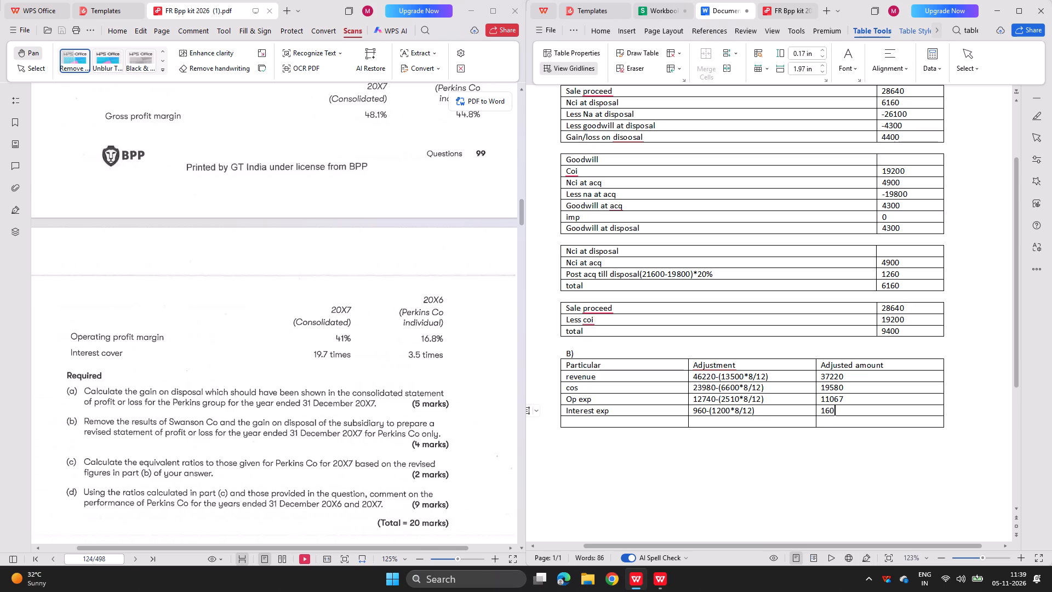
scroll(228, 373, up, 1)
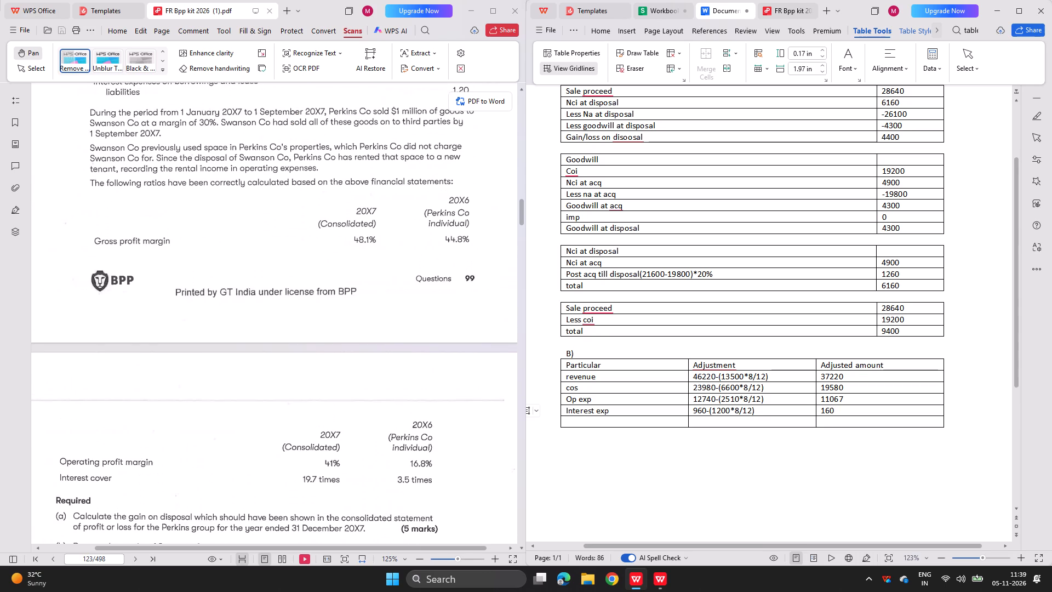
scroll(228, 373, down, 1)
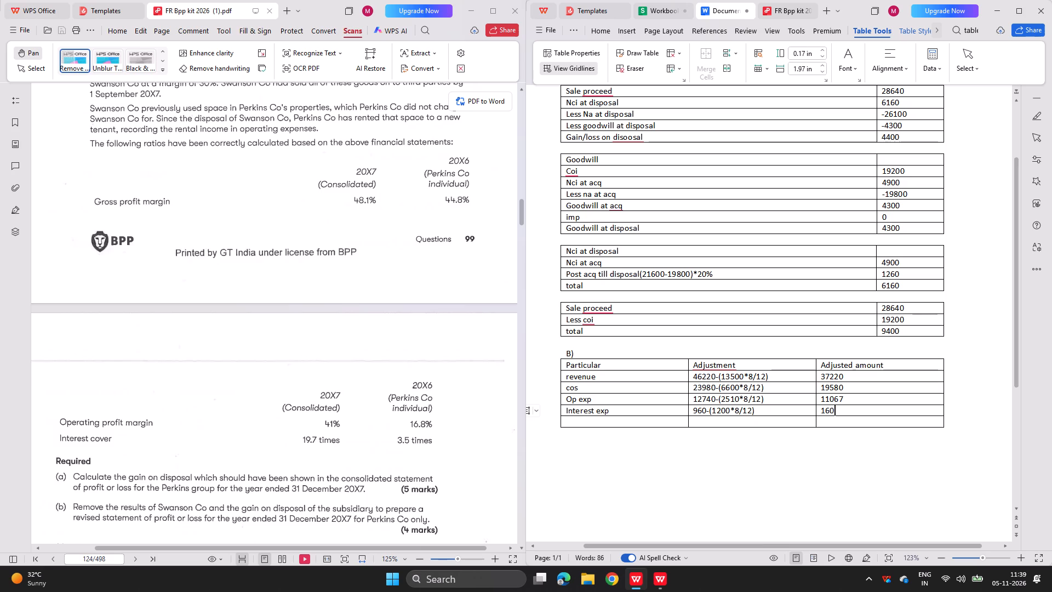
scroll(228, 373, down, 1)
scroll(228, 373, up, 1)
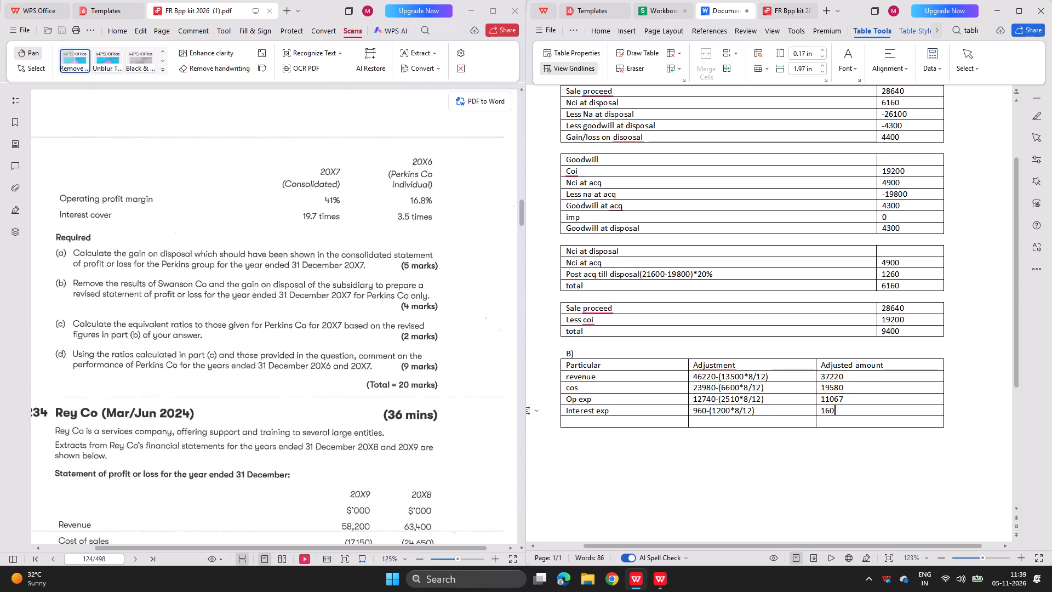
scroll(228, 373, up, 1)
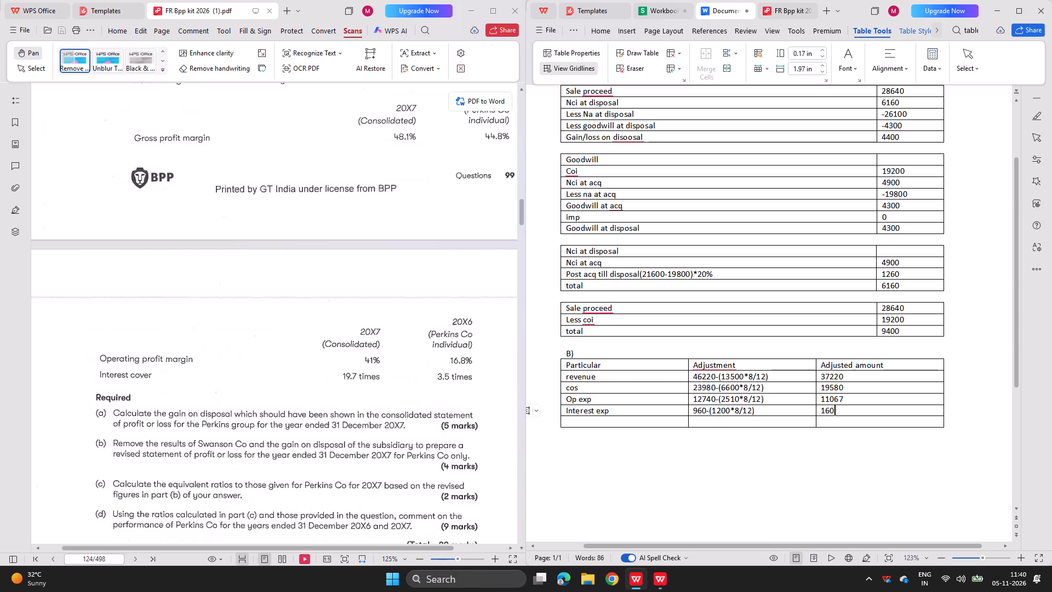
scroll(127, 380, up, 2)
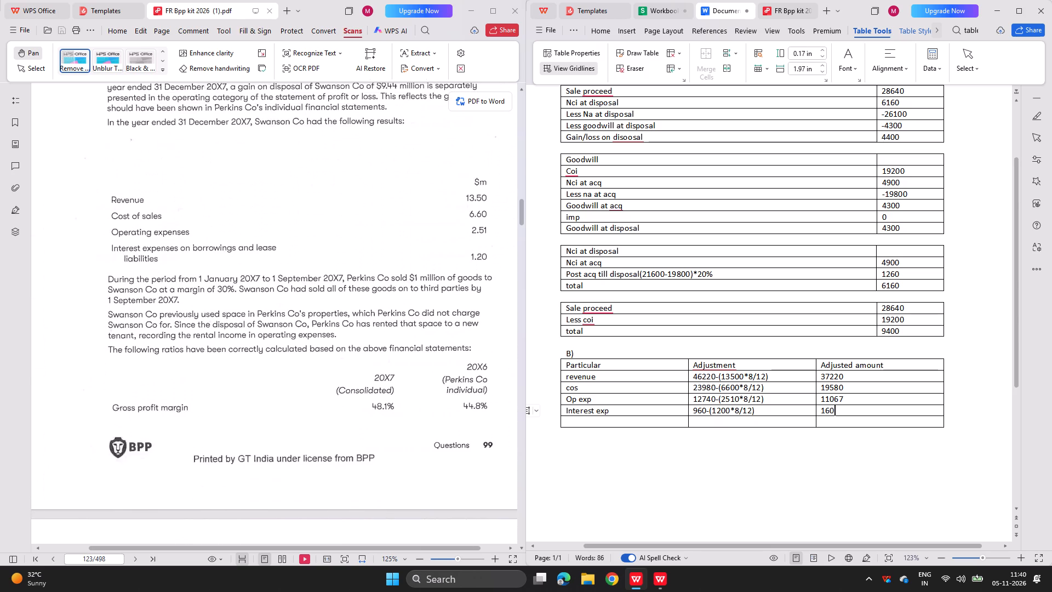
scroll(127, 380, up, 1)
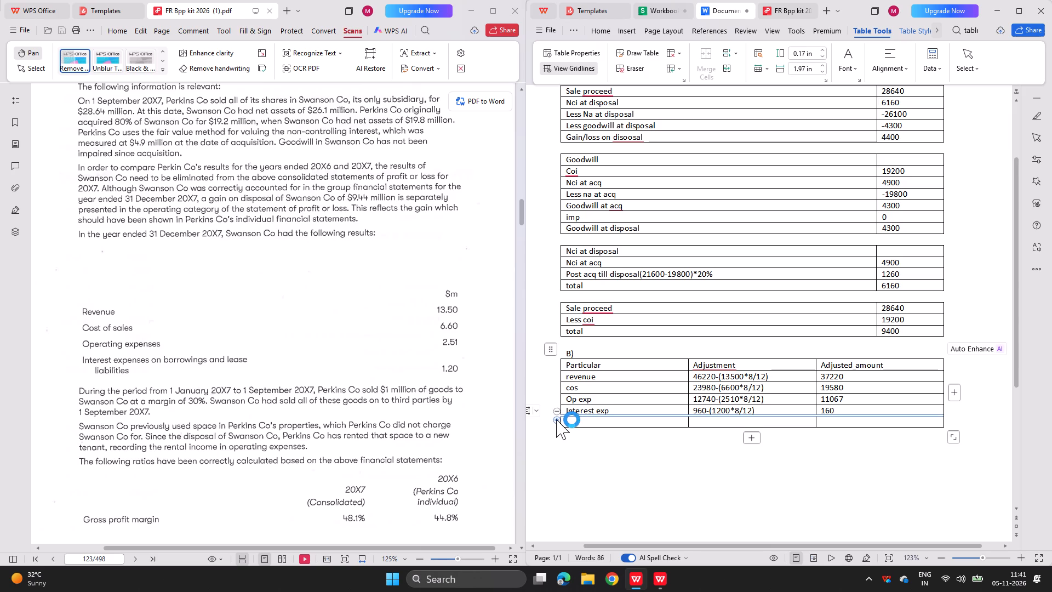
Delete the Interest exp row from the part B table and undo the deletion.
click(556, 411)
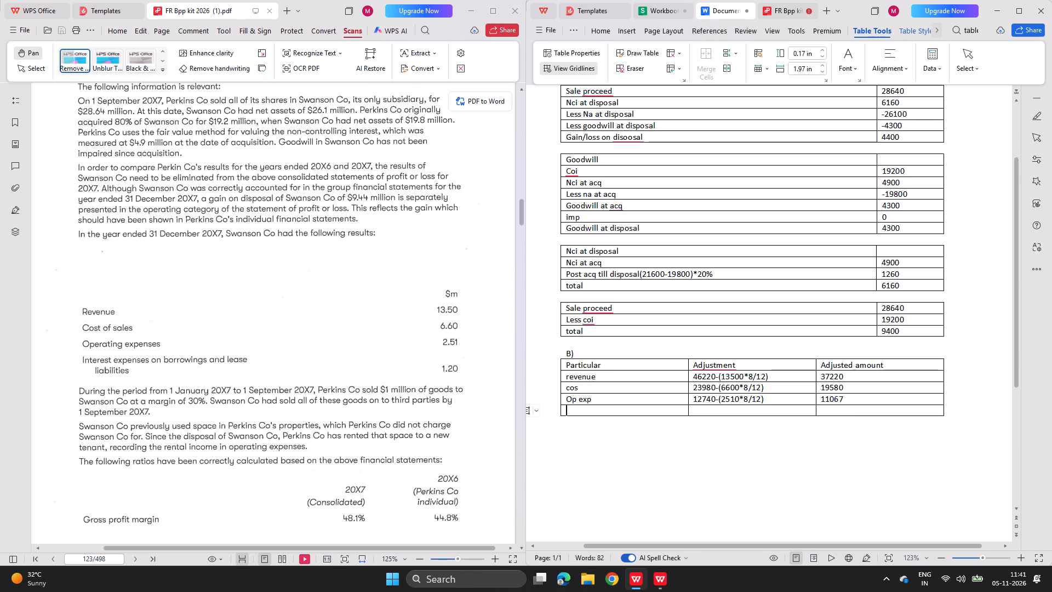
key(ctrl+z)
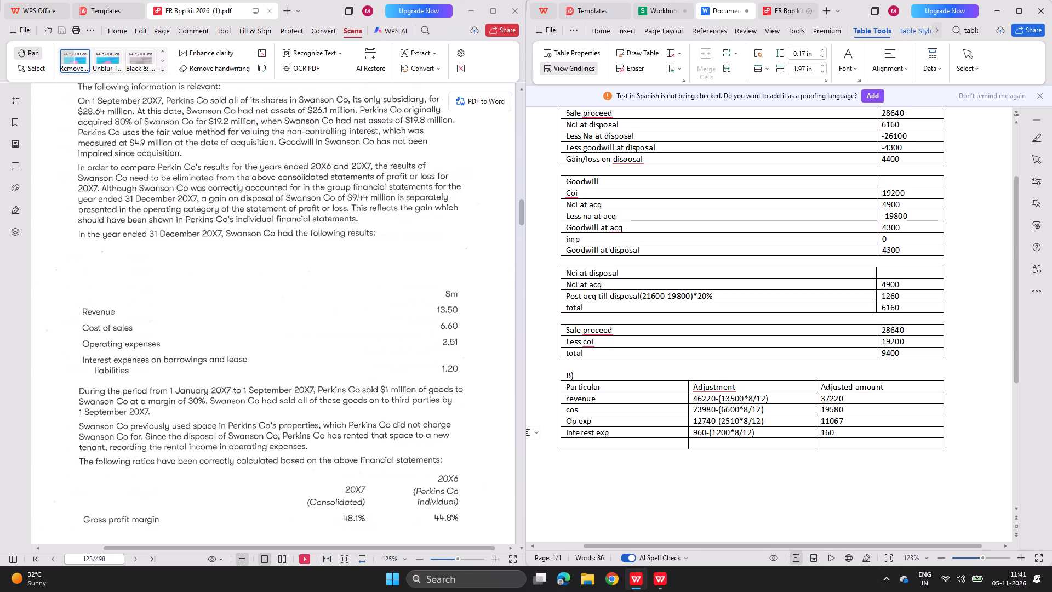
Start a new line below the part B table in the answer document.
scroll(783, 461, down, 1)
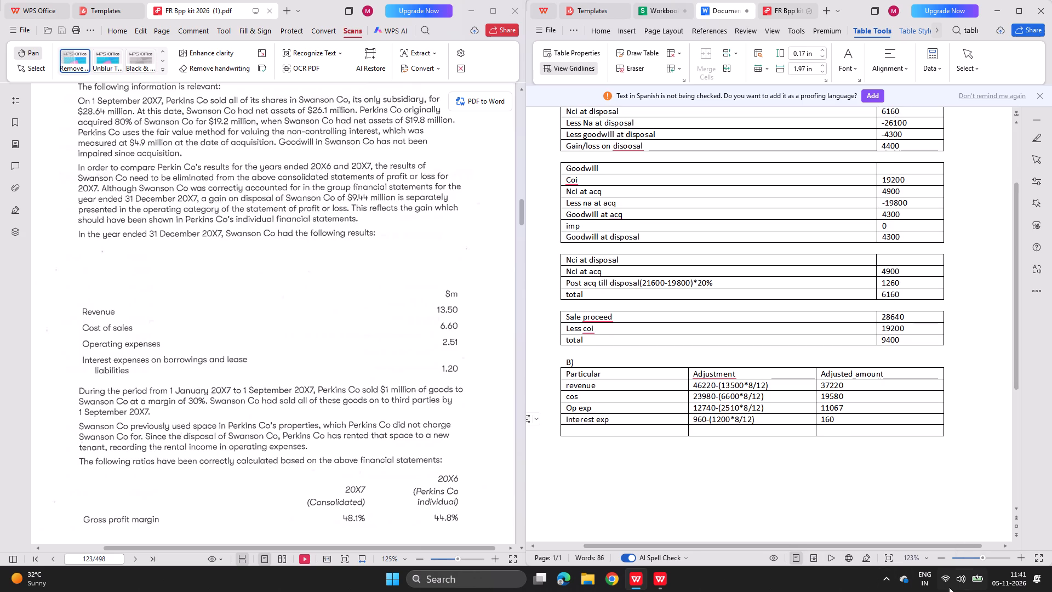
scroll(736, 494, down, 1)
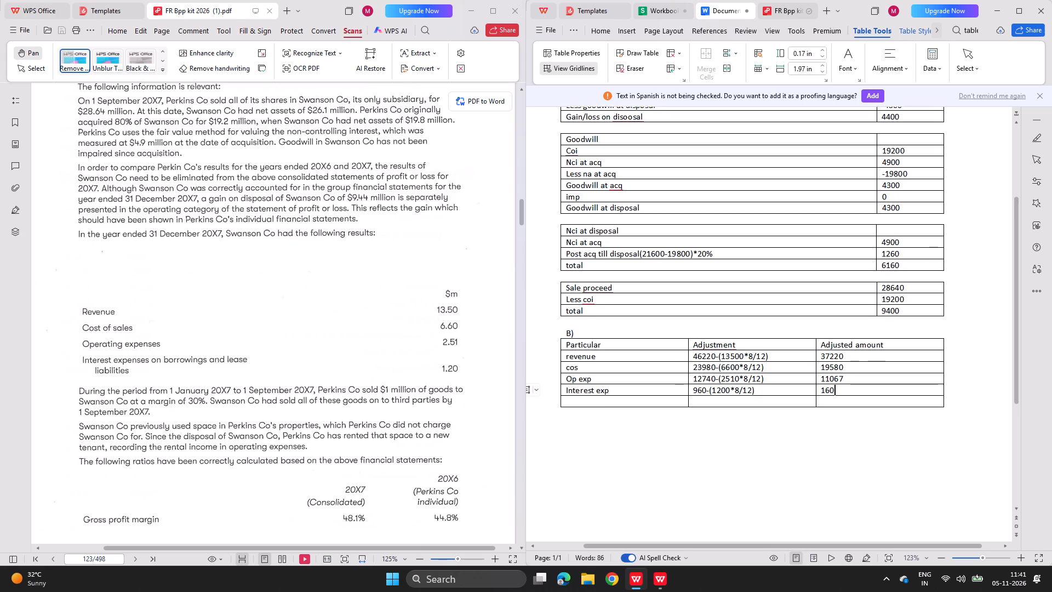
scroll(736, 494, down, 1)
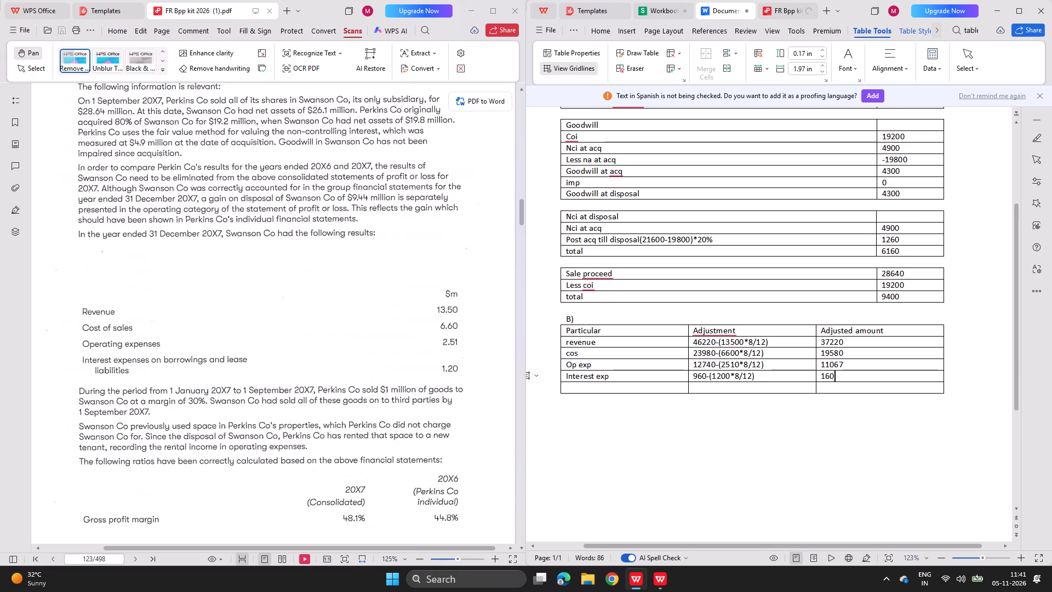
scroll(736, 494, down, 1)
click(669, 426)
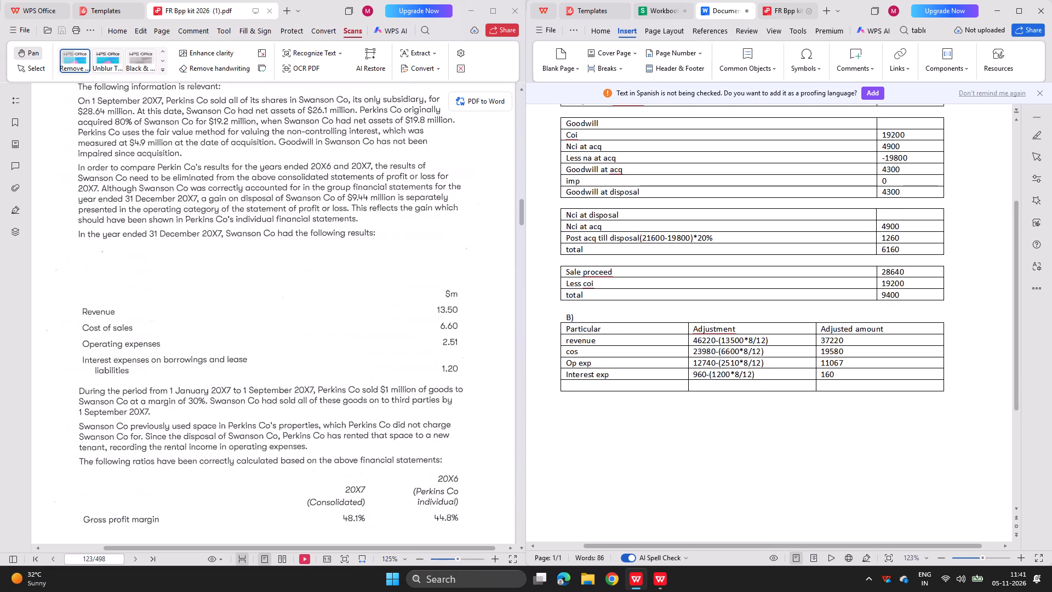
key(Return)
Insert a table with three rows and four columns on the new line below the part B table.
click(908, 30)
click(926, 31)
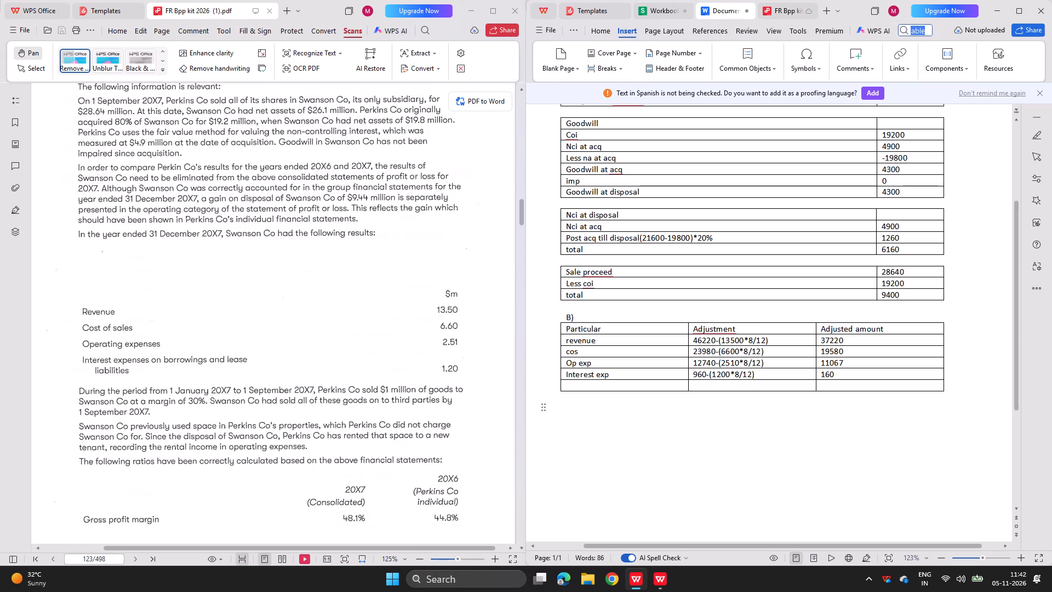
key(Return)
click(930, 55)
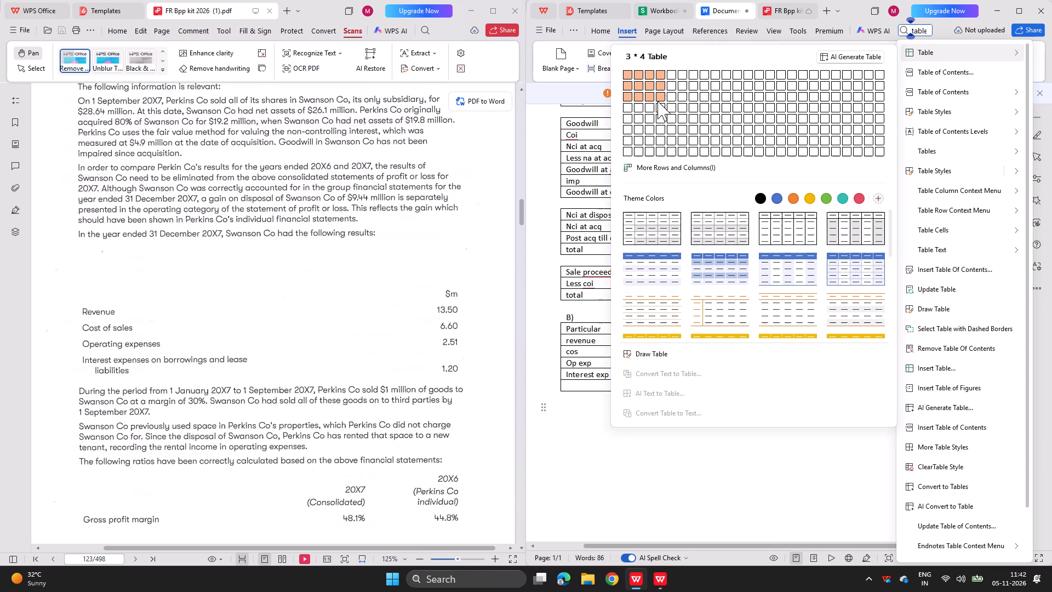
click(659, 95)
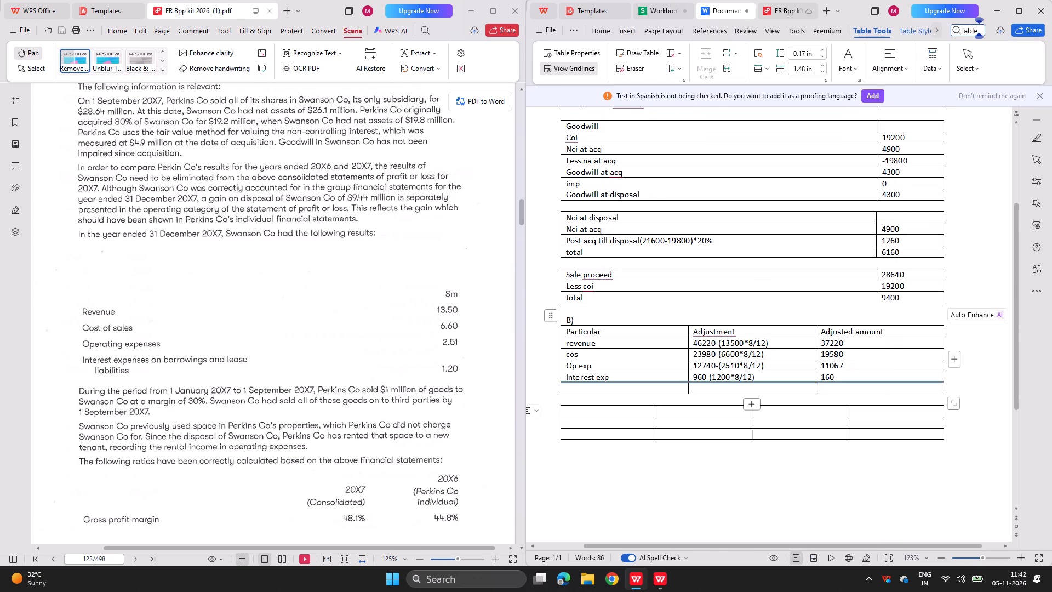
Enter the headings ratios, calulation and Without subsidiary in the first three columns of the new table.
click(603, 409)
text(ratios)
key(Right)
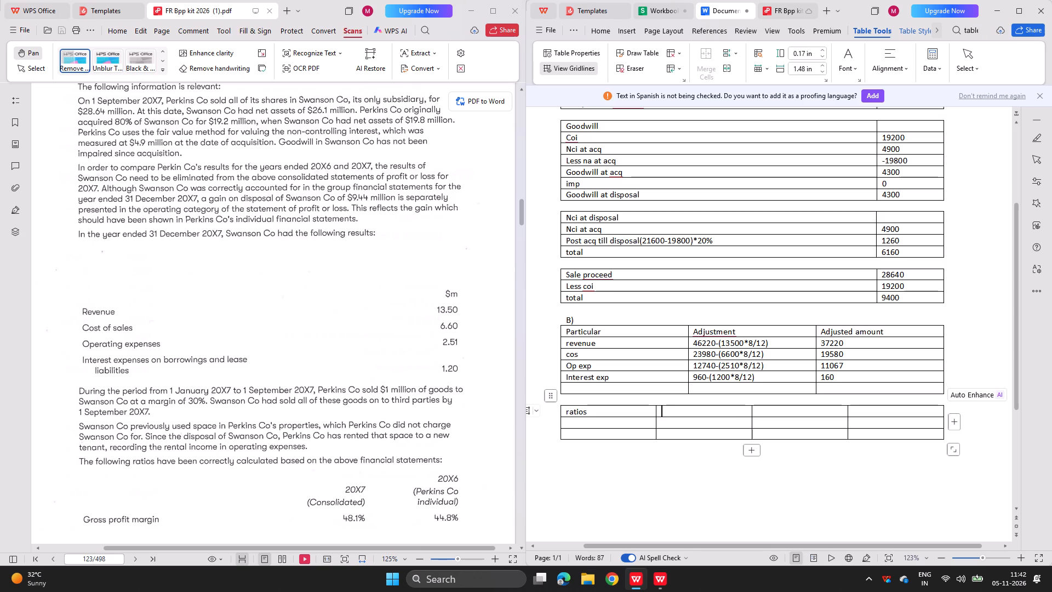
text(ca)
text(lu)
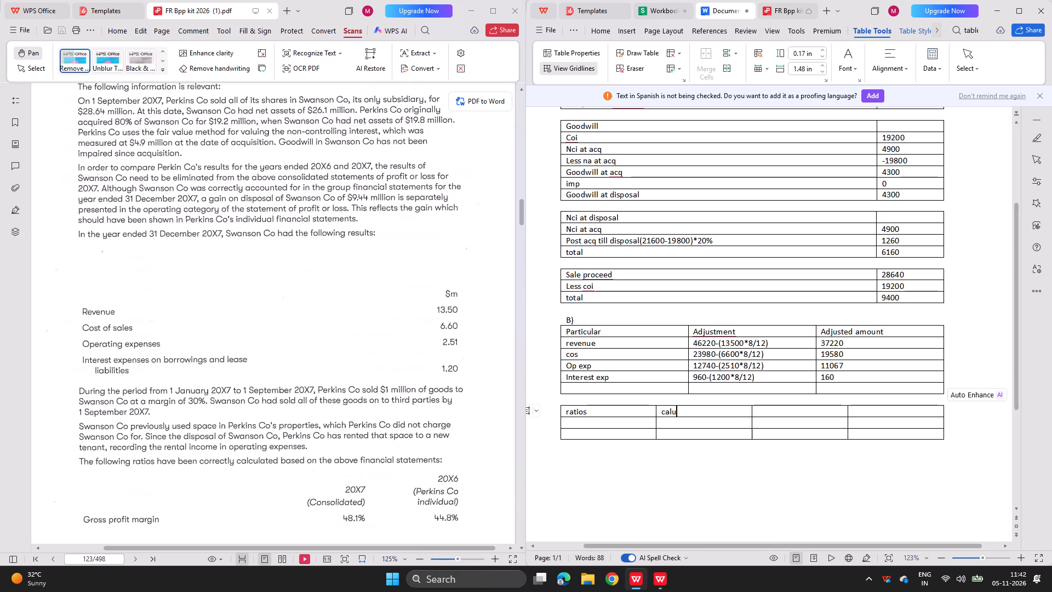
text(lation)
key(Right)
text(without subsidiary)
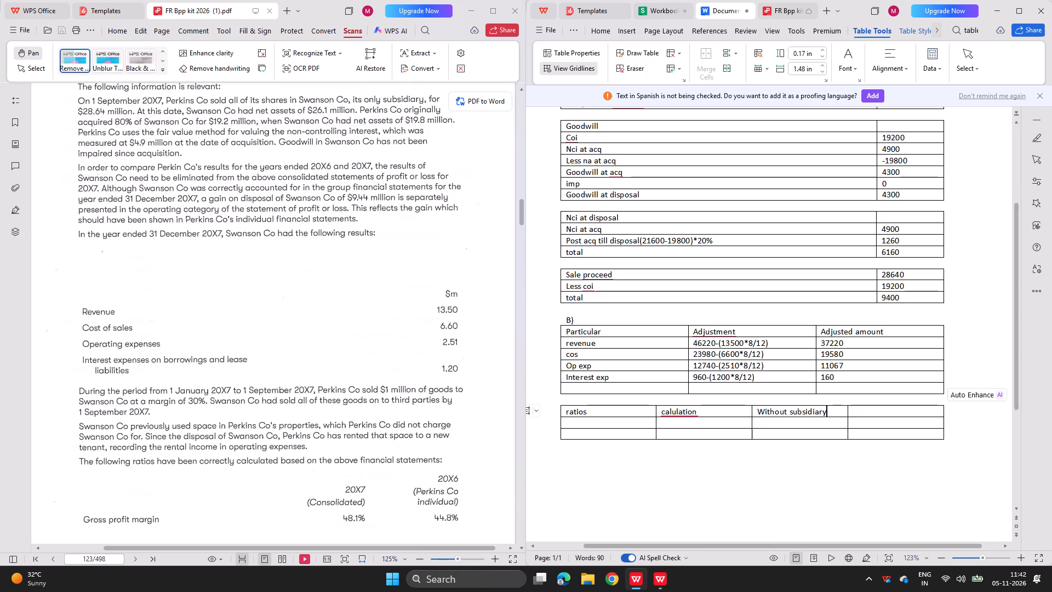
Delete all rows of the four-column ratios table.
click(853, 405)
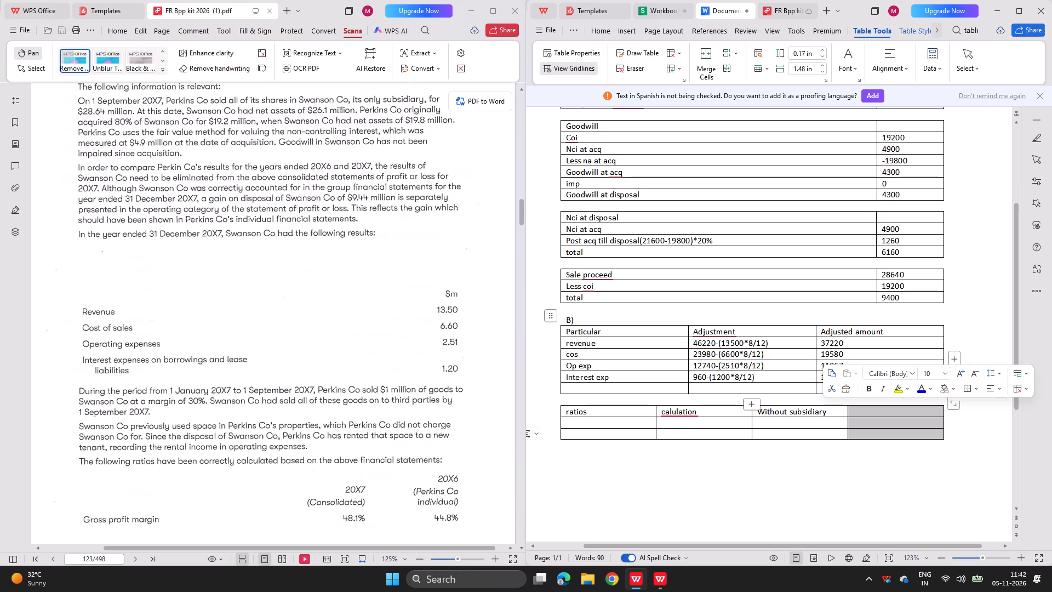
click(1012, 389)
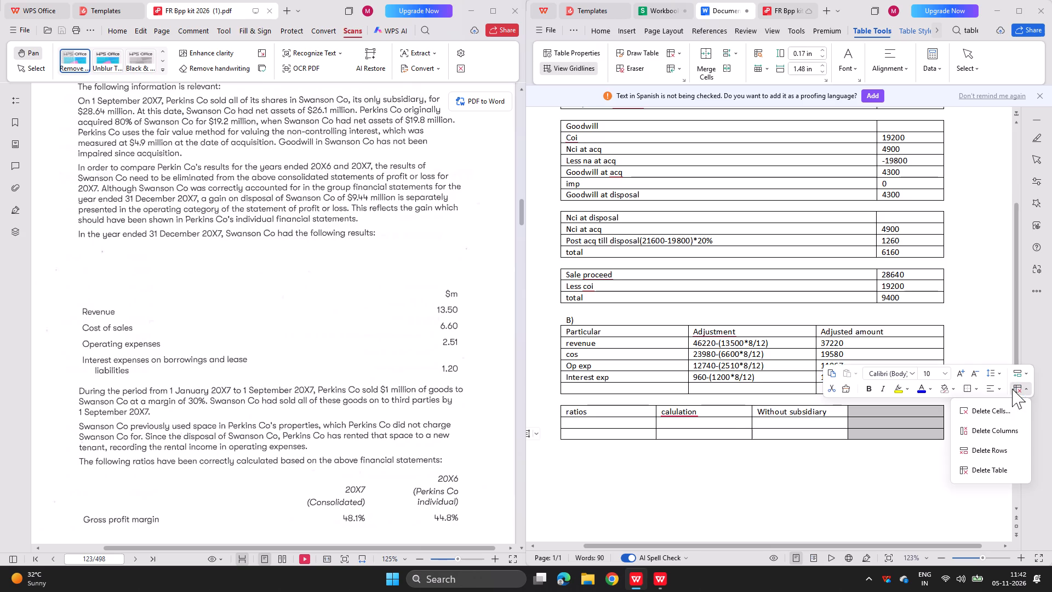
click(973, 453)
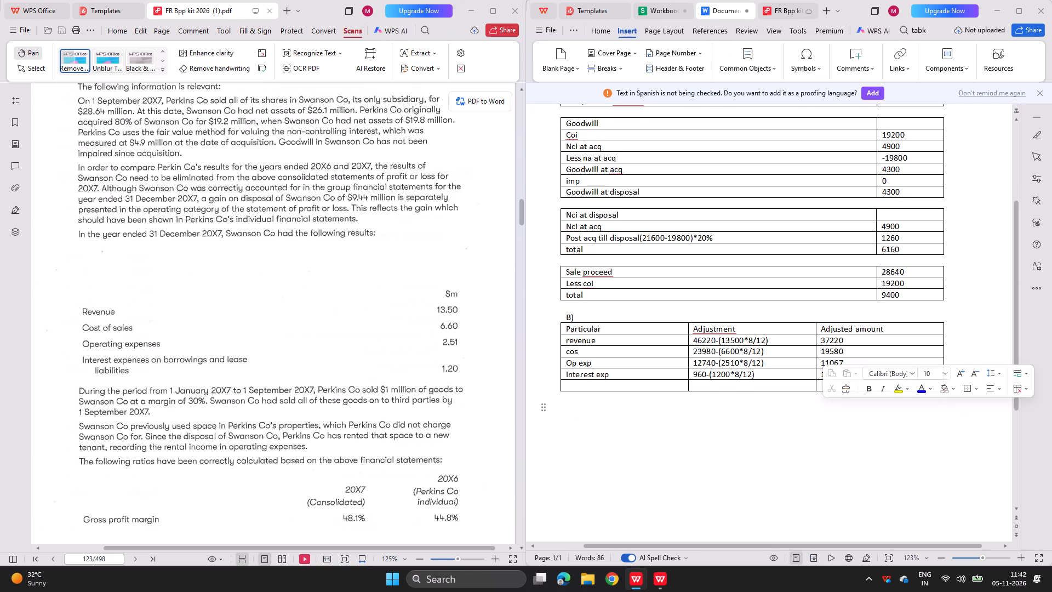
Insert a table with four rows and three columns below the part B table.
double_click(916, 27)
double_click(928, 31)
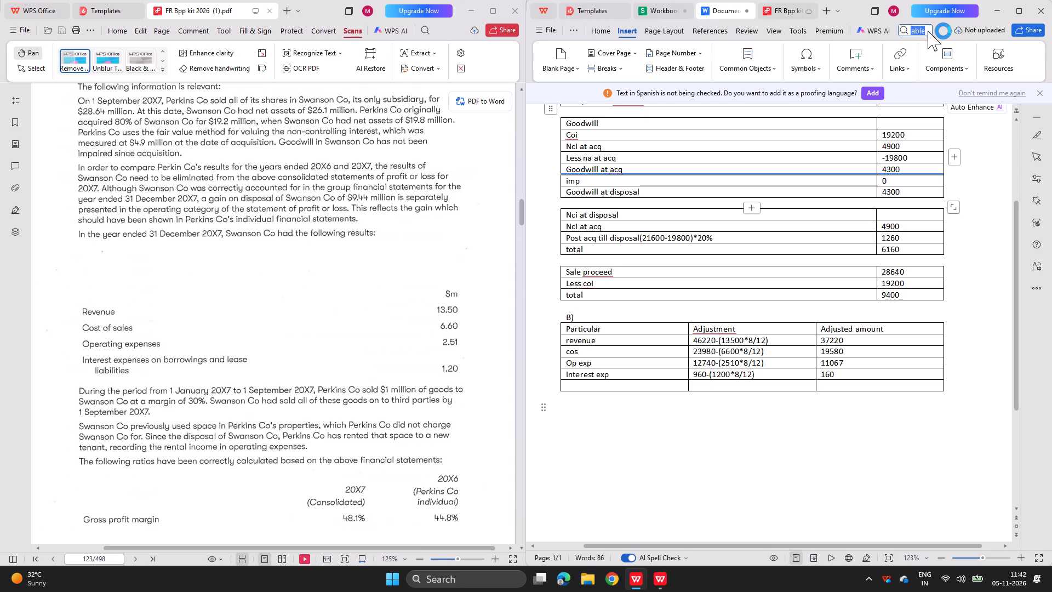
key(Return)
click(927, 45)
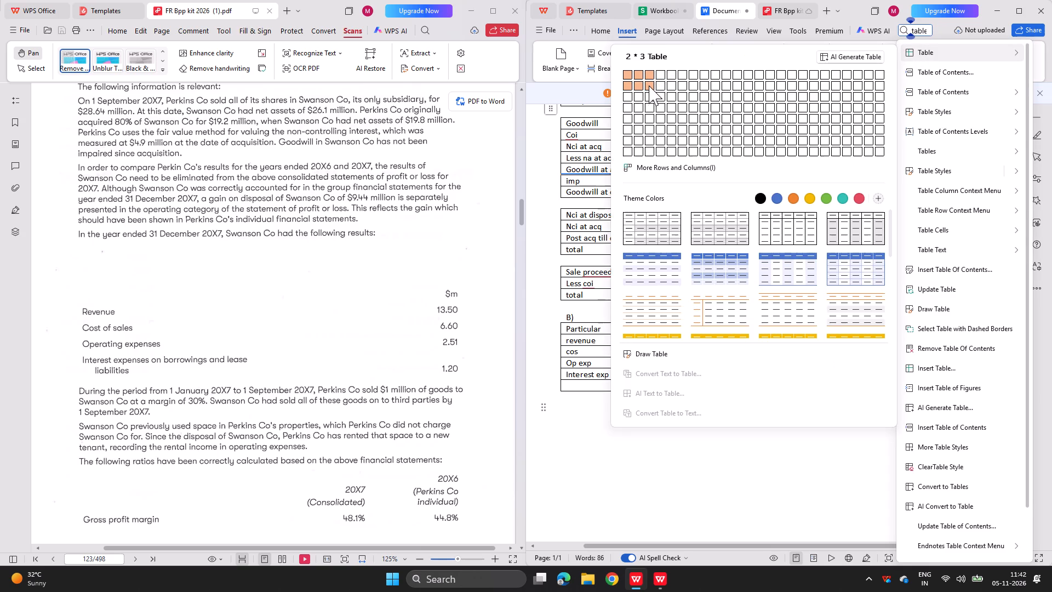
key(Return)
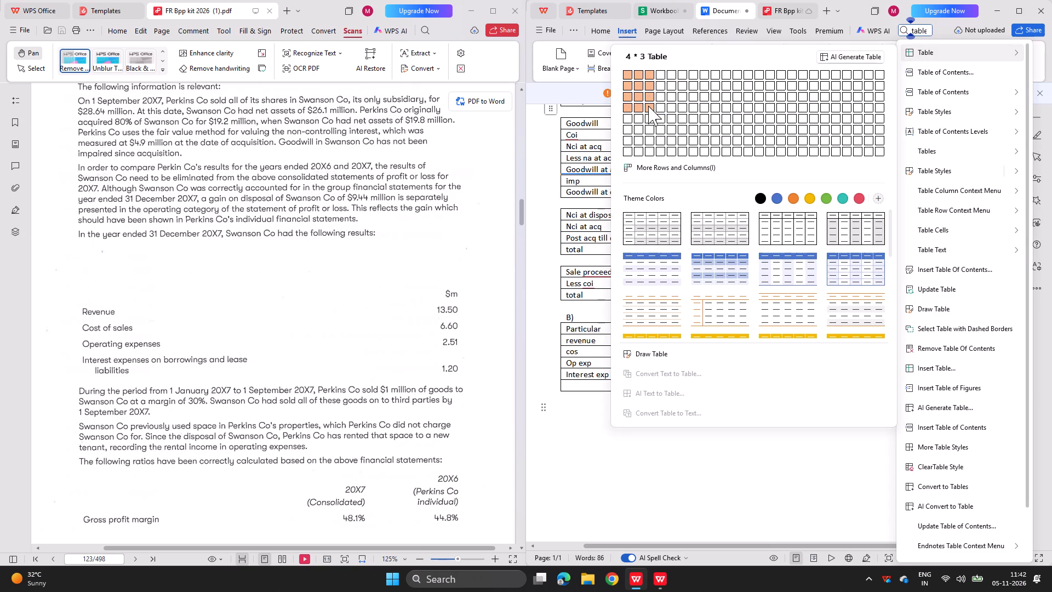
click(650, 110)
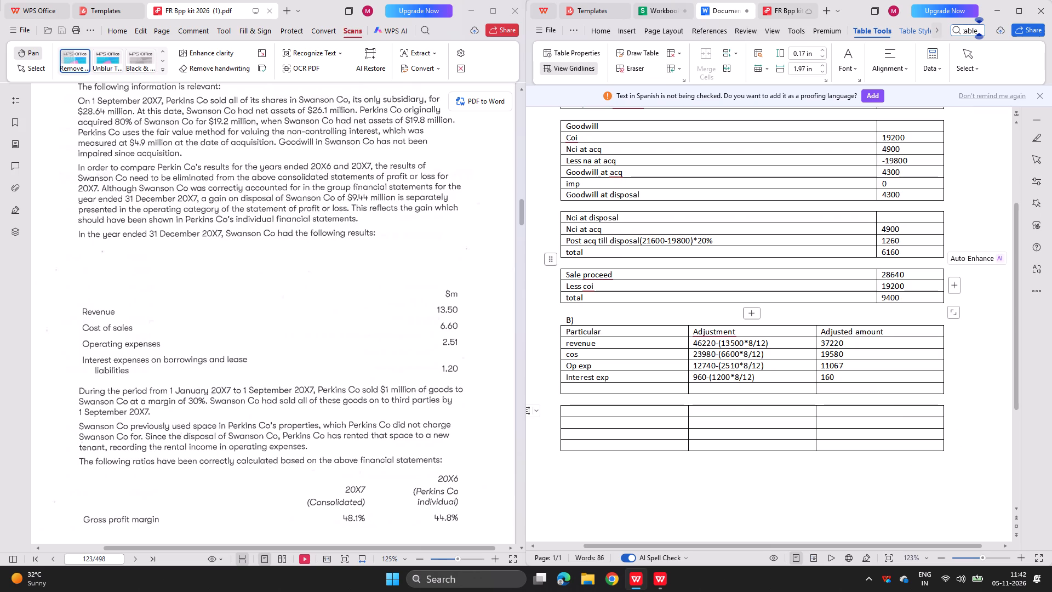
Enter the headings ratios, calulations and Without subsidiary across the first row of the new three-column table.
click(590, 411)
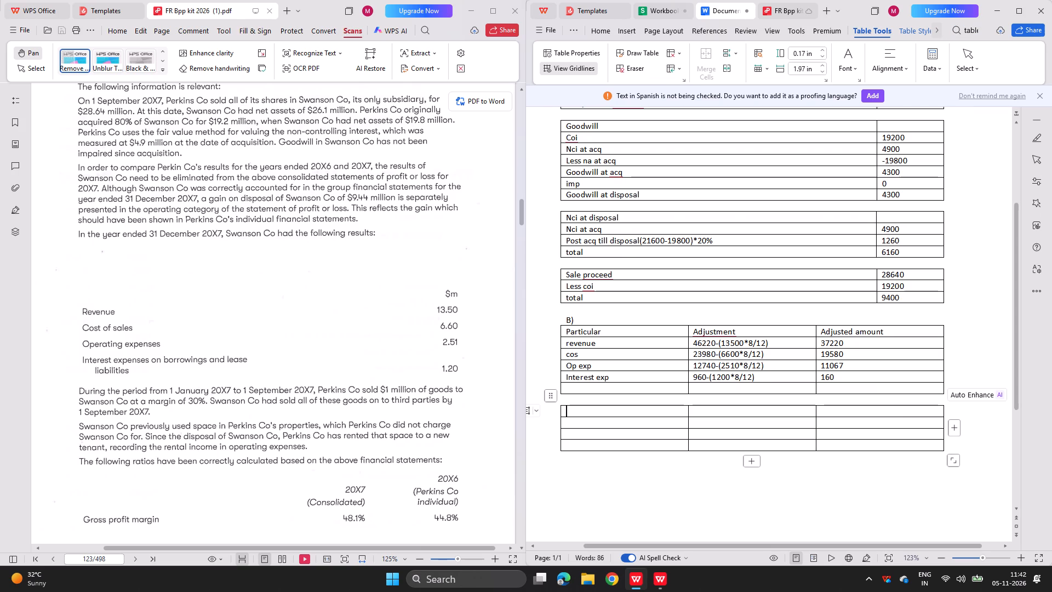
text(ratios)
key(Right)
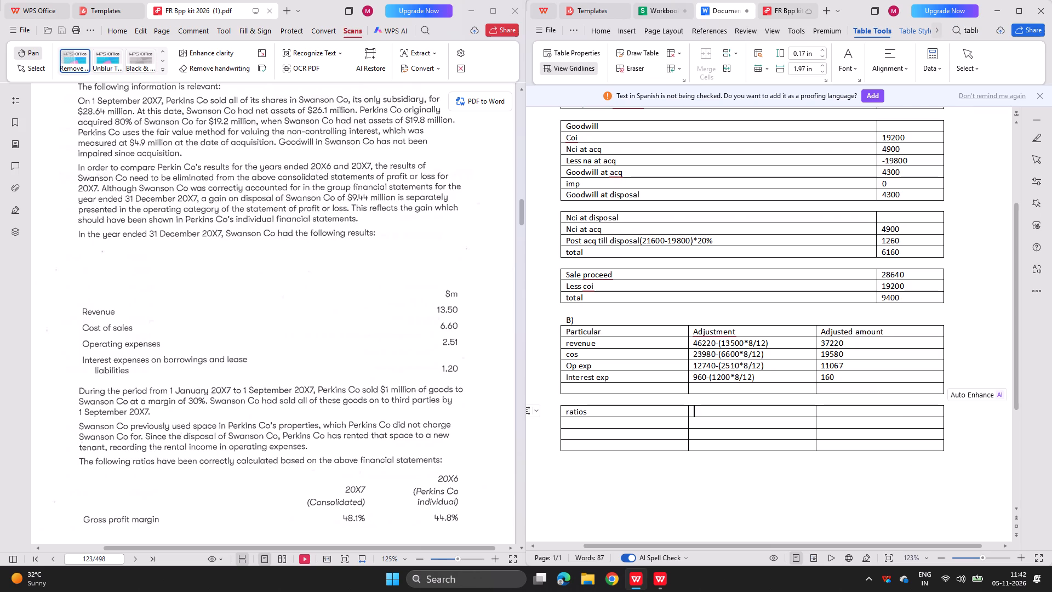
text(calul)
text(ations)
key(Right)
text(eo)
key(BackSpace)
key(BackSpace)
text(without subsi)
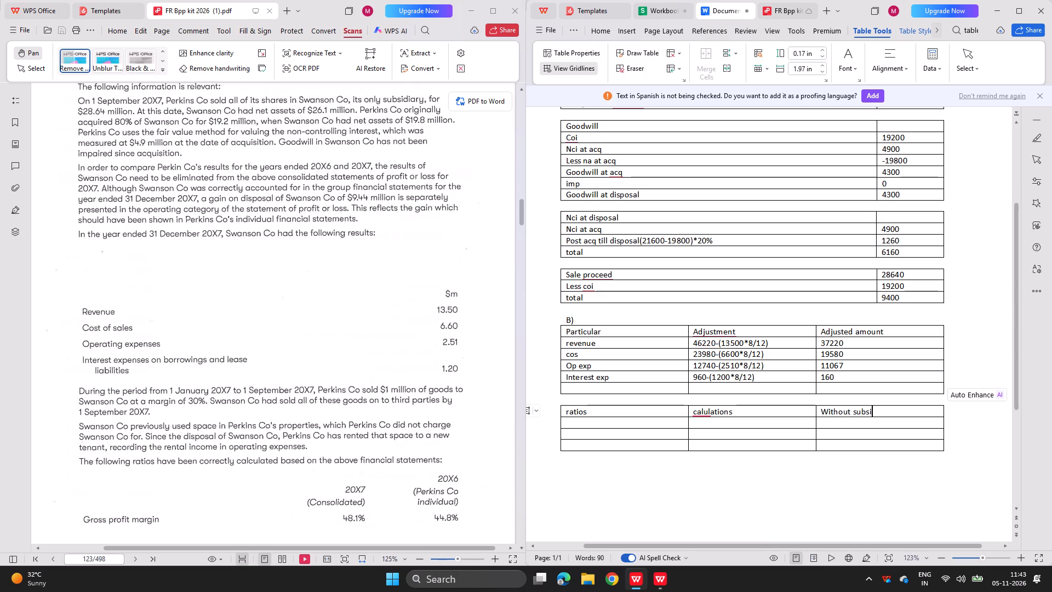
text(diary)
Label the ratios table's remaining rows gpm, opm and Interest cover in the first column.
key(Down)
key(Left)
key(Left)
text(go)
key(BackSpace)
text(pm)
key(Down)
text(opm)
key(Down)
text(ibnt)
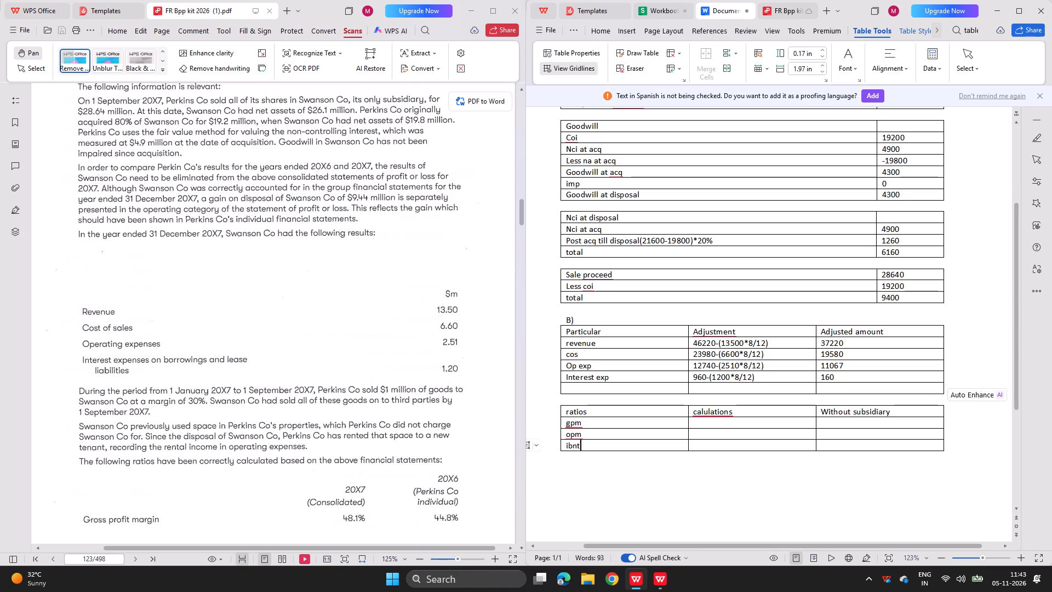
key(BackSpace)
key(BackSpace)
key(n)
key(BackSpace)
key(BackSpace)
text(nterest c)
key(BackSpace)
text(vo)
key(BackSpace)
key(BackSpace)
text(cover)
key(Right)
key(Up)
key(Up)
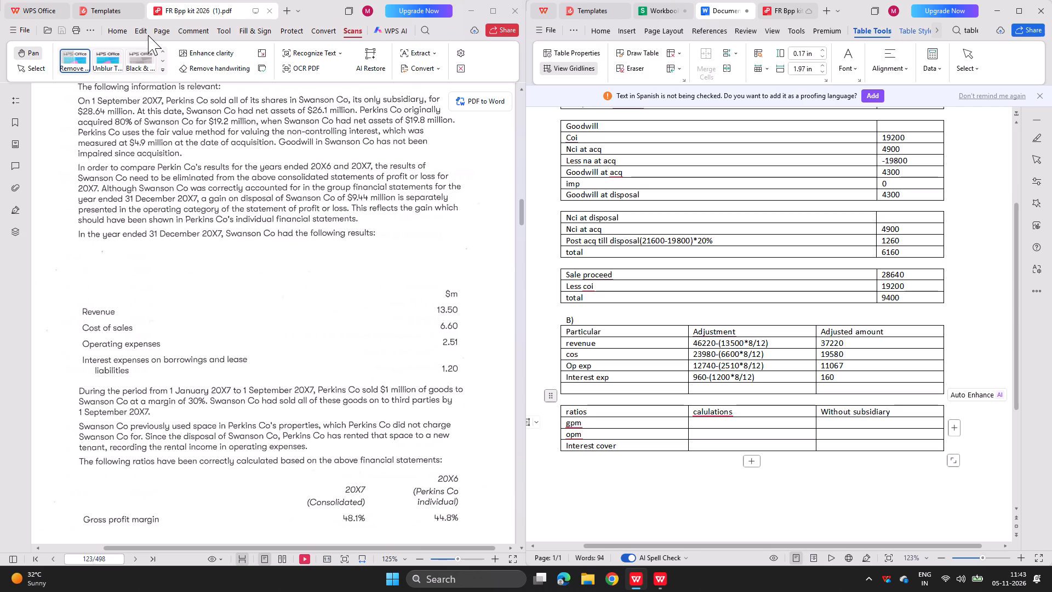
Examine the adjusted profit or loss and the part (c) ratio workings in the exam kit's model answer.
click(779, 8)
scroll(674, 183, left, 1)
scroll(674, 183, down, 1)
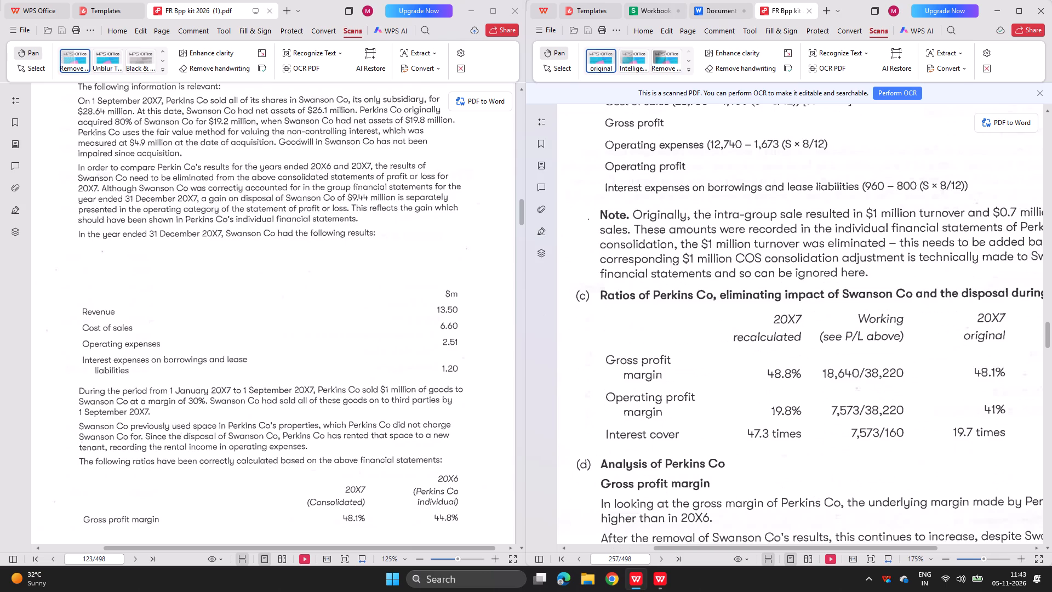
scroll(426, 363, up, 1)
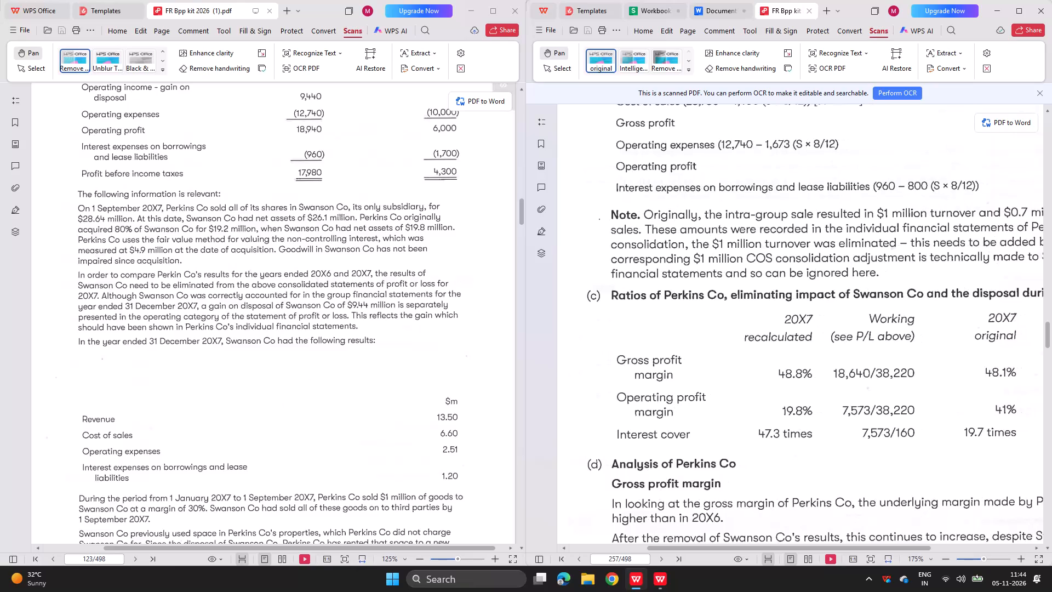
scroll(930, 243, left, 2)
scroll(930, 243, up, 1)
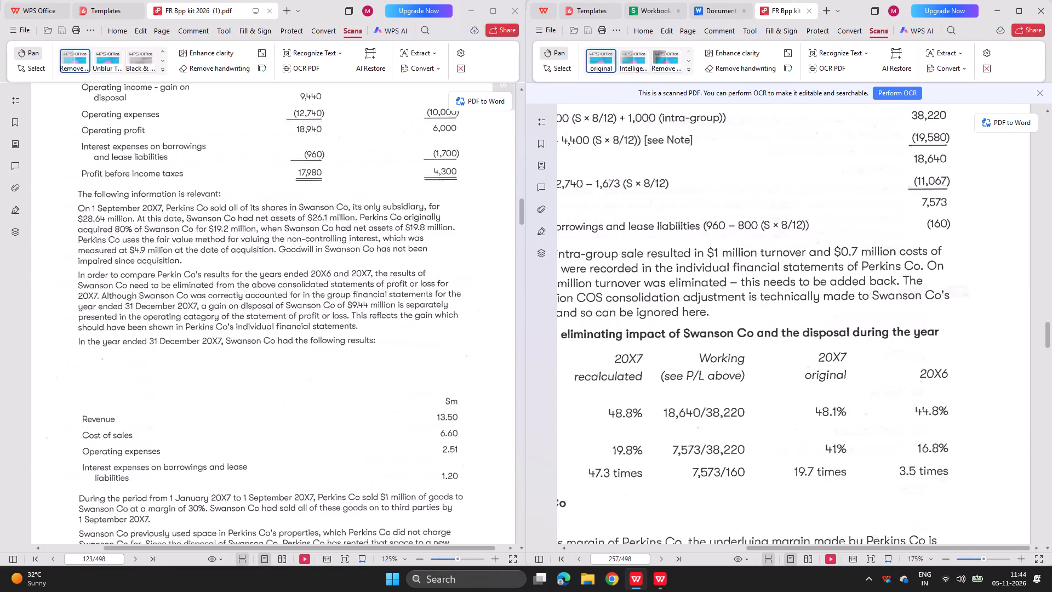
scroll(930, 243, up, 1)
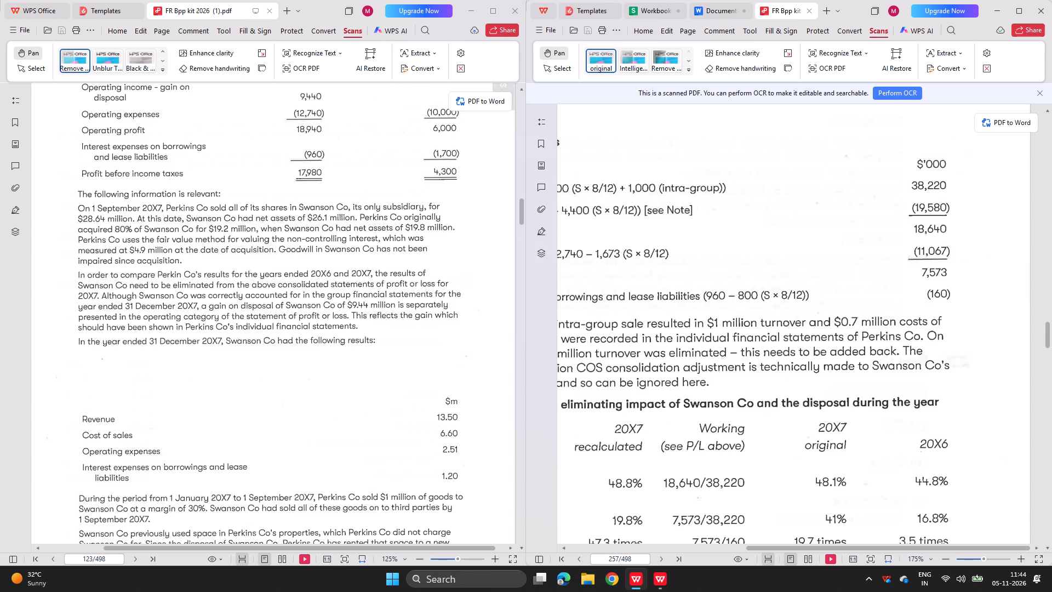
click(721, 2)
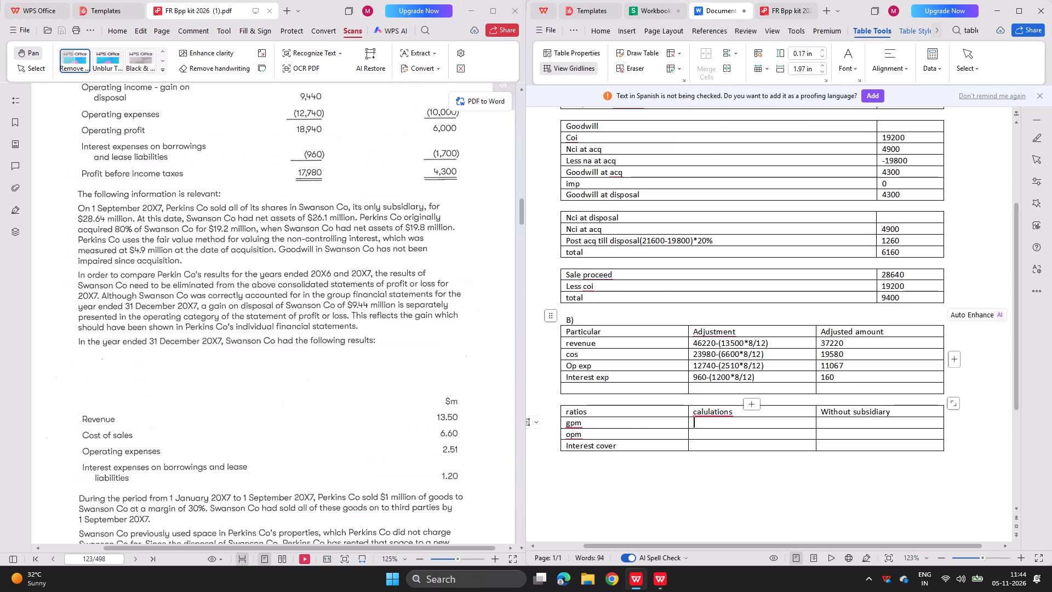
Examine the question's 20X7 and 20X6 profit or loss extracts and the Swanson Co notes for the ratio figures.
scroll(405, 249, up, 1)
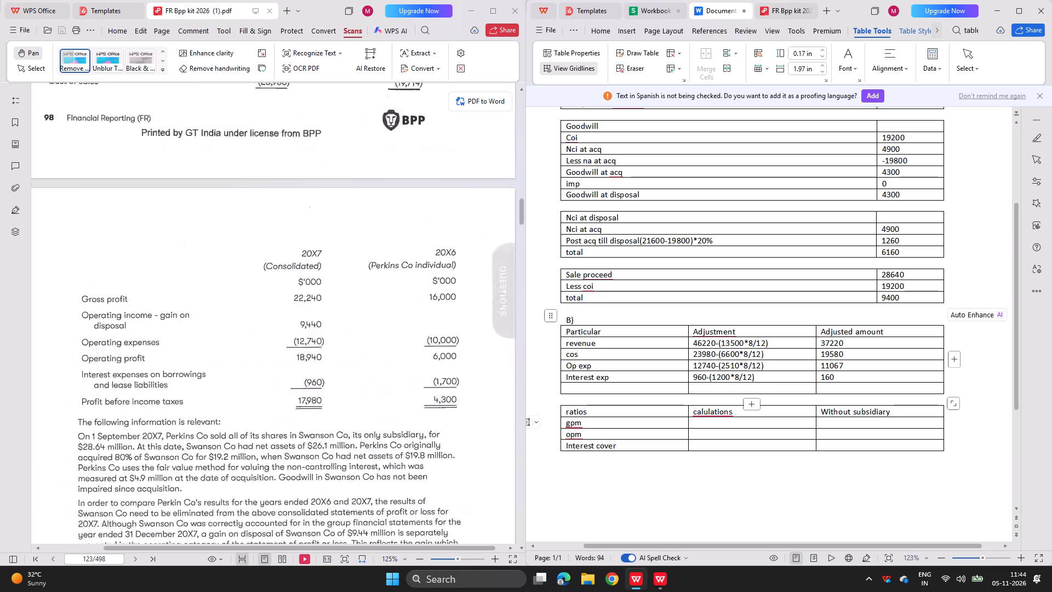
scroll(405, 249, up, 1)
scroll(405, 249, down, 1)
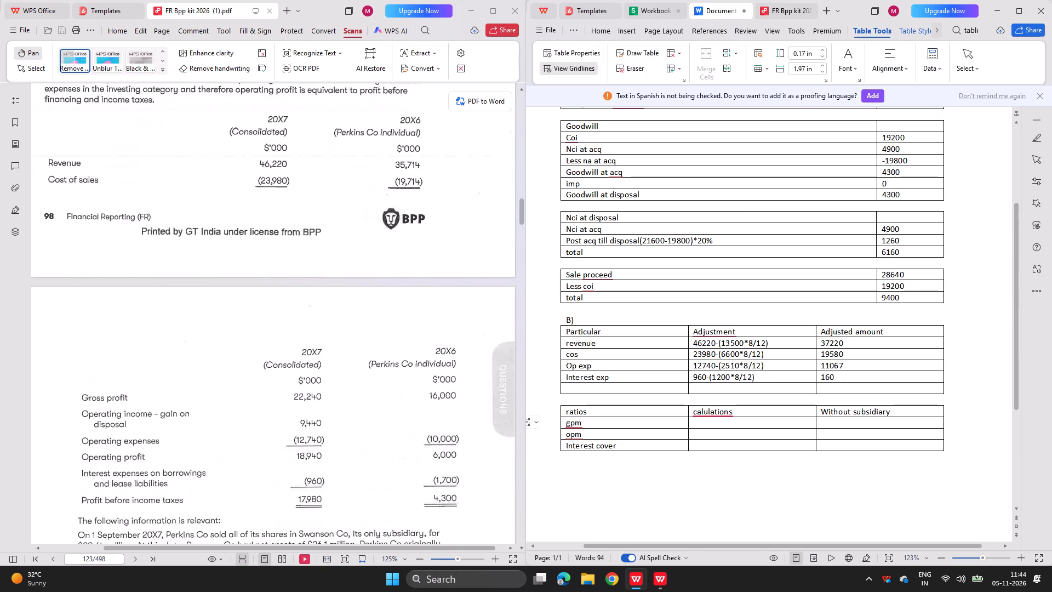
scroll(405, 249, down, 3)
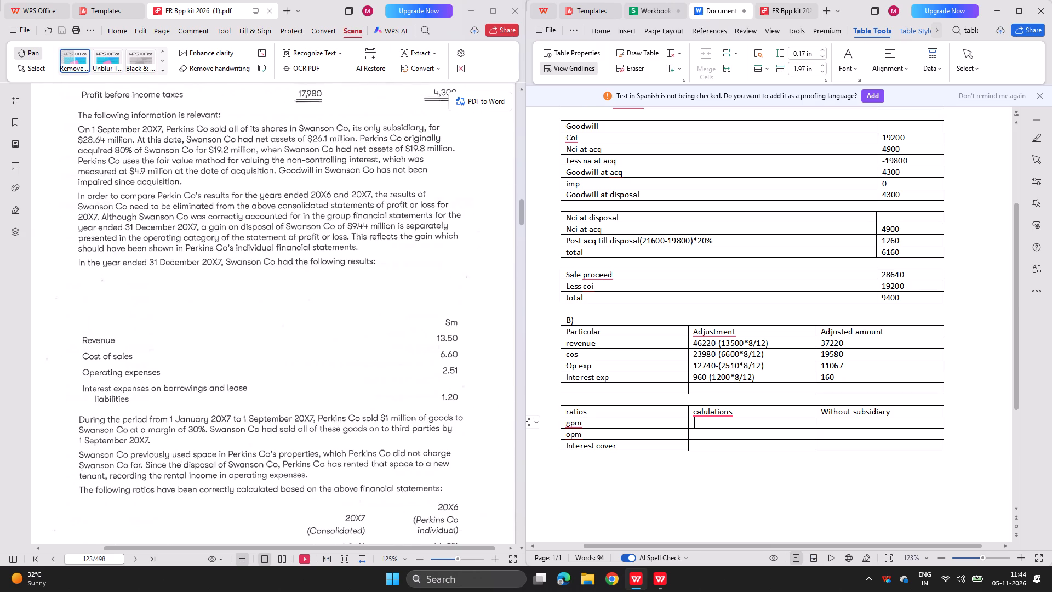
scroll(393, 334, up, 2)
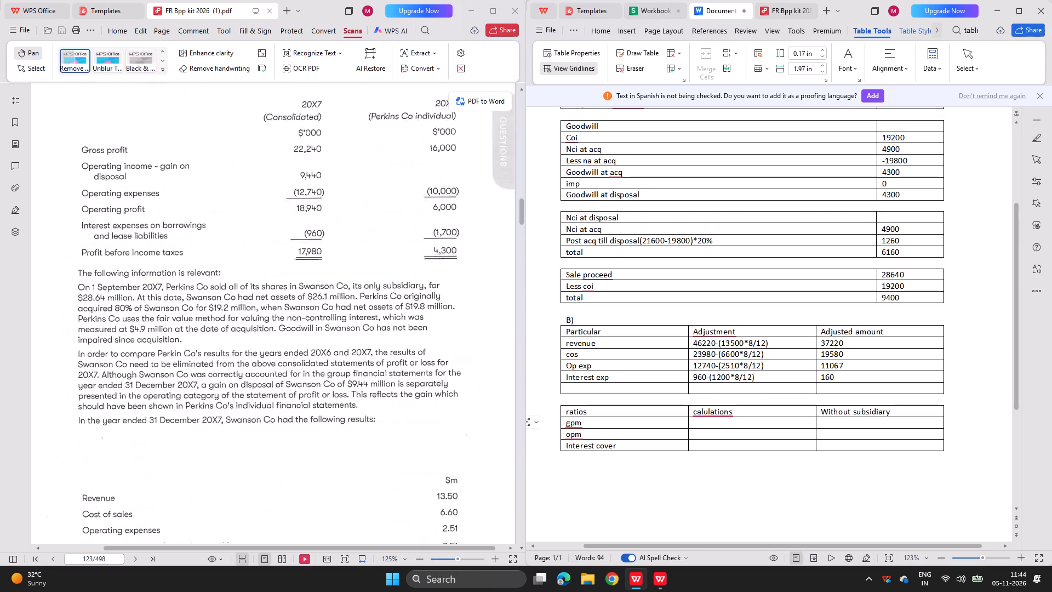
scroll(393, 334, up, 1)
scroll(393, 334, down, 2)
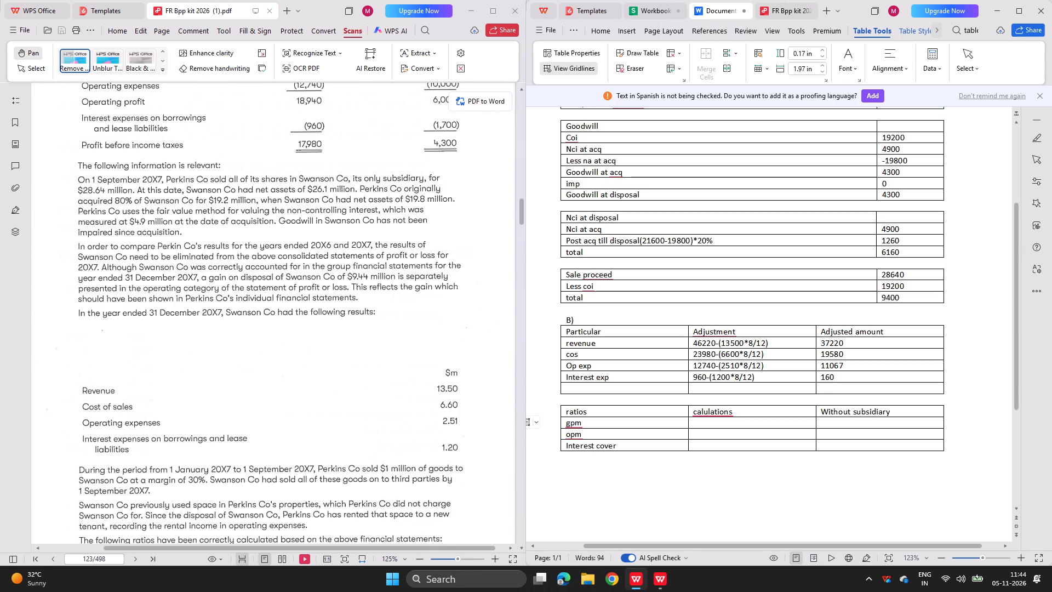
scroll(393, 334, up, 3)
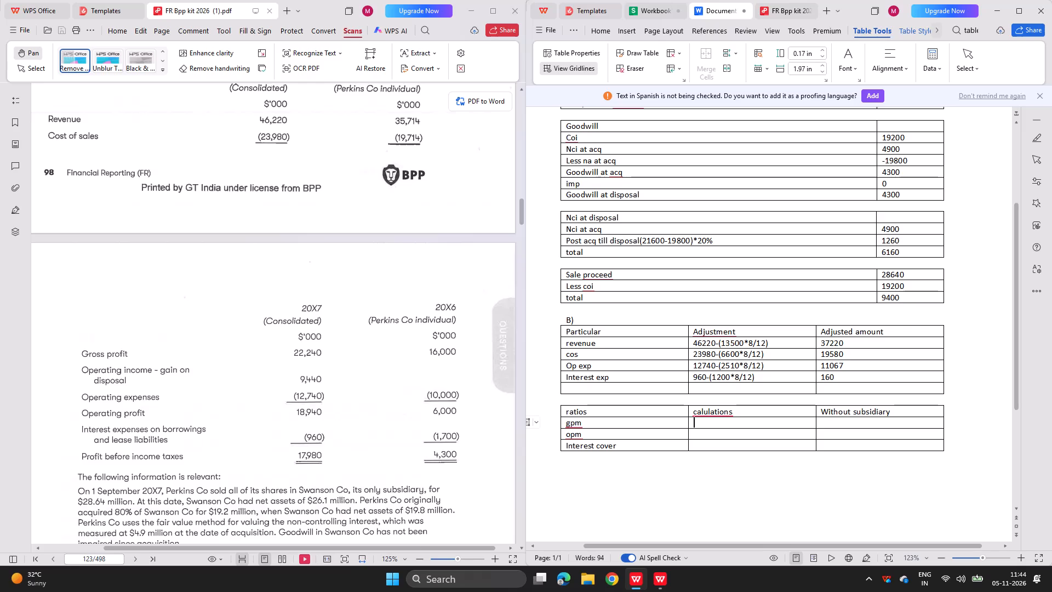
scroll(393, 334, up, 1)
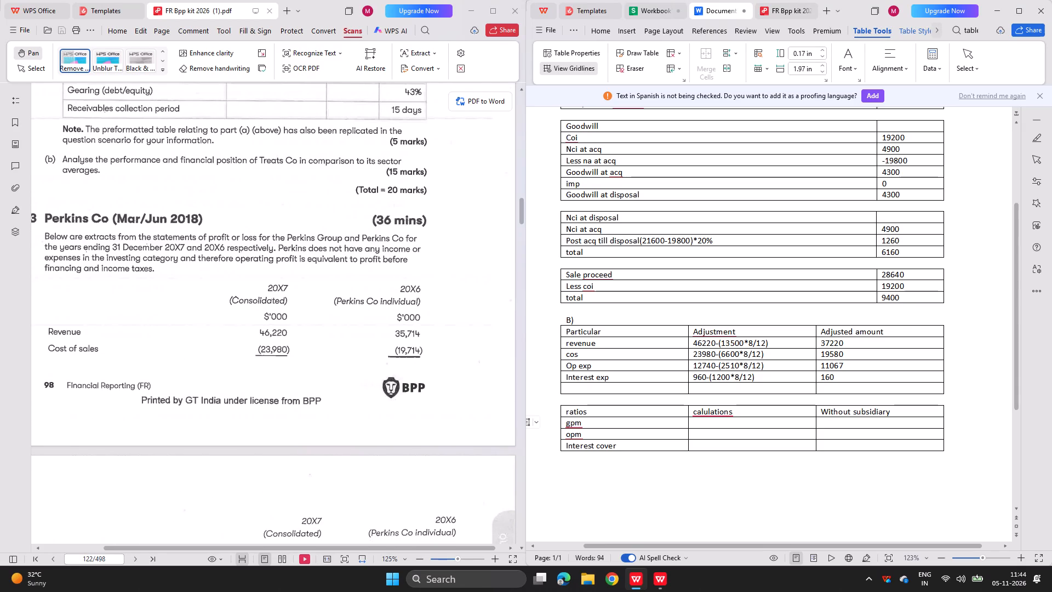
scroll(364, 404, down, 1)
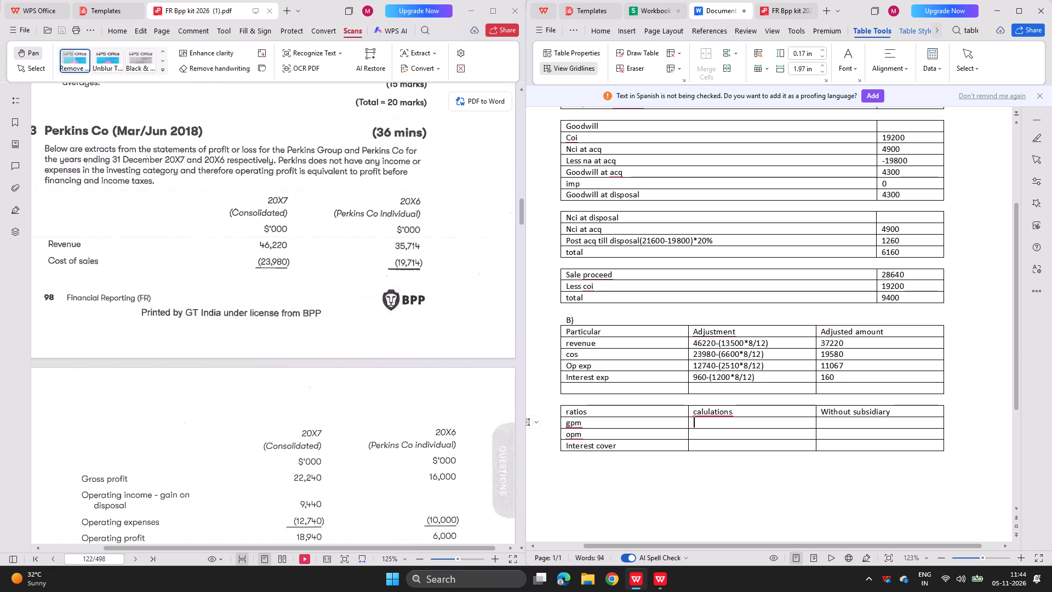
Fill the calulations column with 16000/35714 for gpm, 6000/35714 for opm and 6000/1700 for Interest cover.
text(16000/)
text(35714)
key(Down)
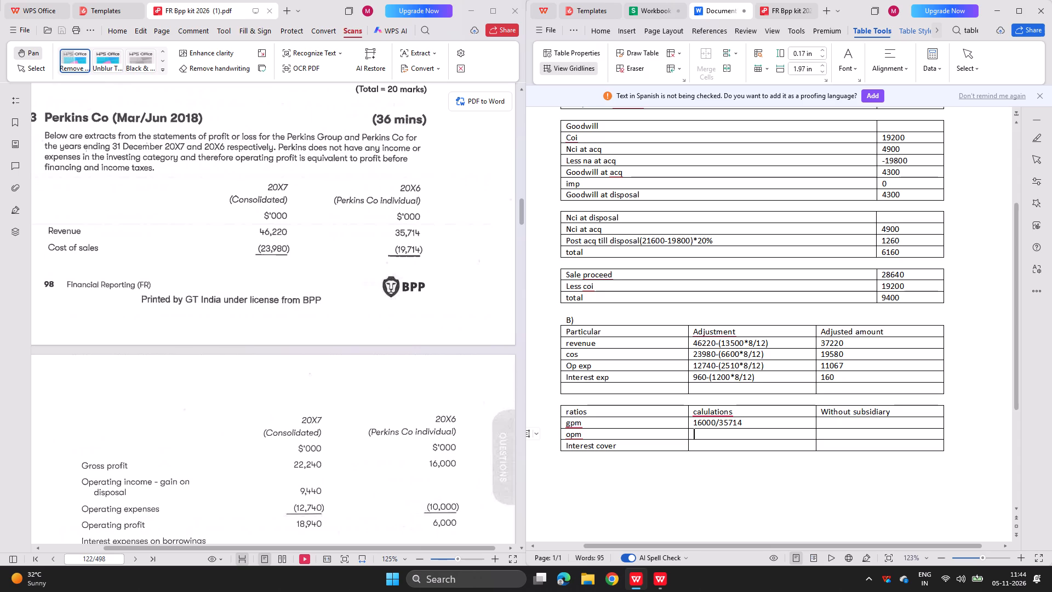
text(6000/)
text(357)
text(14)
key(Down)
scroll(244, 387, down, 1)
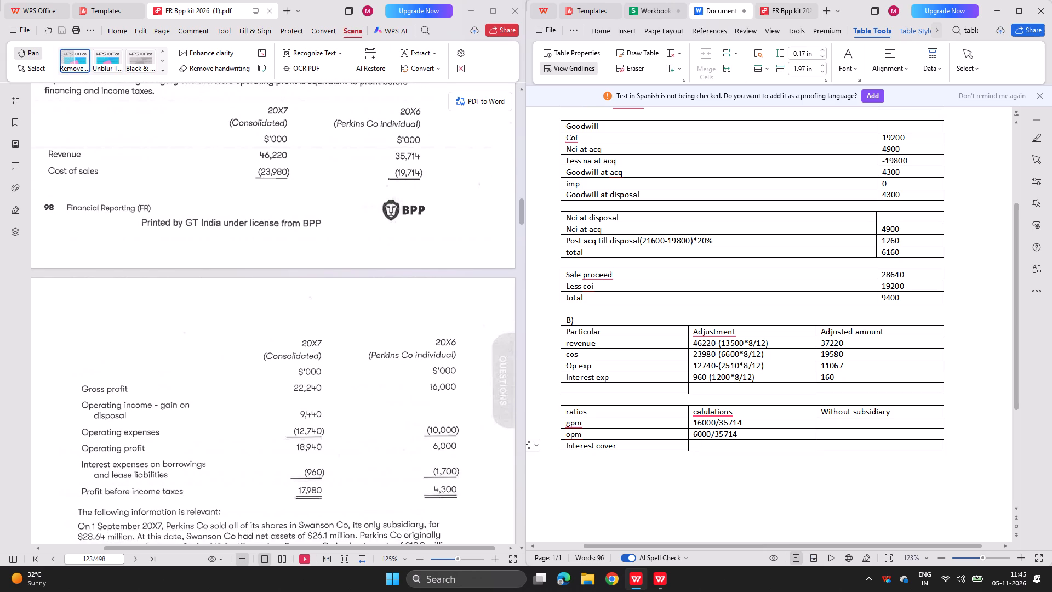
text(6000/)
text(1700)
Check the part (c) ratios table in the model answer for the gpm row's Without subsidiary cell.
key(Right)
key(Up)
key(Up)
click(774, 4)
scroll(684, 263, down, 1)
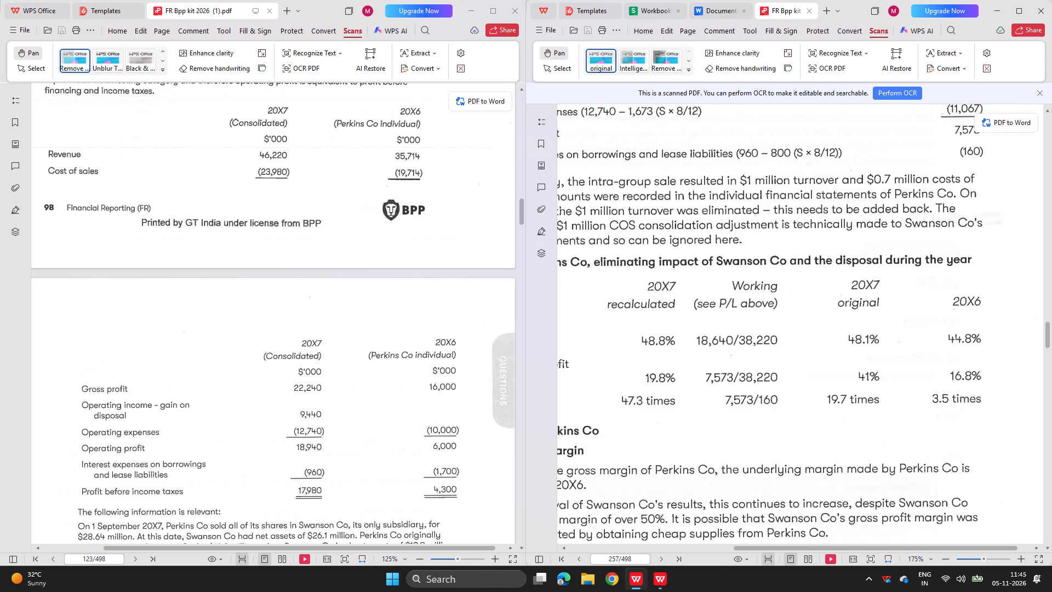
click(723, 2)
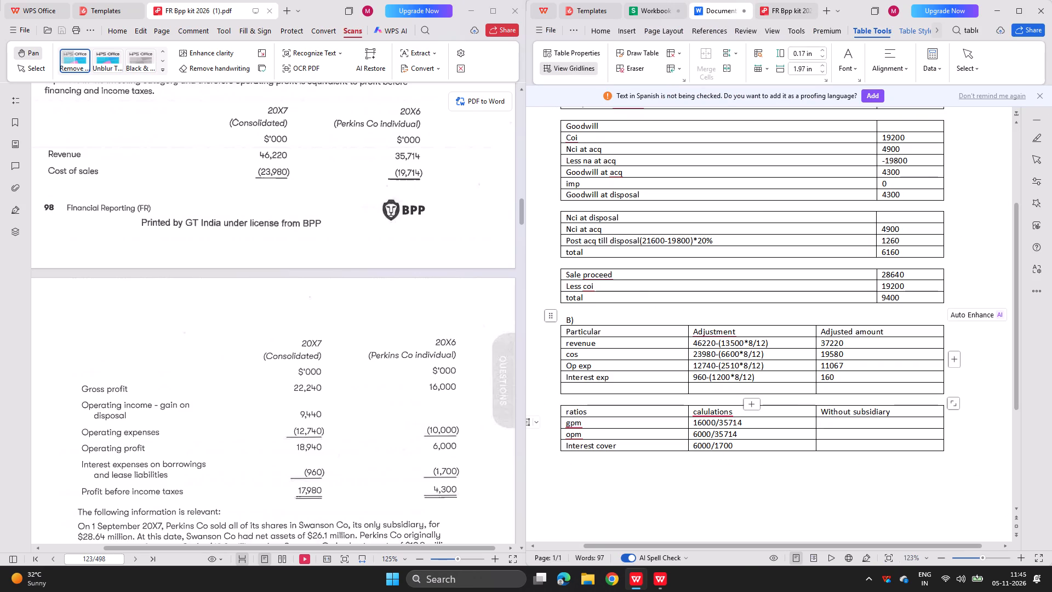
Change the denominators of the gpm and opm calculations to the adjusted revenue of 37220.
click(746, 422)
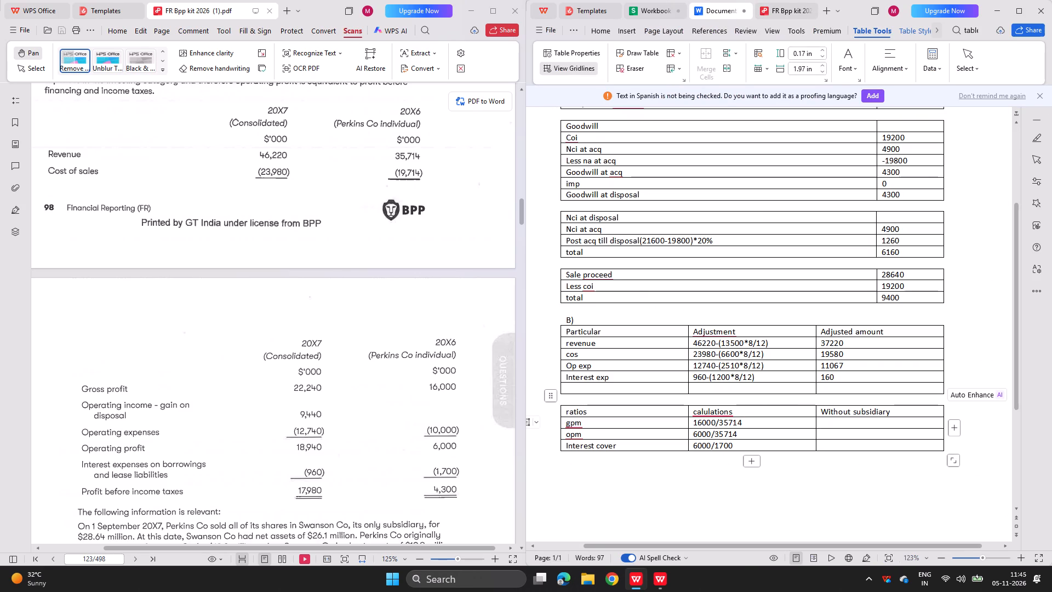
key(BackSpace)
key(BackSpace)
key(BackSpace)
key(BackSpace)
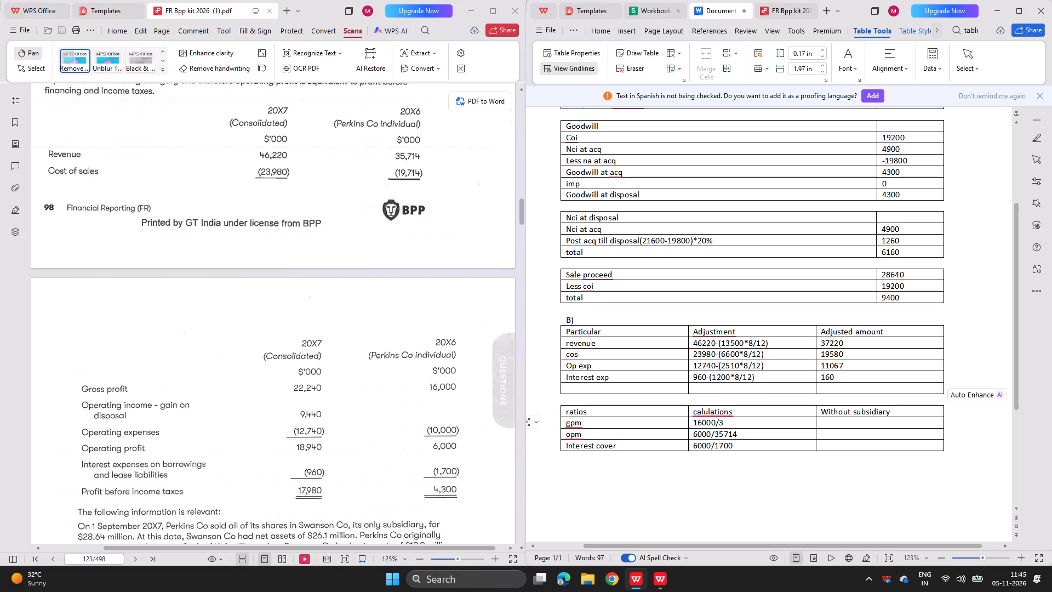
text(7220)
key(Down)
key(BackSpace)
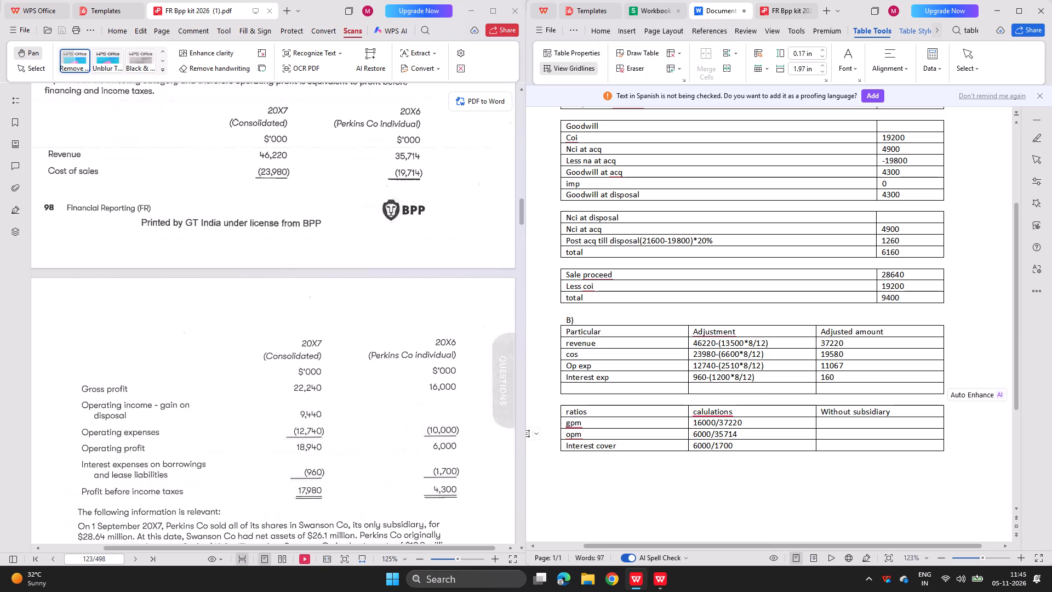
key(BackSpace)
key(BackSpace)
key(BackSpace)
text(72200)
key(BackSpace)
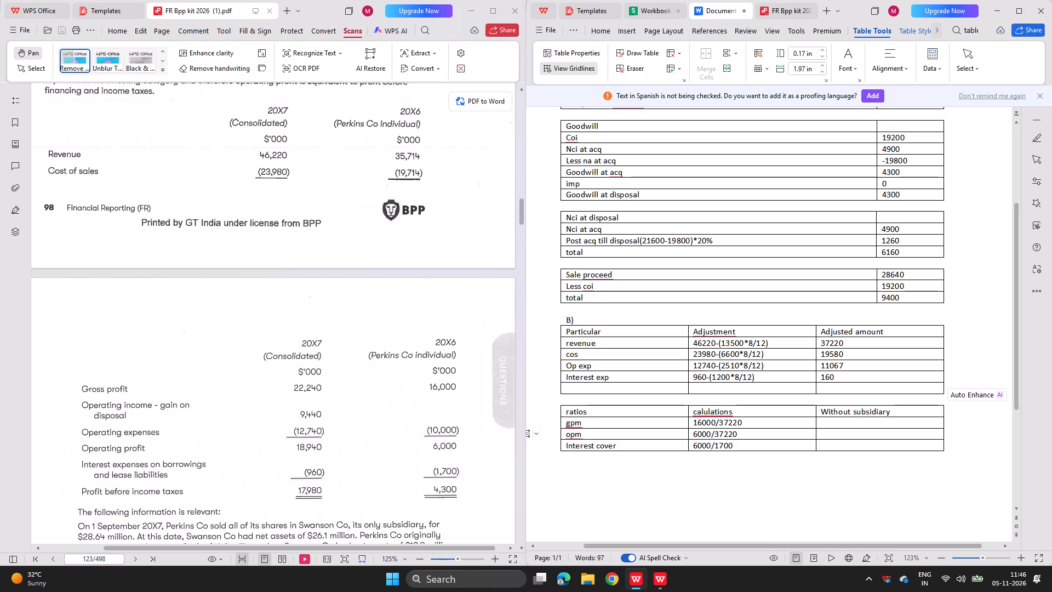
Check the model answer's ratio workings and replace the numerator of the opm calculation with 7573.
click(786, 7)
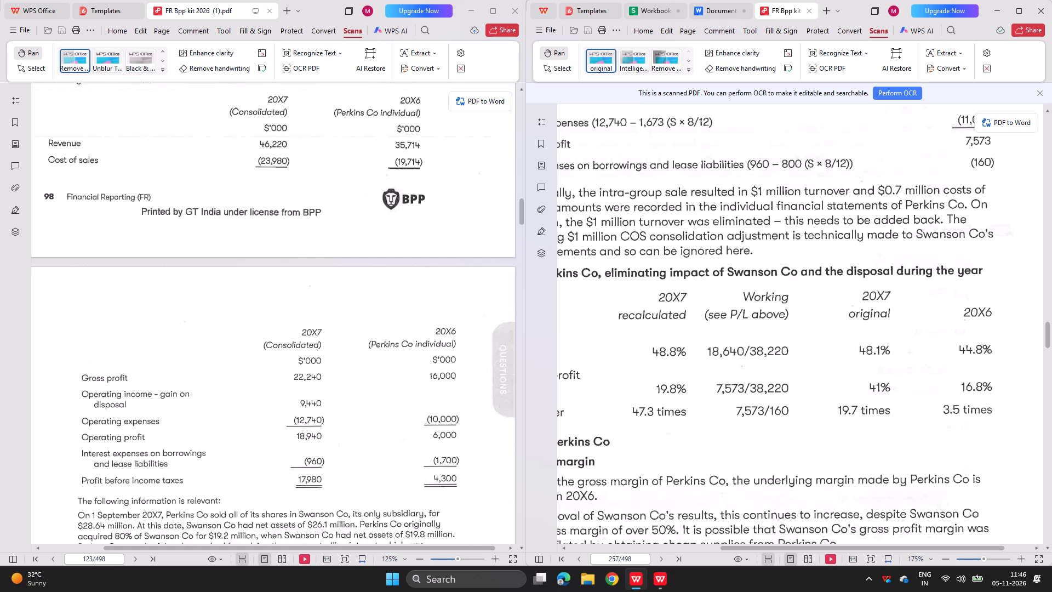
scroll(620, 348, right, 1)
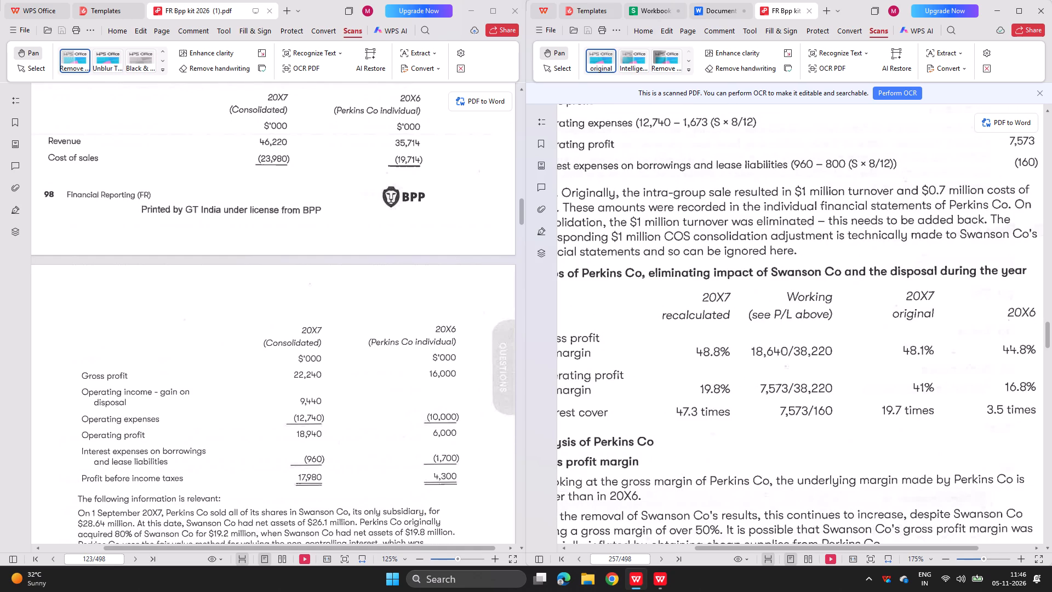
click(717, 1)
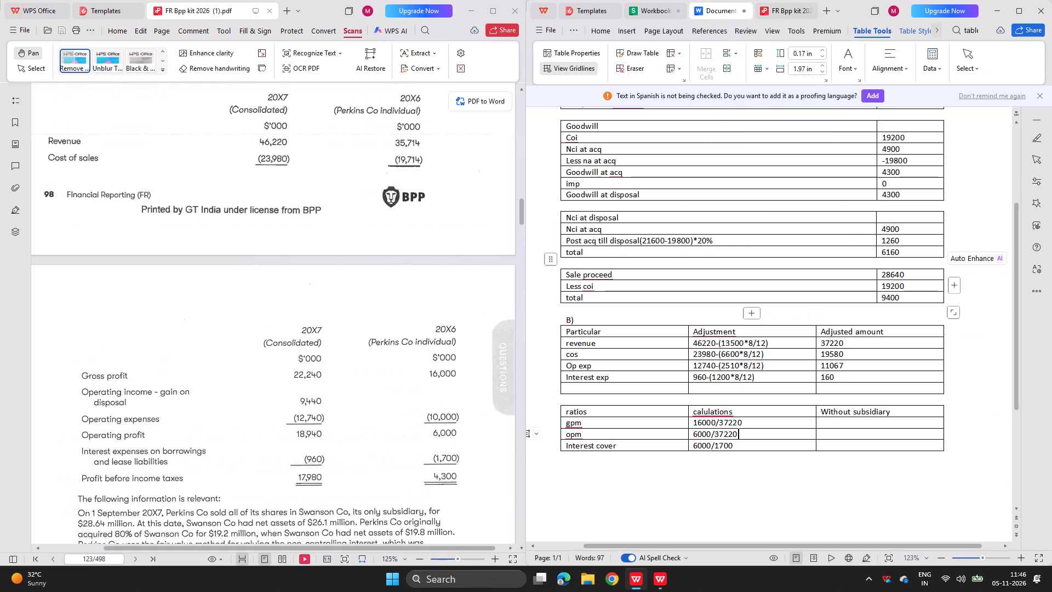
click(711, 435)
key(BackSpace)
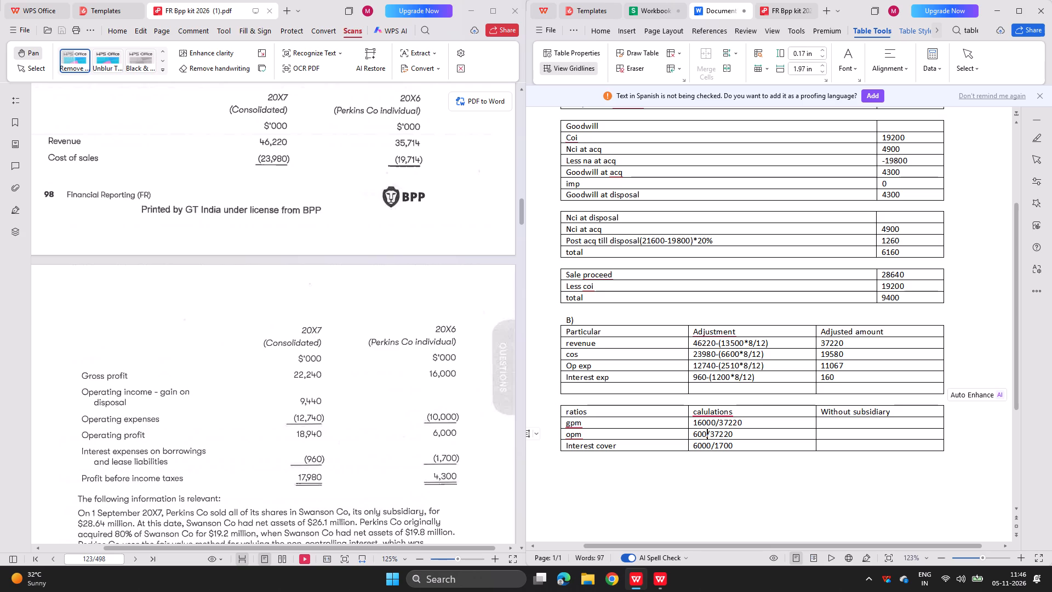
key(BackSpace)
key(BackSpace)
text(573)
key(BackSpace)
key(BackSpace)
key(BackSpace)
key(BackSpace)
text(75)
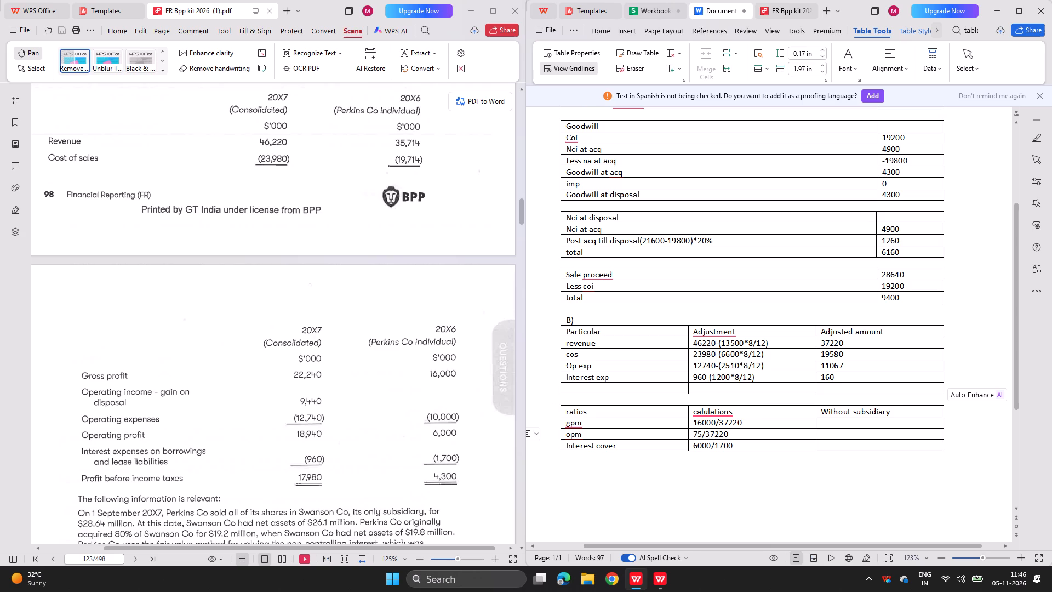
text(73)
click(742, 435)
Replace the gpm calculation with 18640/38220, following the working in the model answer's ratios table.
click(791, 0)
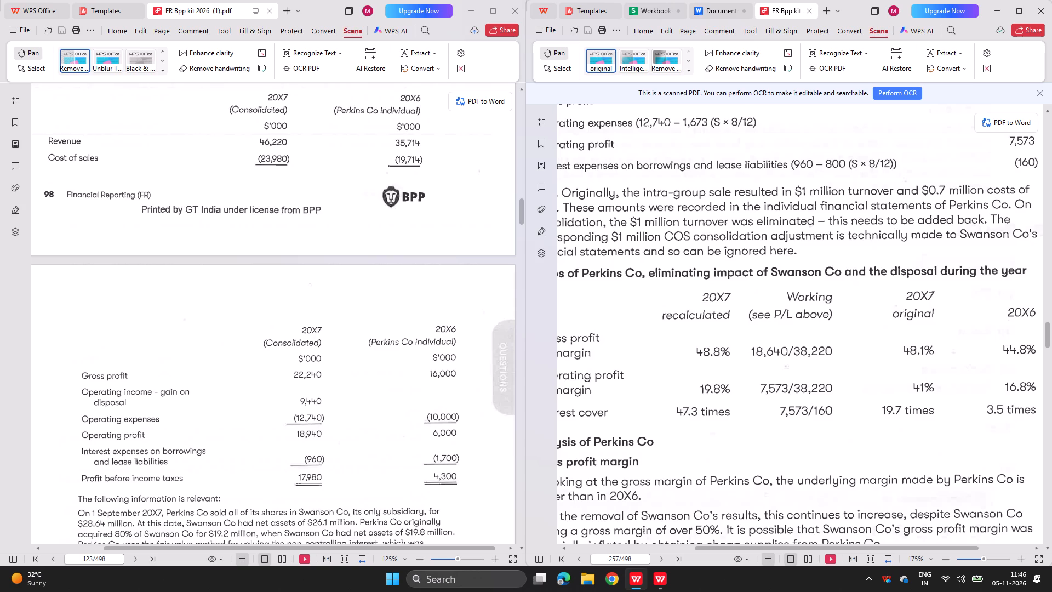
click(716, 0)
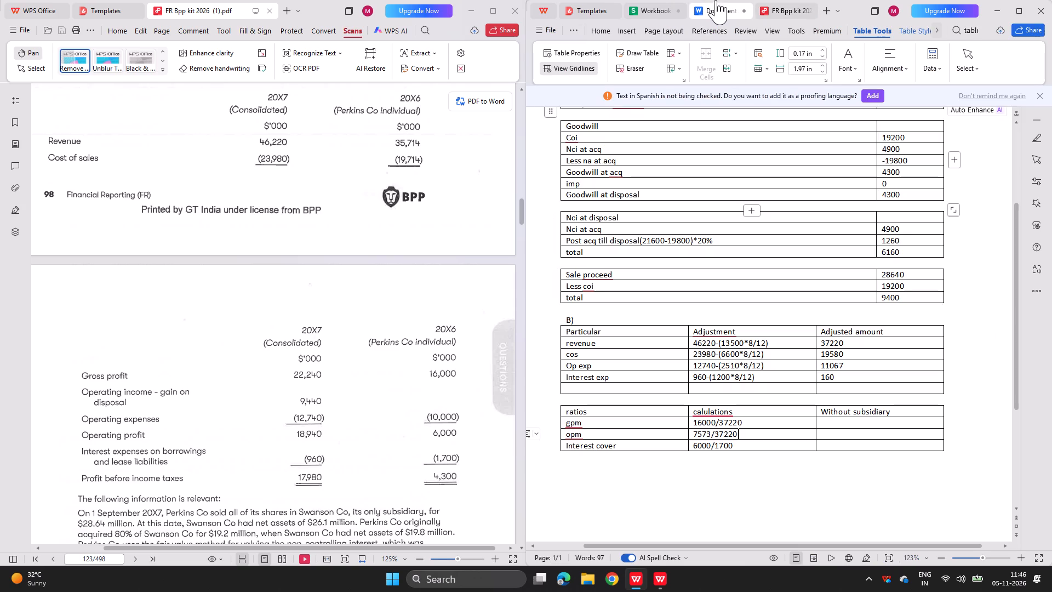
click(751, 422)
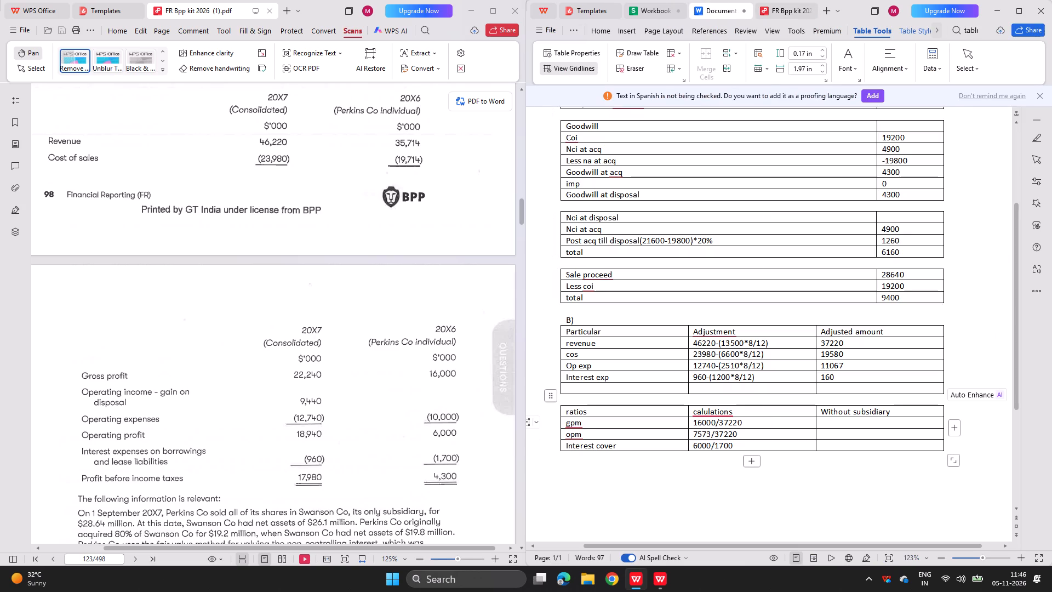
key(BackSpace)
key(BackSpace)
key(BackSpace)
key(BackSpace)
key(BackSpace)
key(BackSpace)
key(BackSpace)
key(BackSpace)
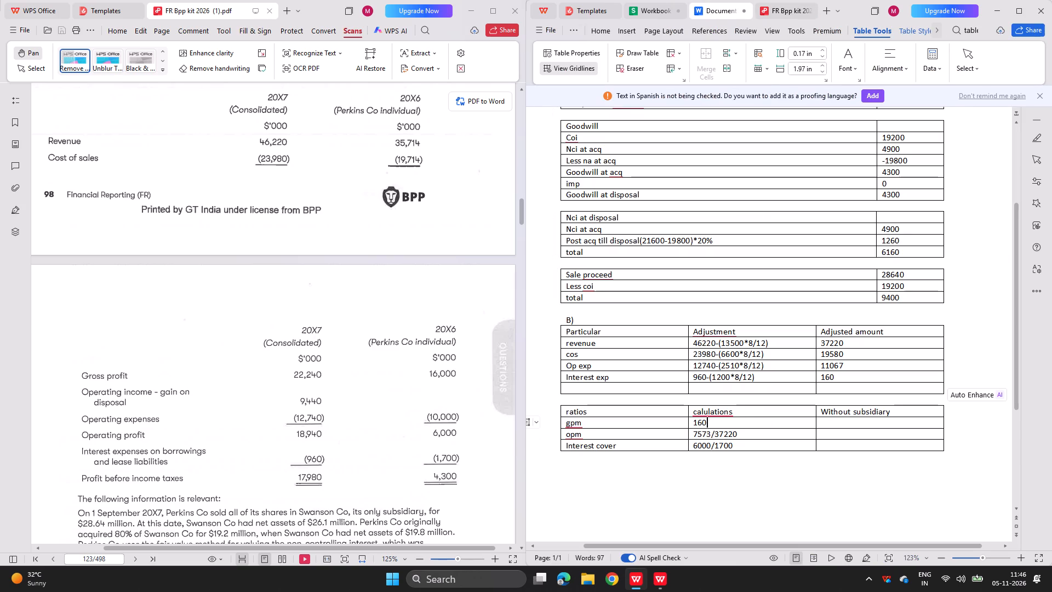
key(BackSpace)
key(BackSpace)
key(BackSpace)
click(780, 0)
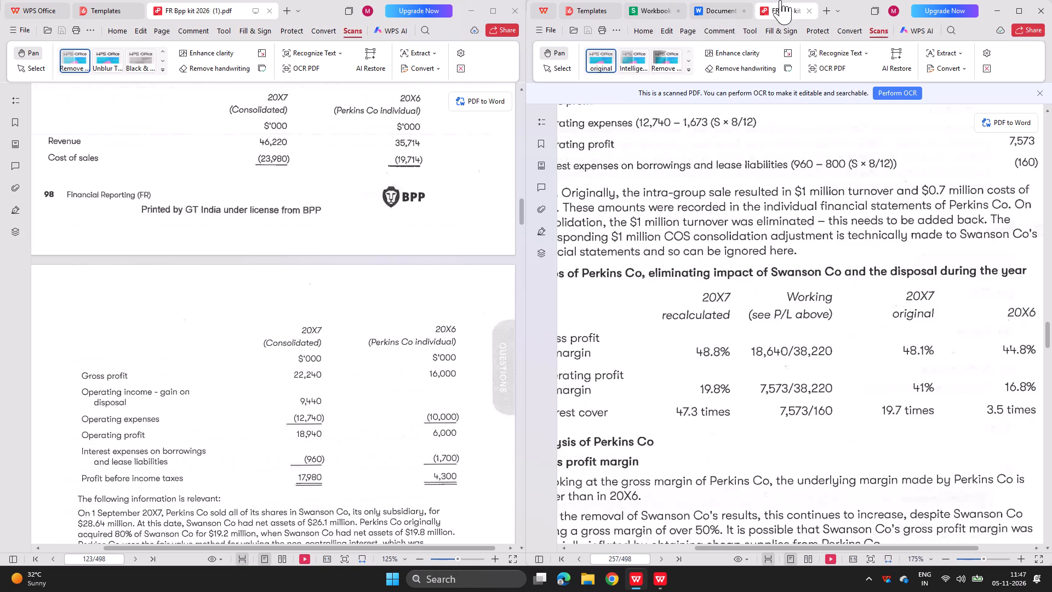
click(707, 4)
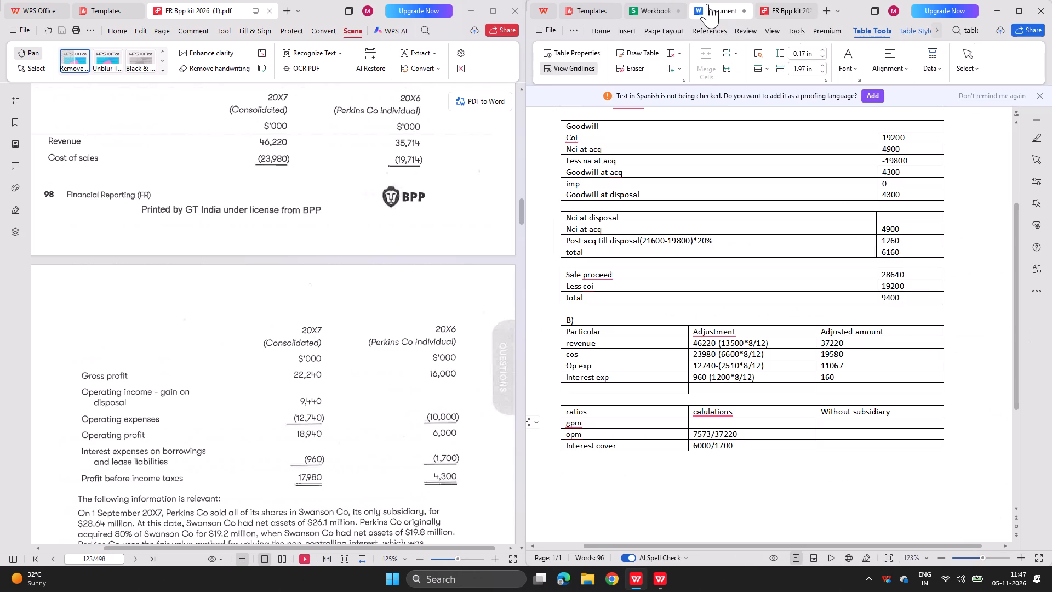
text(18640)
key(slash)
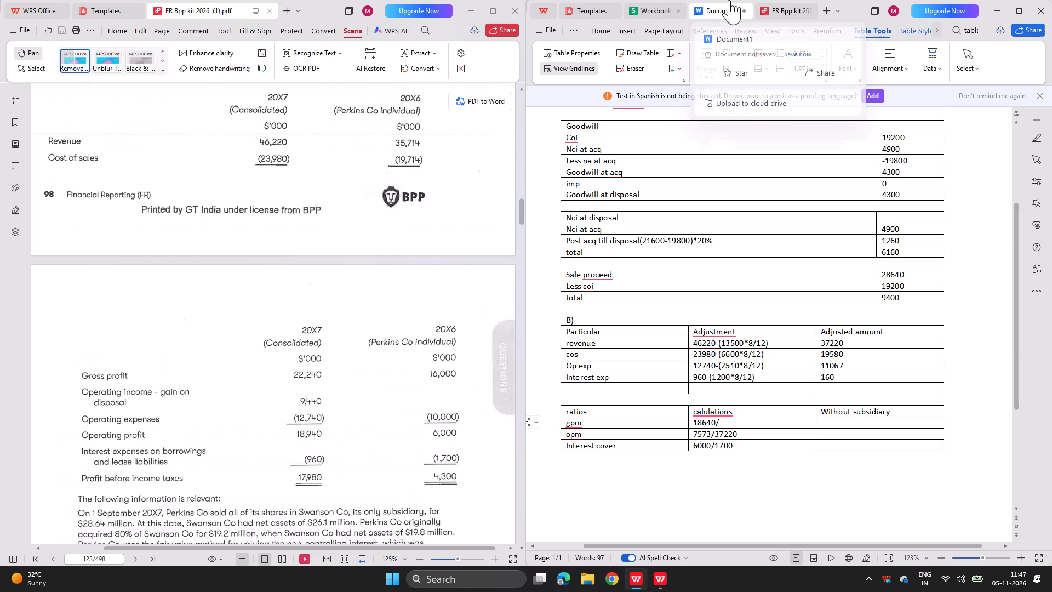
click(774, 0)
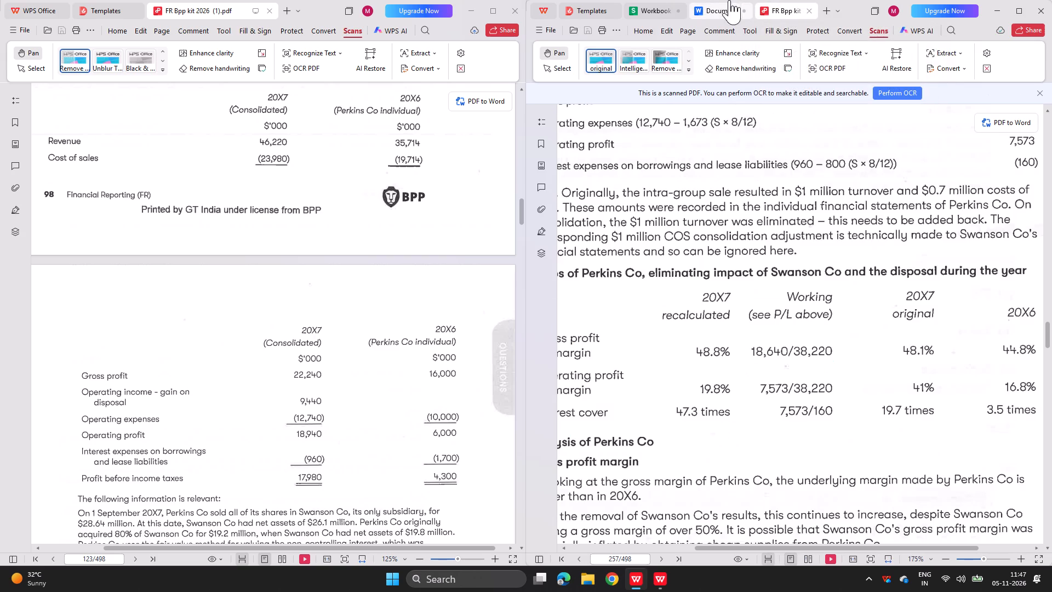
click(707, 0)
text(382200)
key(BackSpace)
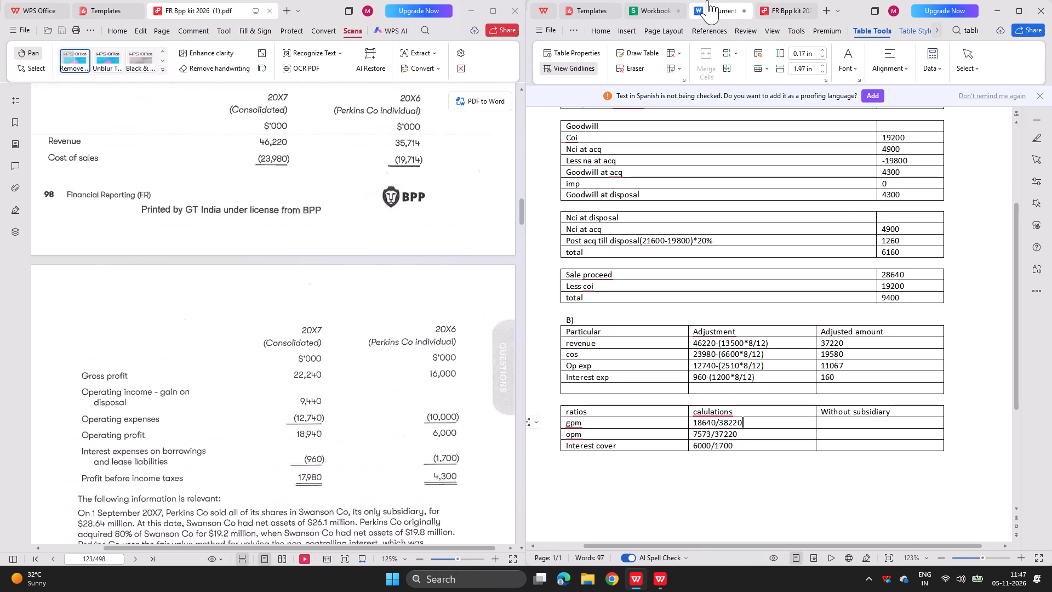
Change the denominator of the opm calculation to 38220.
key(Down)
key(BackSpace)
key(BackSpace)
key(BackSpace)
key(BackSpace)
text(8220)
Replace the Interest cover calculation with 7573/160, following the model answer's working.
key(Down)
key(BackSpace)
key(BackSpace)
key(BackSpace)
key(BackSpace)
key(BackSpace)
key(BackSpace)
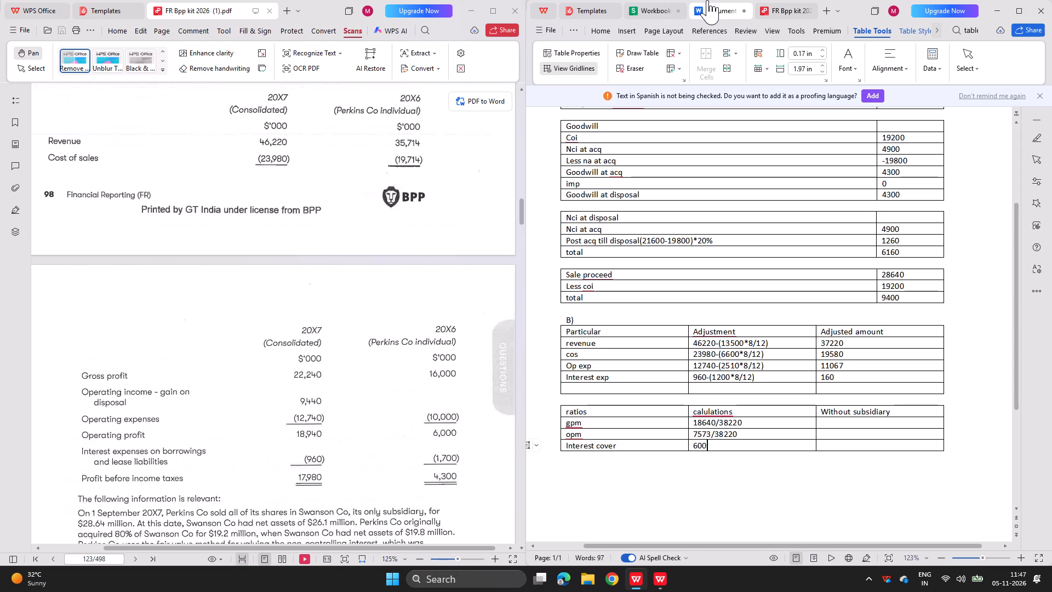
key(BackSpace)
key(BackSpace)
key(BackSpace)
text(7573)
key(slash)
click(774, 5)
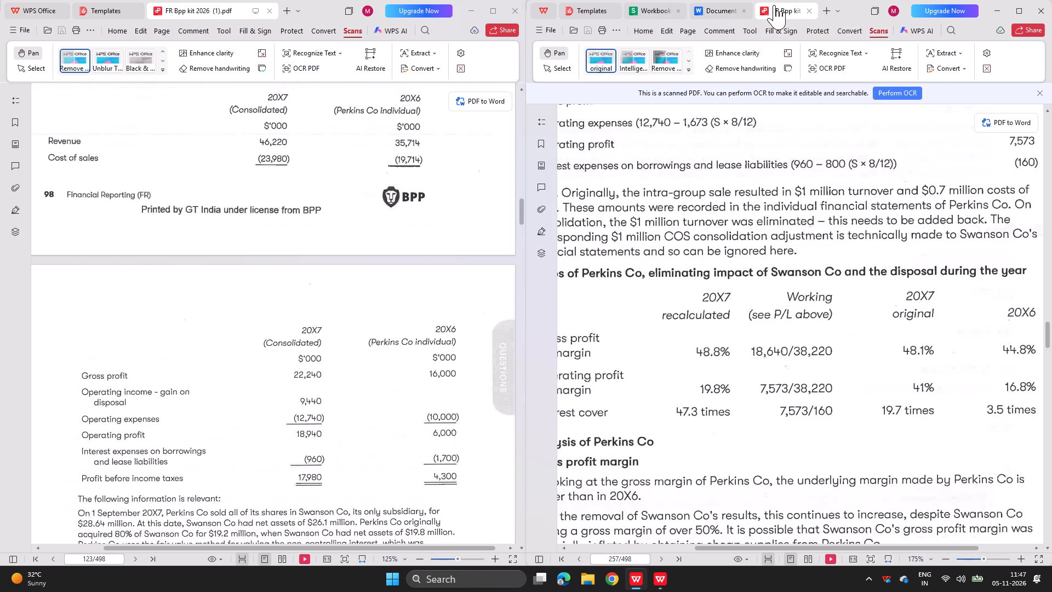
click(713, 1)
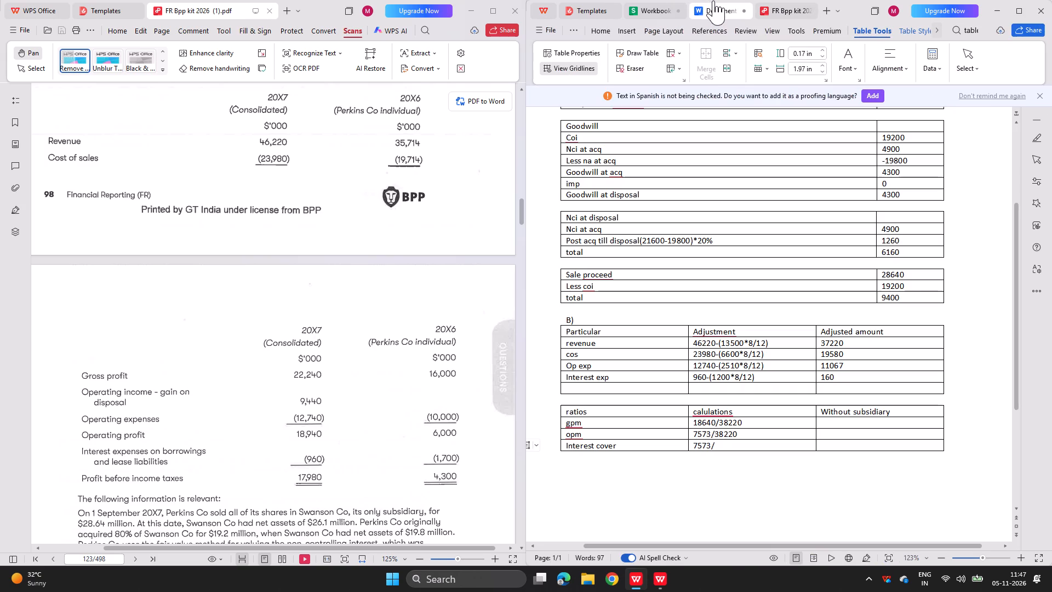
text(160)
Enter 48.7% in the gpm row's Without subsidiary cell.
key(Right)
key(Up)
key(Up)
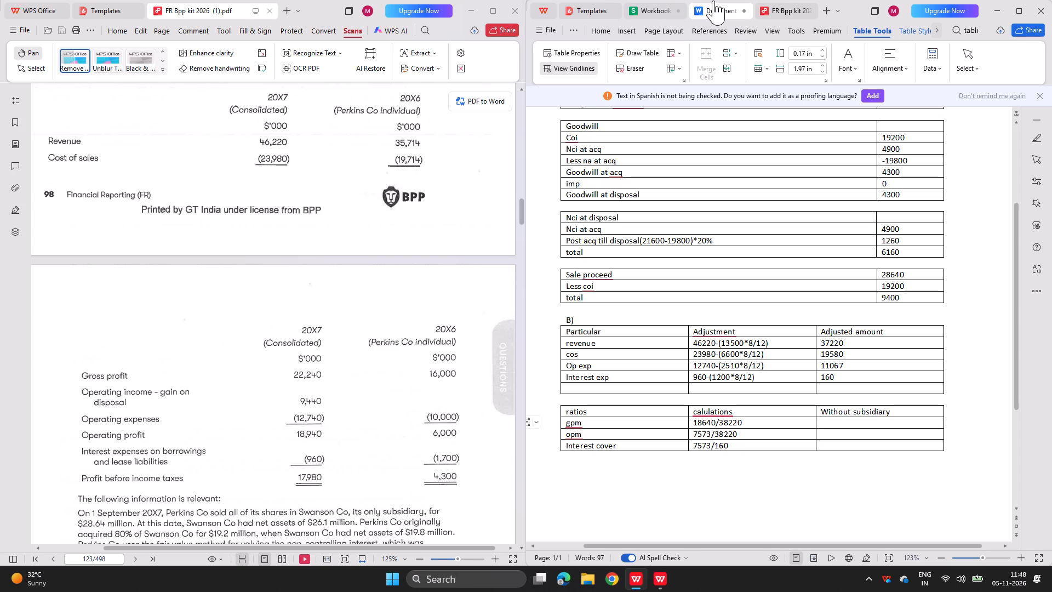
text(48.)
key(7)
key(shift+percent)
Enter 19.8% in the opm row's Without subsidiary cell, following the recalculated 20X7 ratio in the model answer.
key(Down)
click(776, 0)
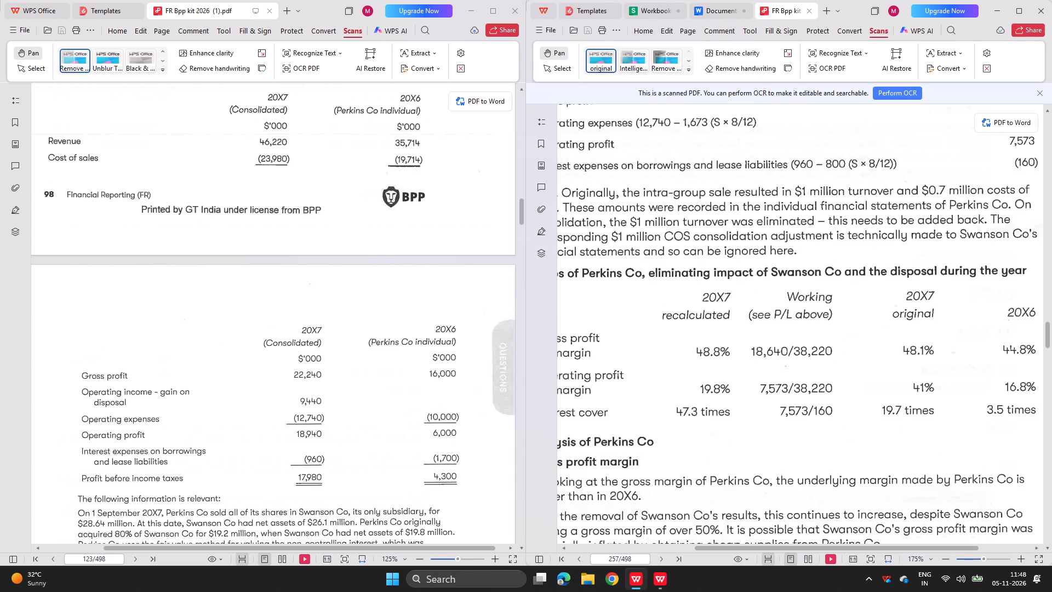
scroll(733, 164, left, 1)
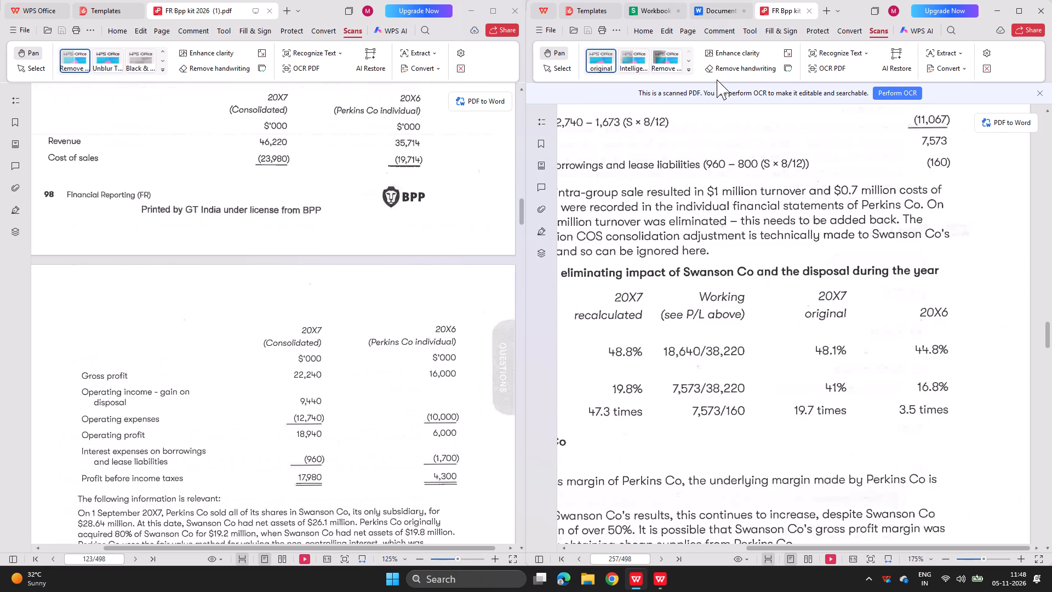
click(725, 18)
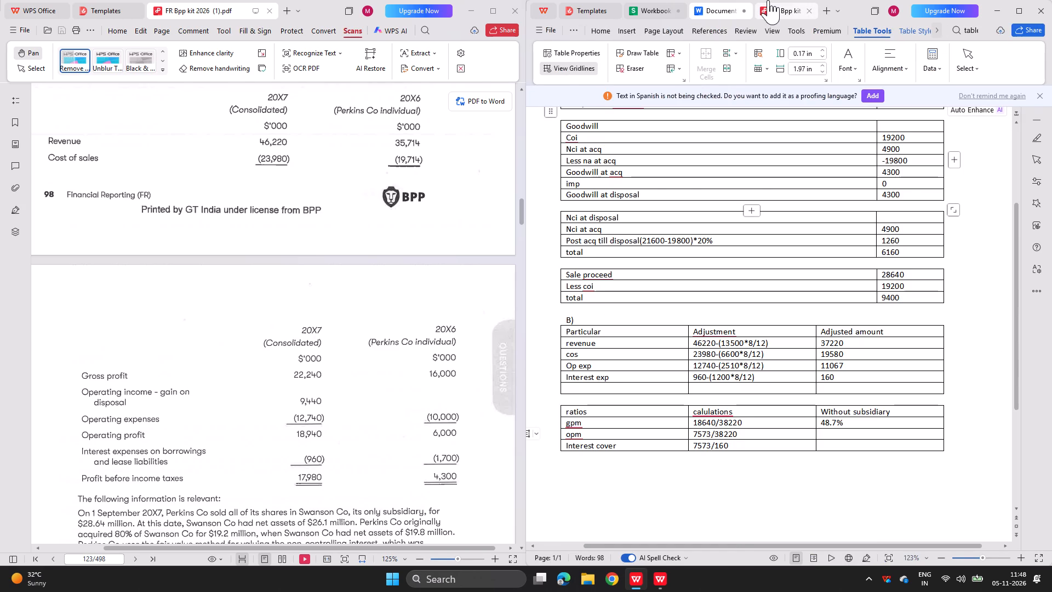
click(775, 2)
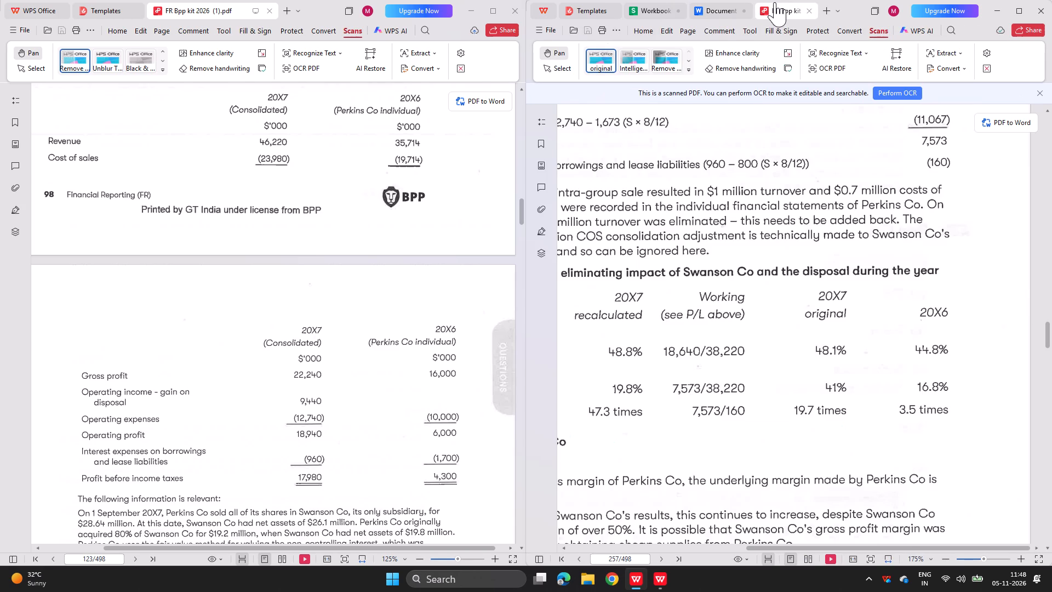
click(719, 4)
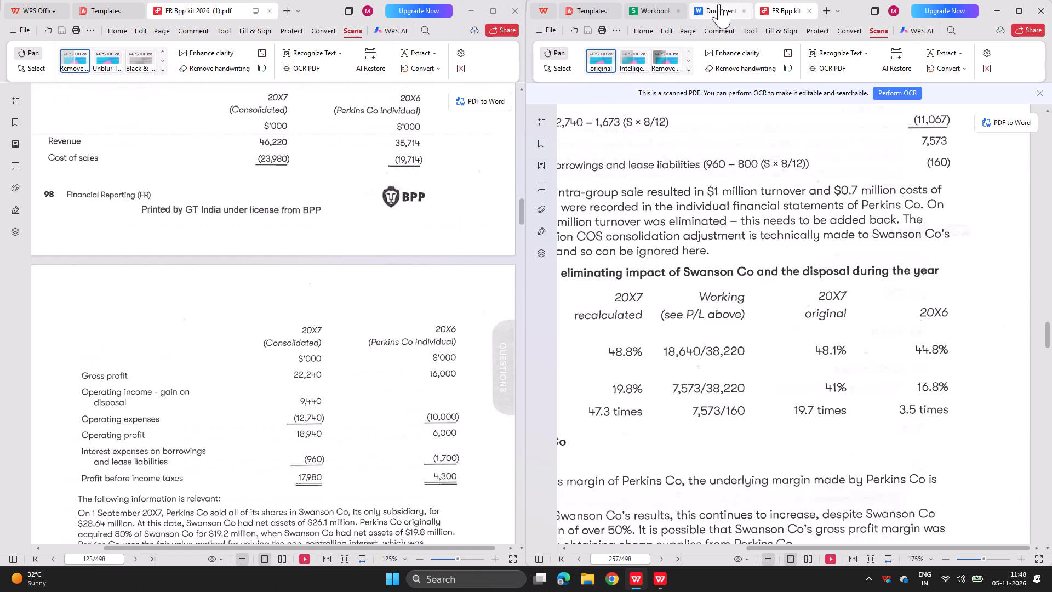
click(778, 0)
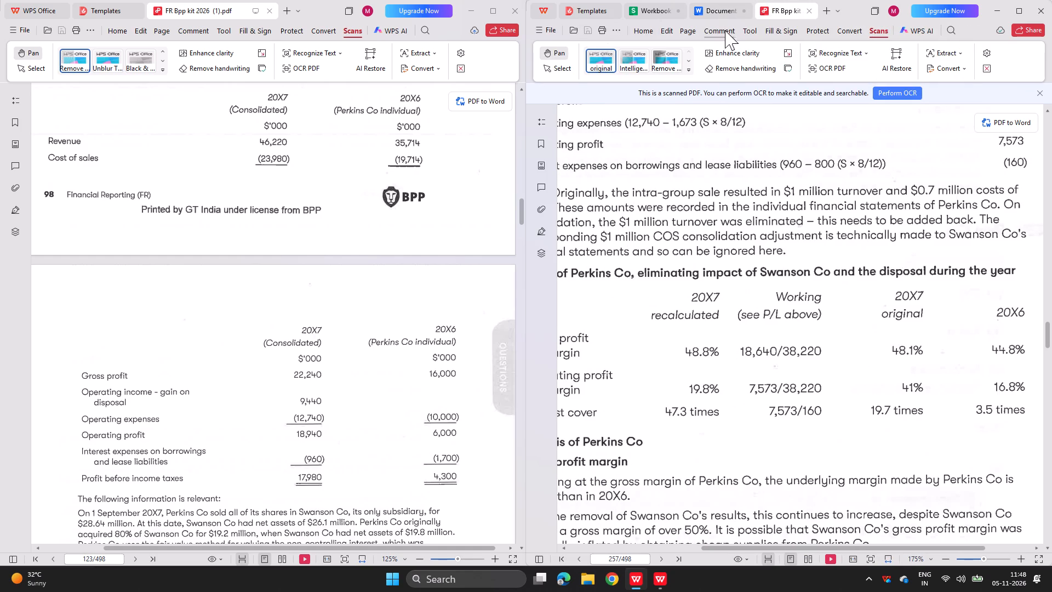
click(719, 2)
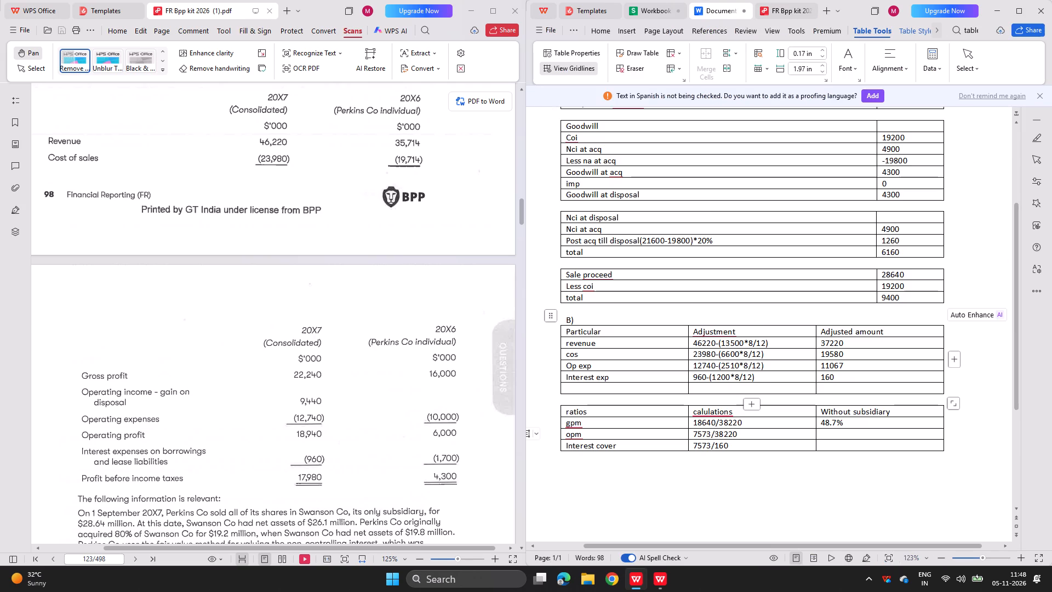
text(19.8)
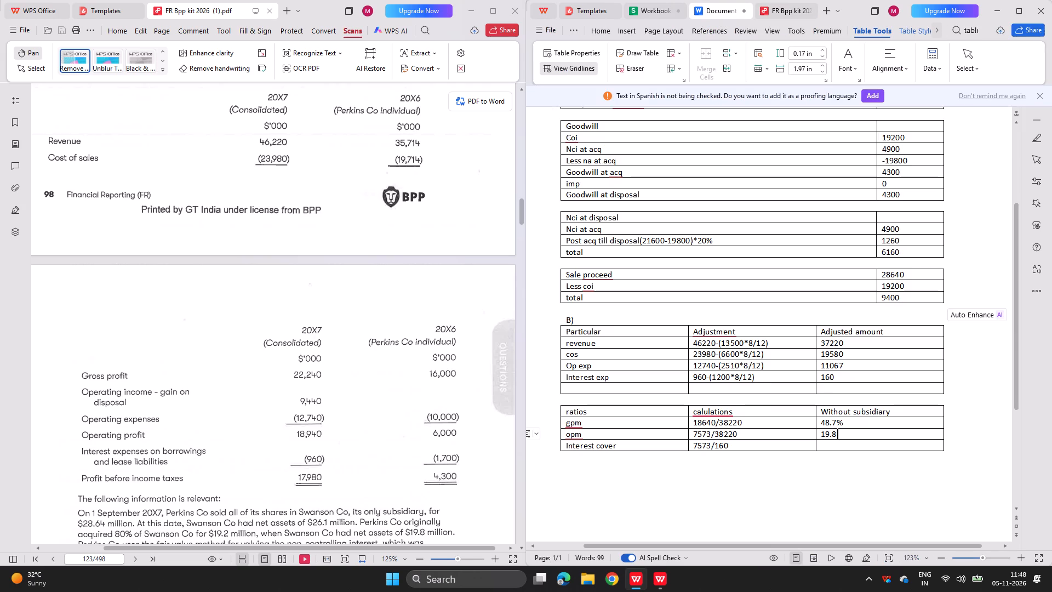
key(shift+percent)
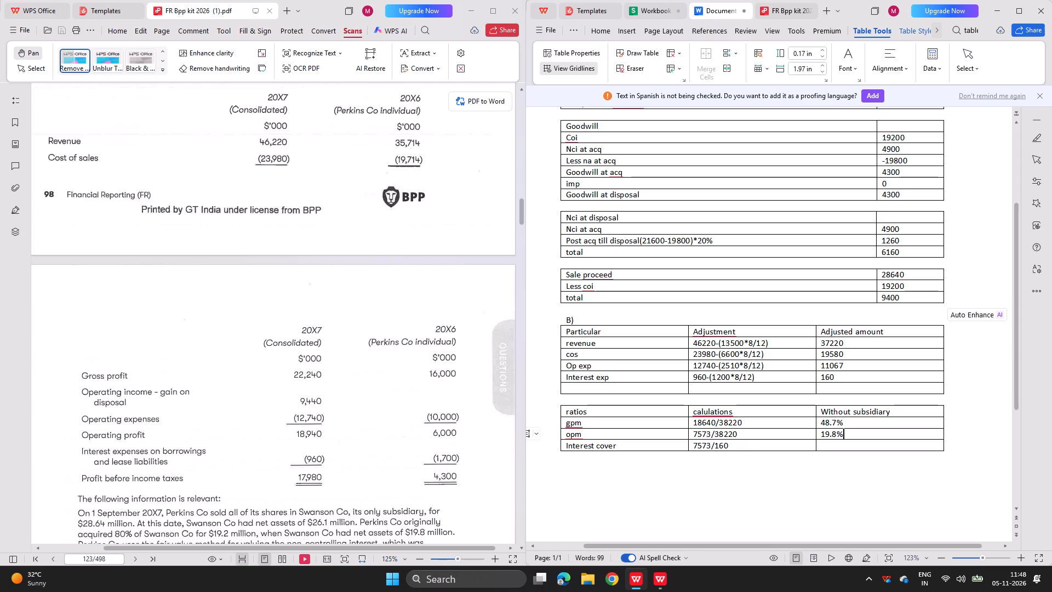
Correct the gpm row's Without subsidiary figure to 48.8%.
click(838, 423)
key(BackSpace)
key(8)
Enter 47.3 times in the Interest cover row's Without subsidiary cell, following the model answer's recalculated 20X7 figure.
key(Down)
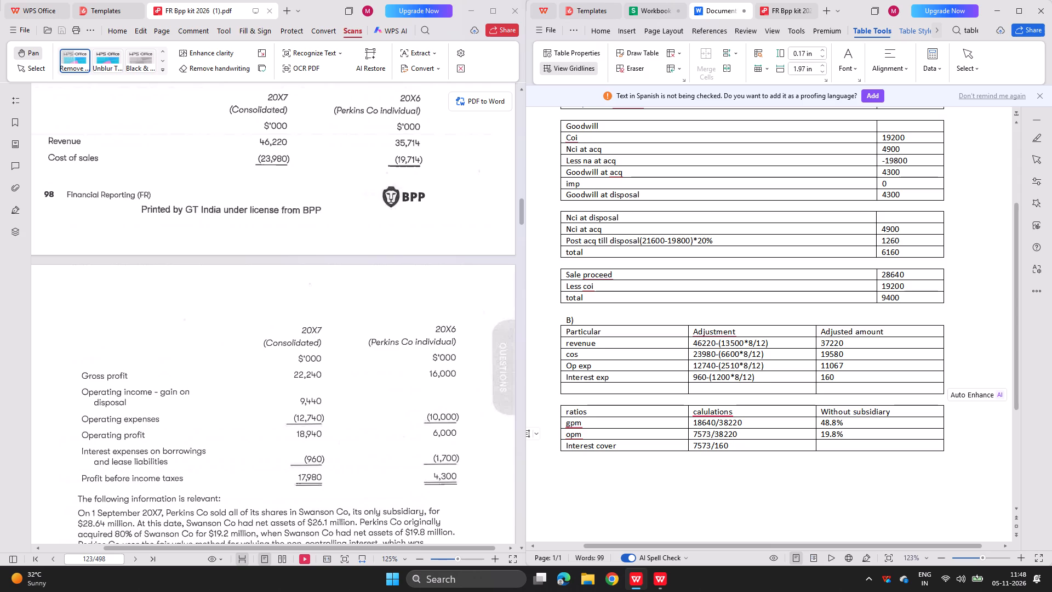
key(Down)
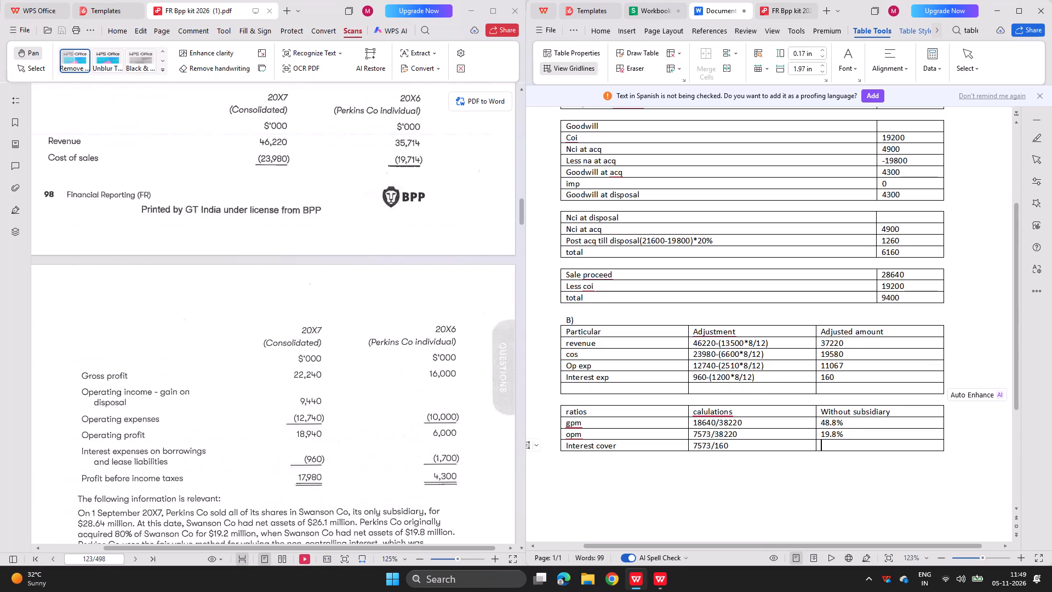
click(770, 10)
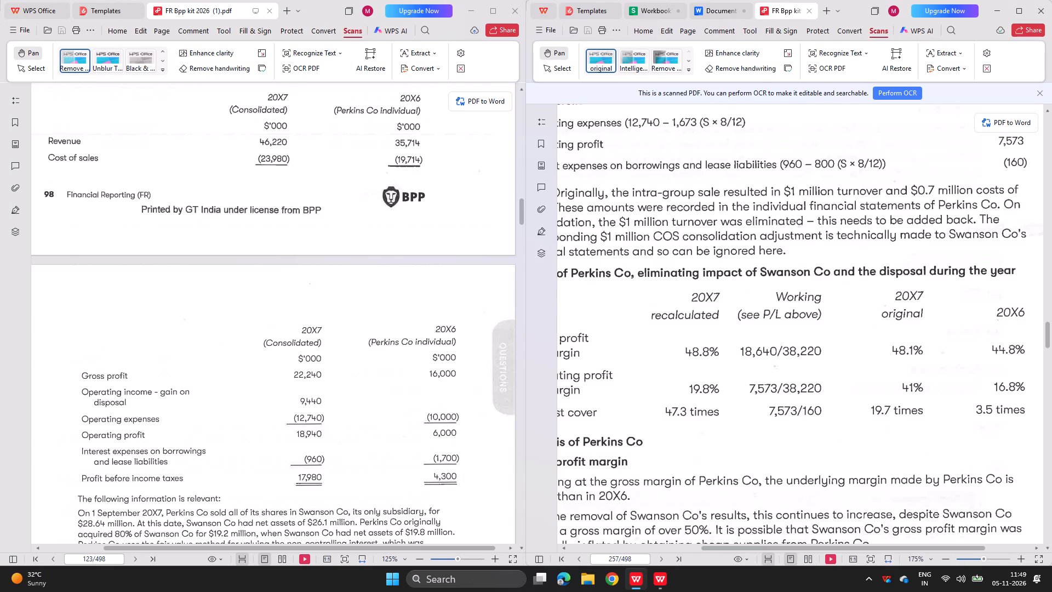
click(717, 0)
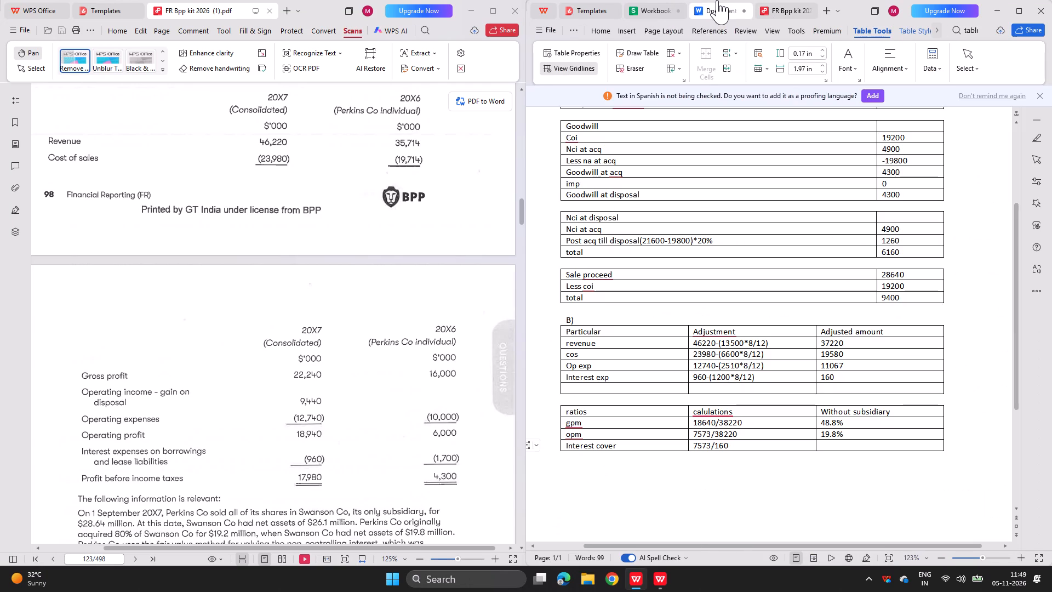
text(47.3 times)
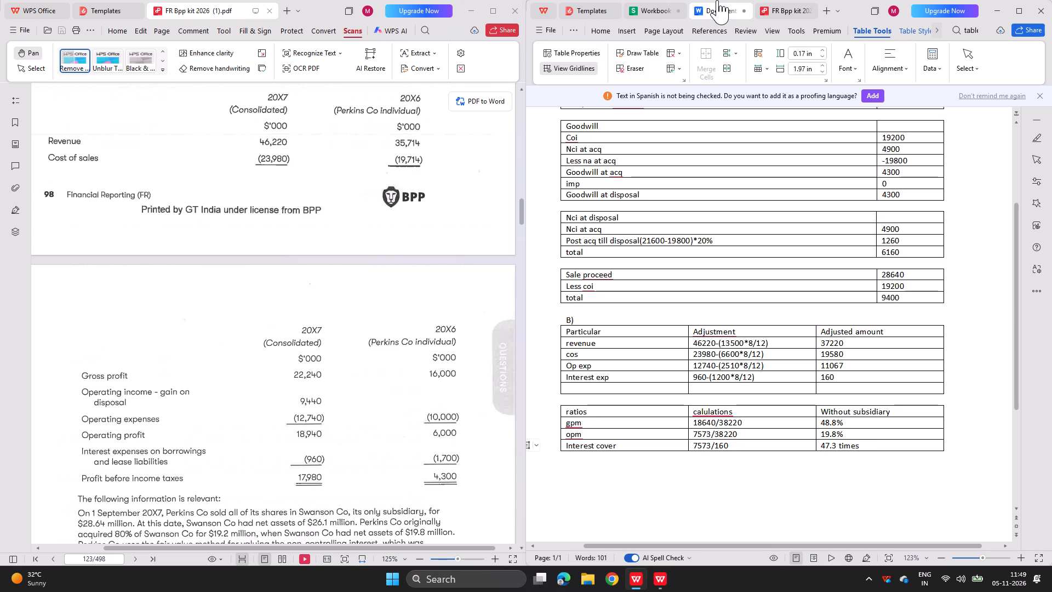
click(693, 420)
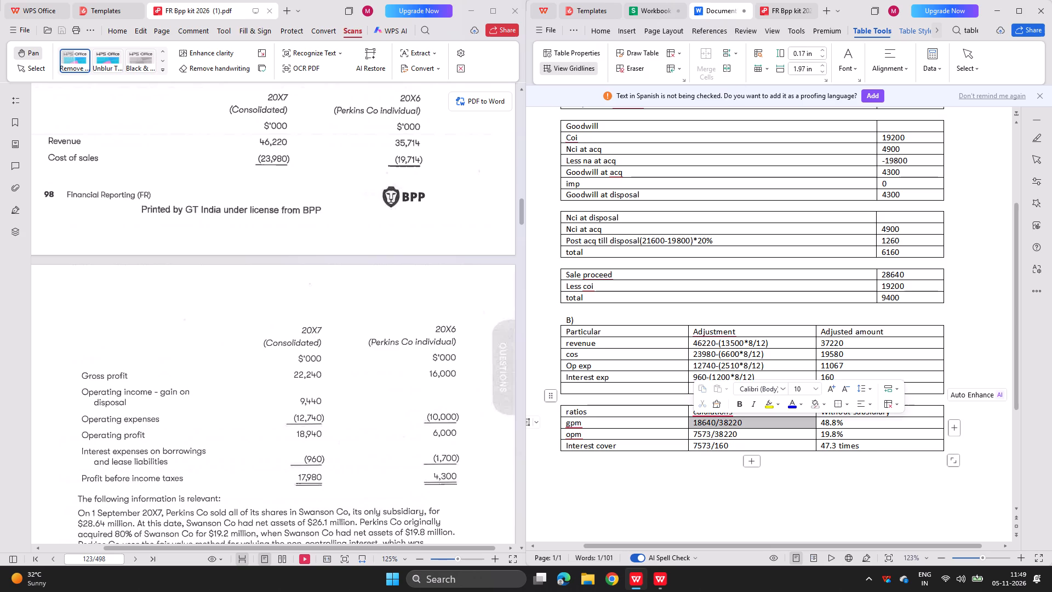
click(693, 421)
click(701, 424)
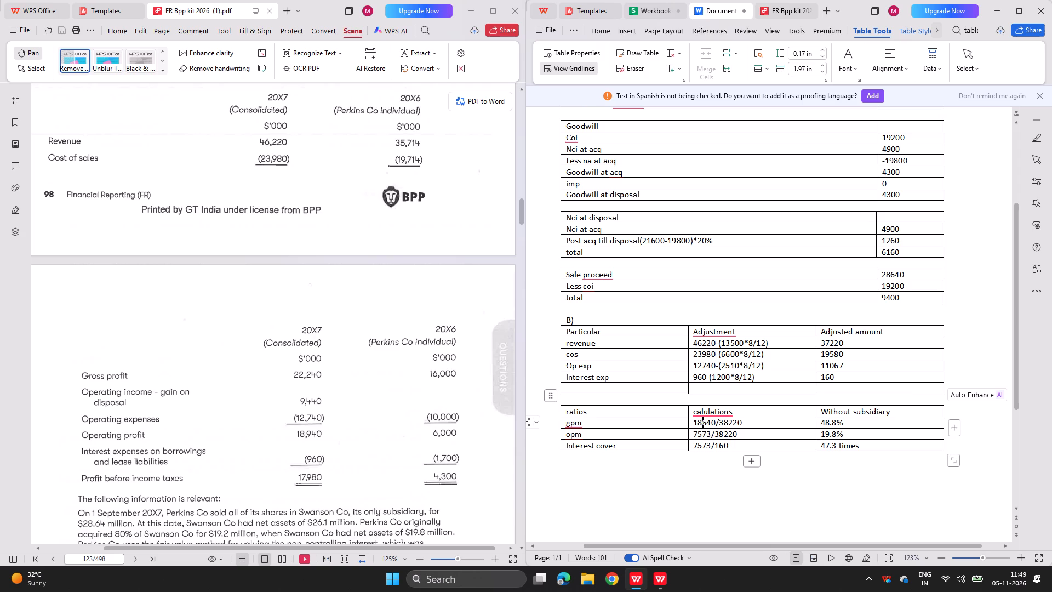
click(694, 422)
key(shift+parenleft)
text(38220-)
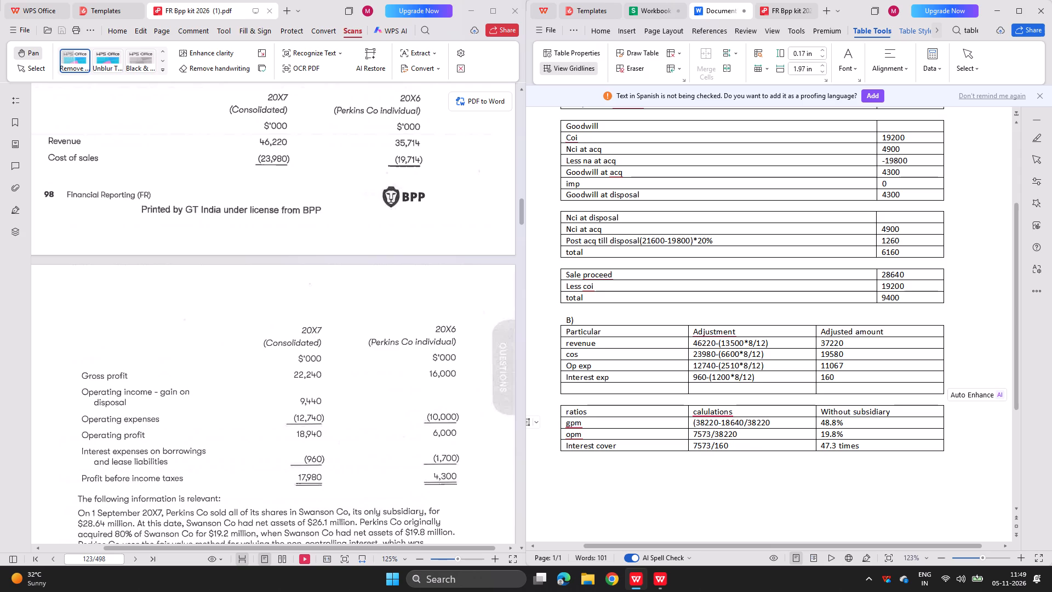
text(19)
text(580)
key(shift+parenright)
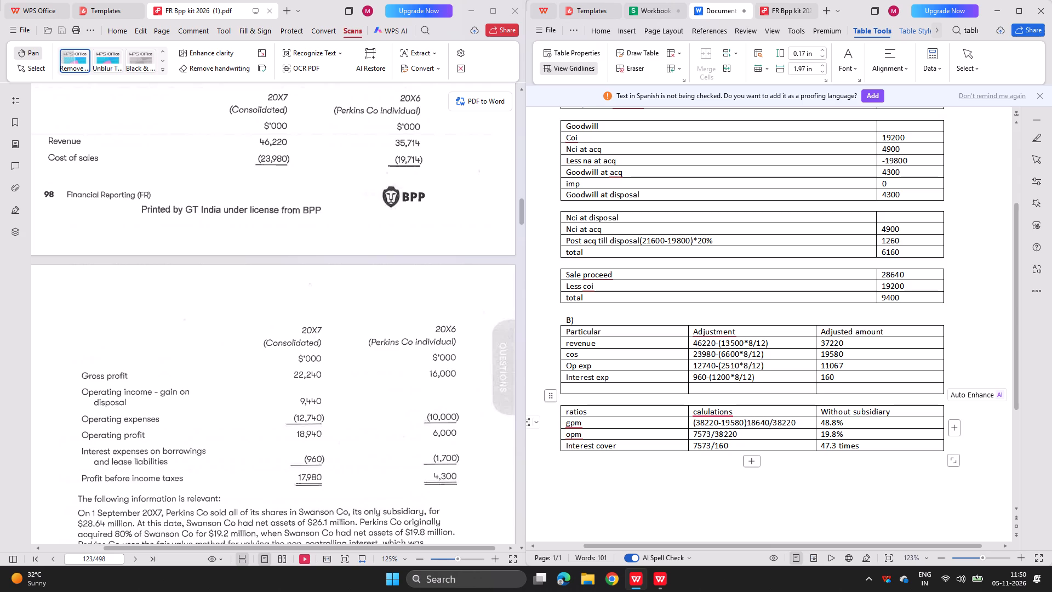
click(693, 432)
click(702, 435)
key(Left)
key(Left)
key(shift+parenleft)
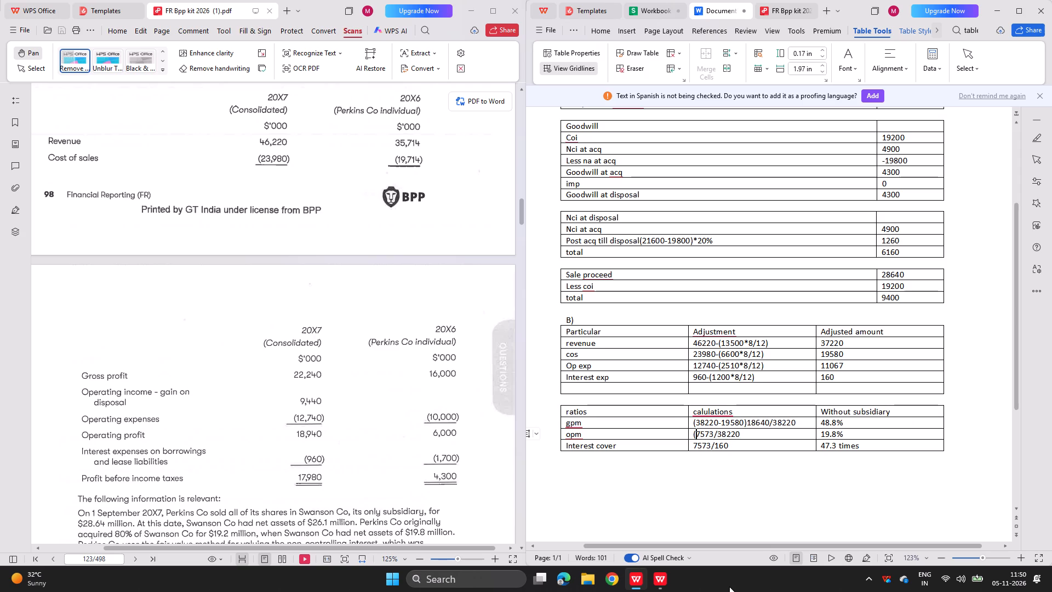
key(3)
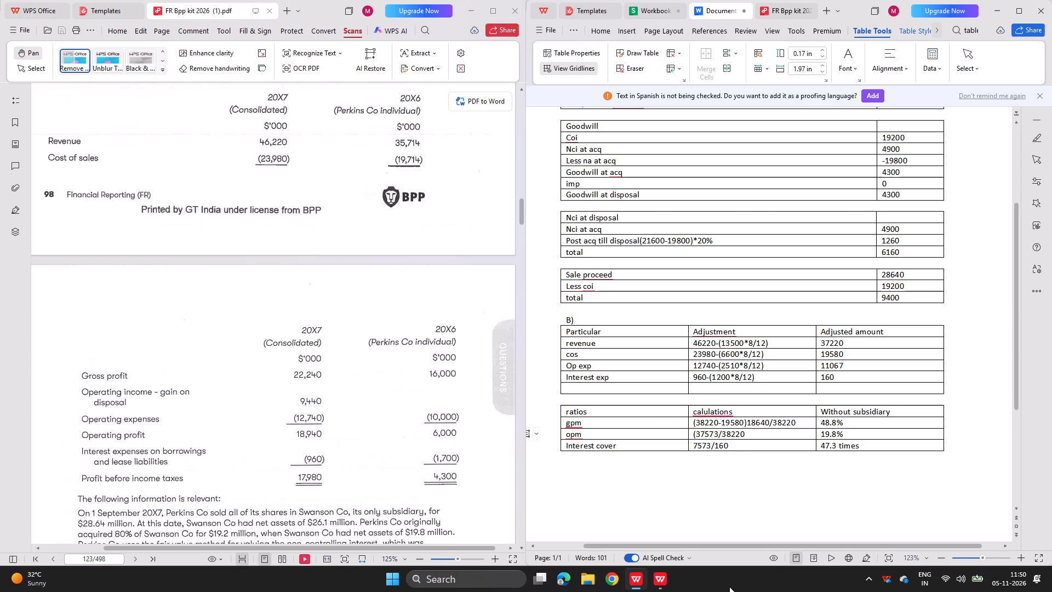
key(8)
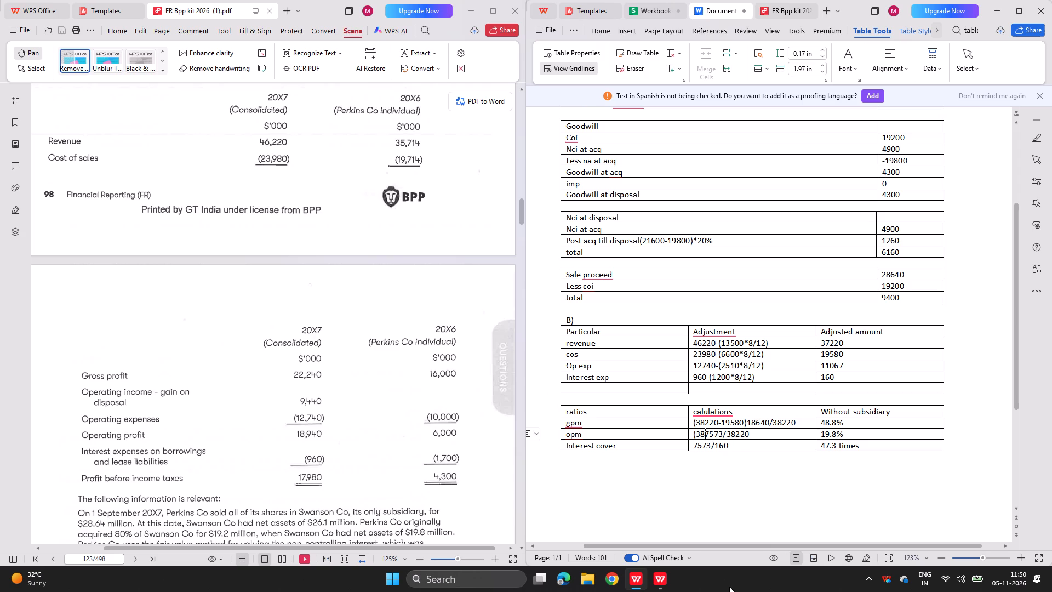
key(2)
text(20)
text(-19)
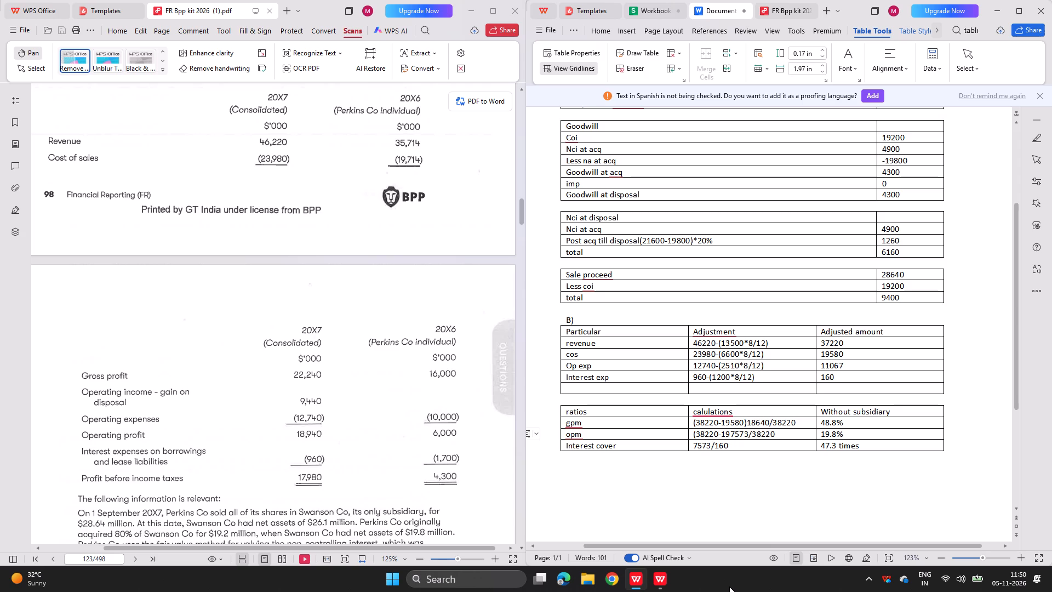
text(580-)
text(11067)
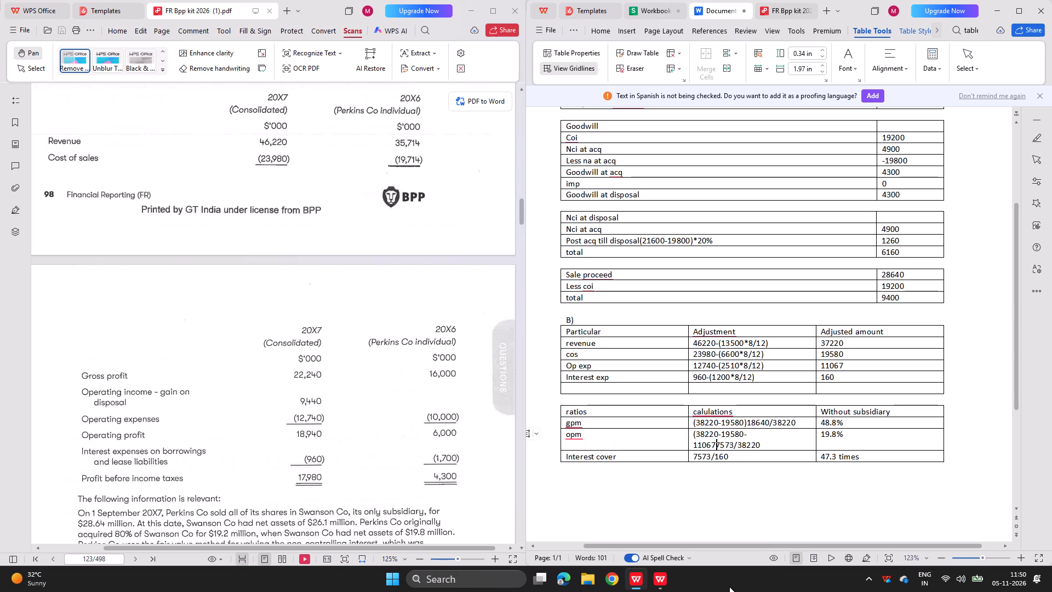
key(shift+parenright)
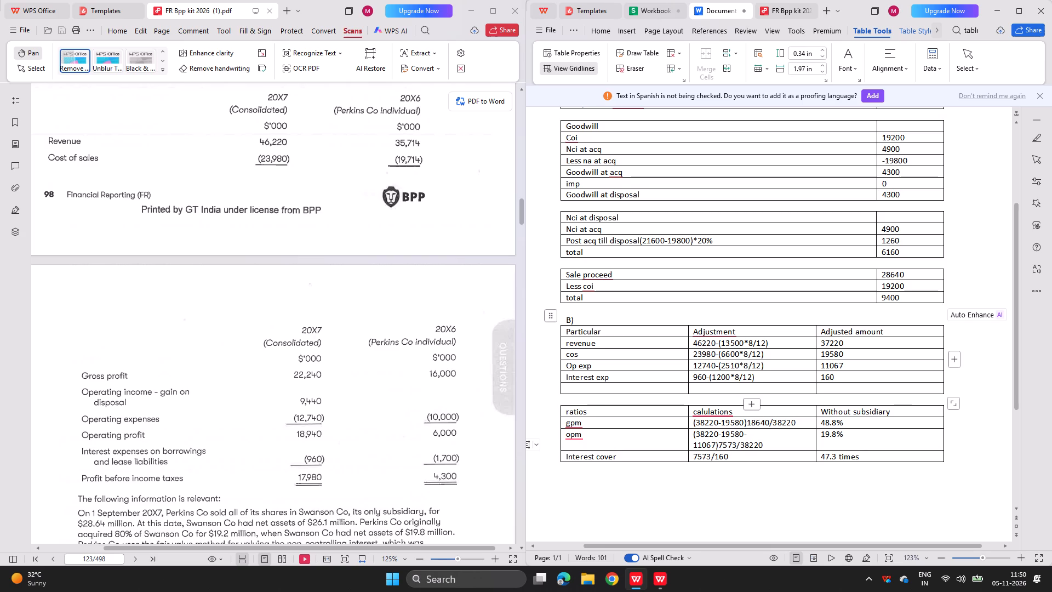
Add +1000 to the end of the revenue row's Adjustment formula in the part B table.
click(786, 341)
key(plus)
text(1000)
Change the revenue row's Adjusted amount to 38220 in the part B adjustments table.
key(Right)
key(Right)
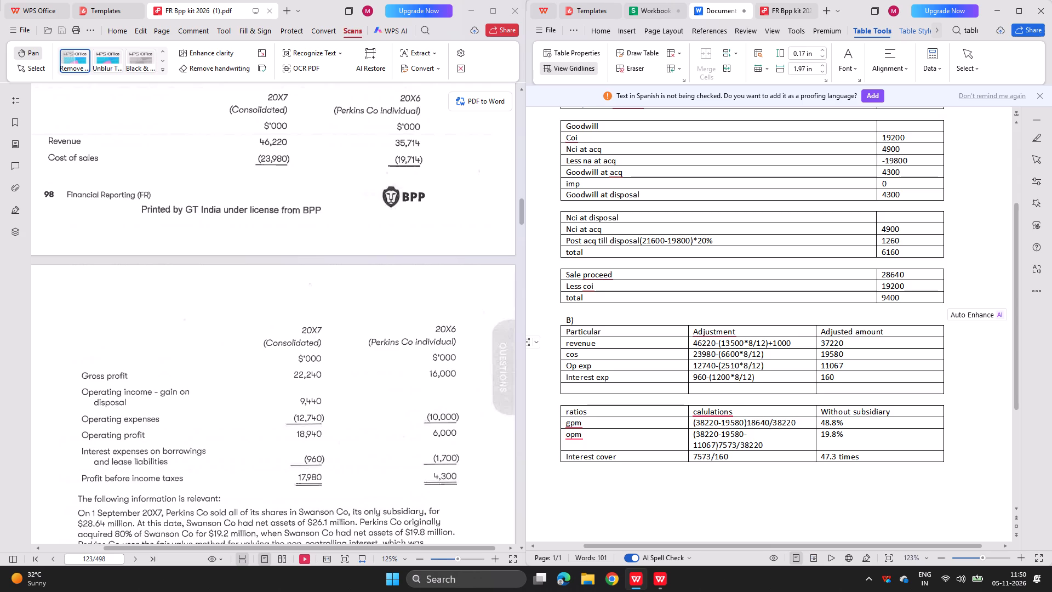
key(Right)
key(BackSpace)
key(8)
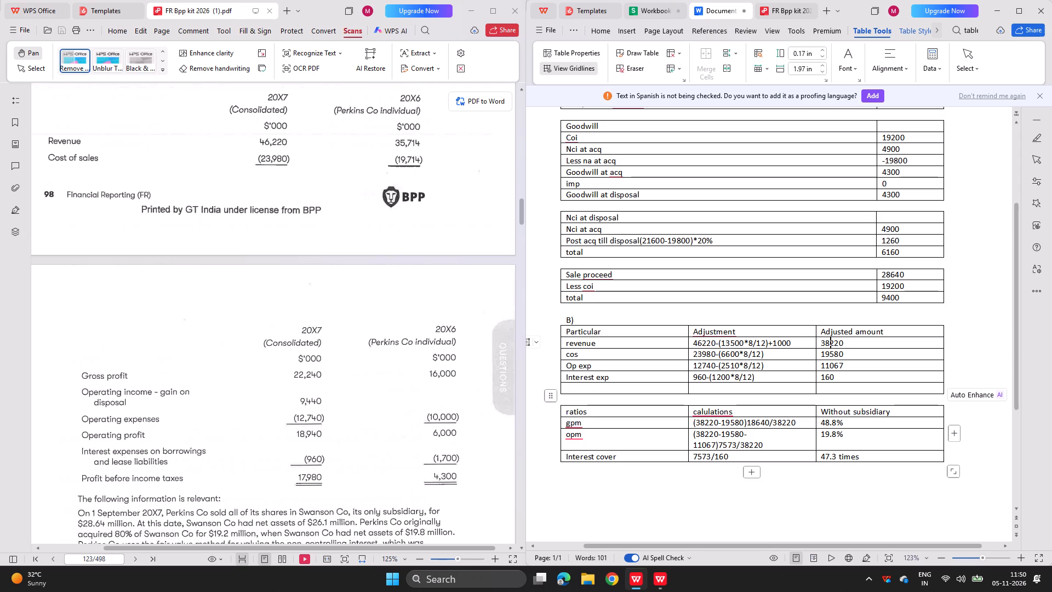
Start a new blank line below the part B ratios table.
click(792, 448)
scroll(705, 461, down, 1)
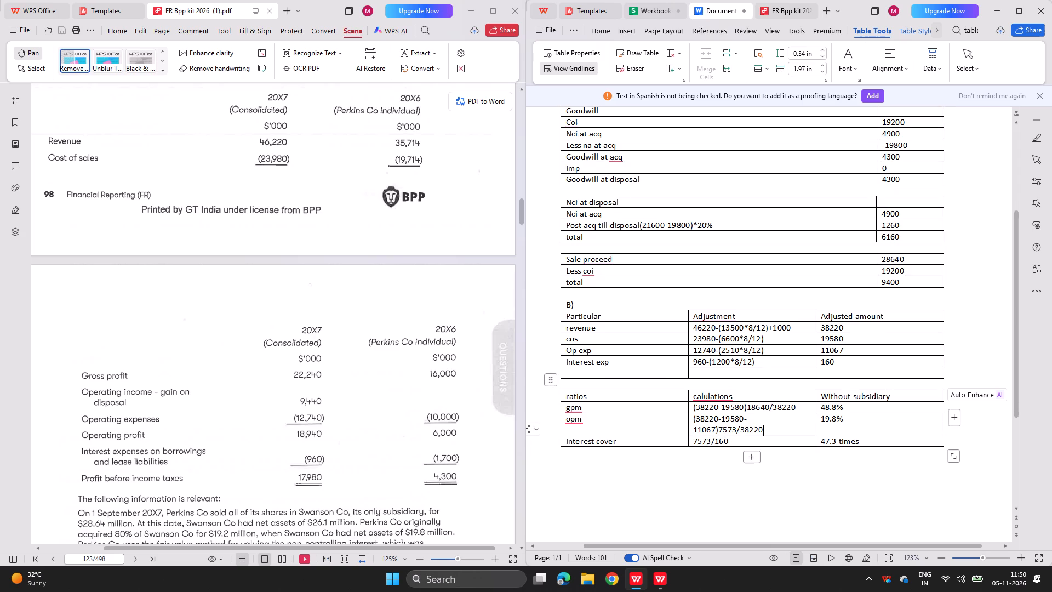
scroll(705, 461, down, 1)
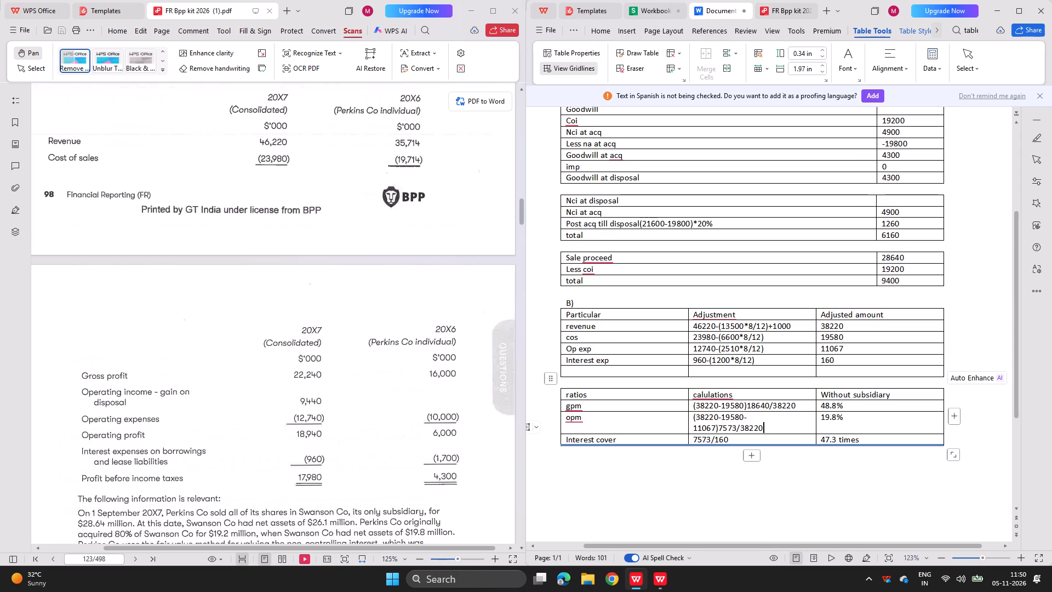
scroll(701, 486, down, 3)
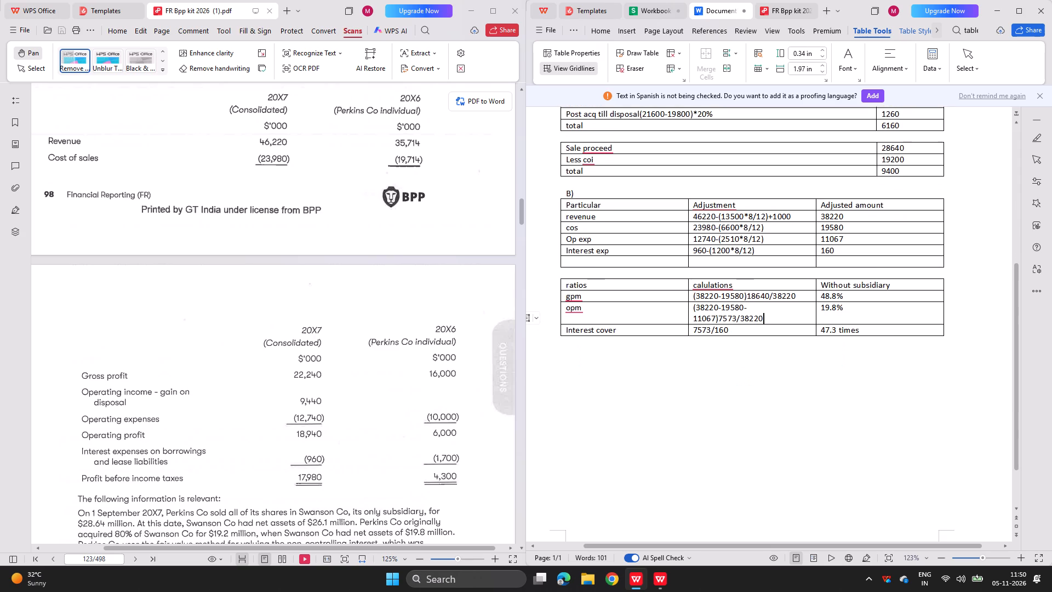
scroll(701, 486, down, 3)
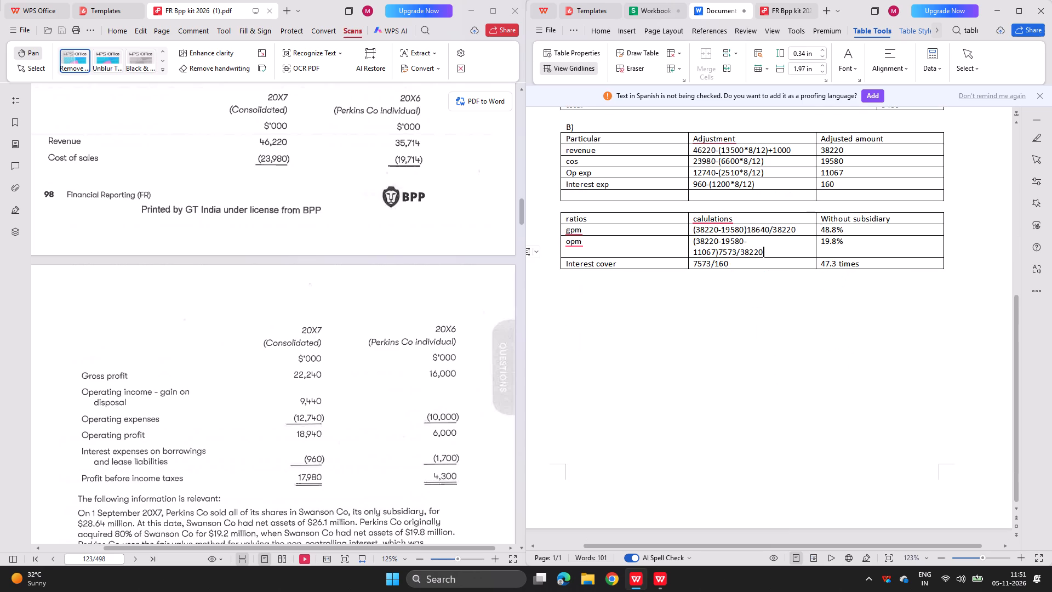
click(603, 294)
key(Return)
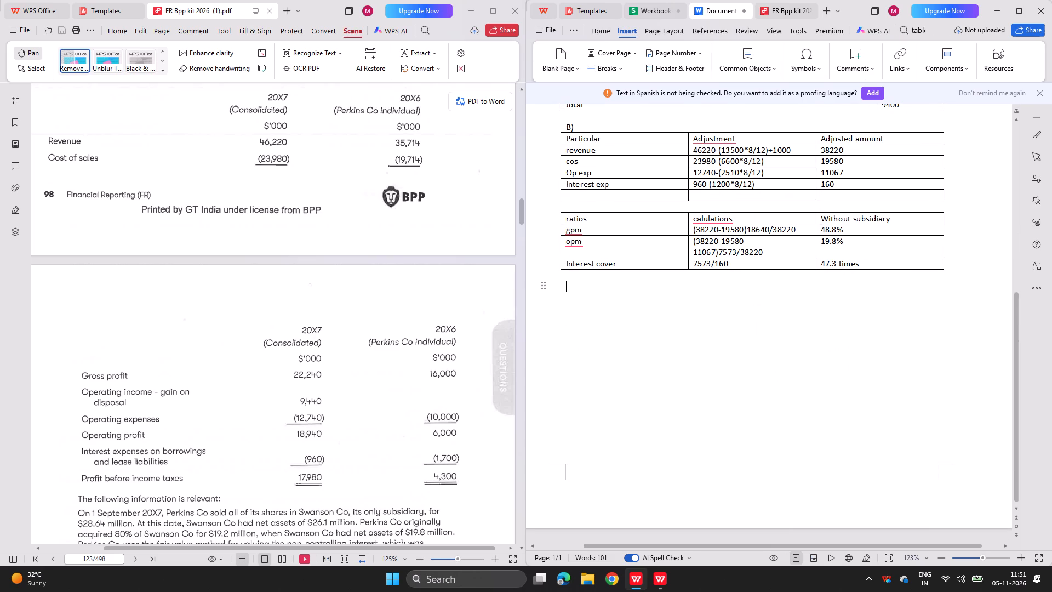
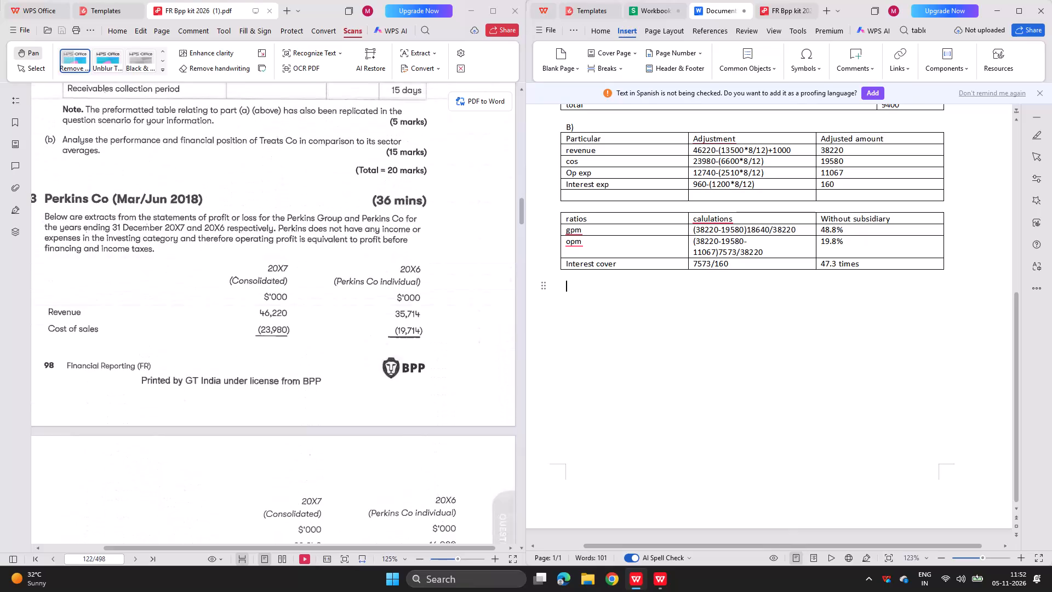
Review the Perkins Co question's profit or loss extracts for 20X7 and 20X6, from revenue down to profit before income taxes.
scroll(317, 198, left, 1)
scroll(317, 198, down, 1)
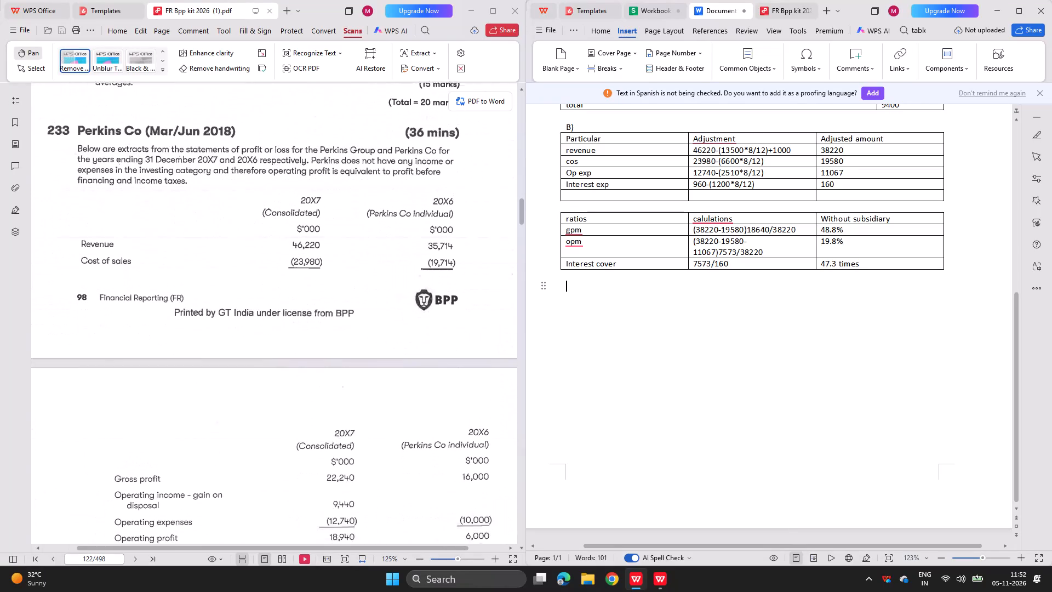
scroll(317, 198, down, 1)
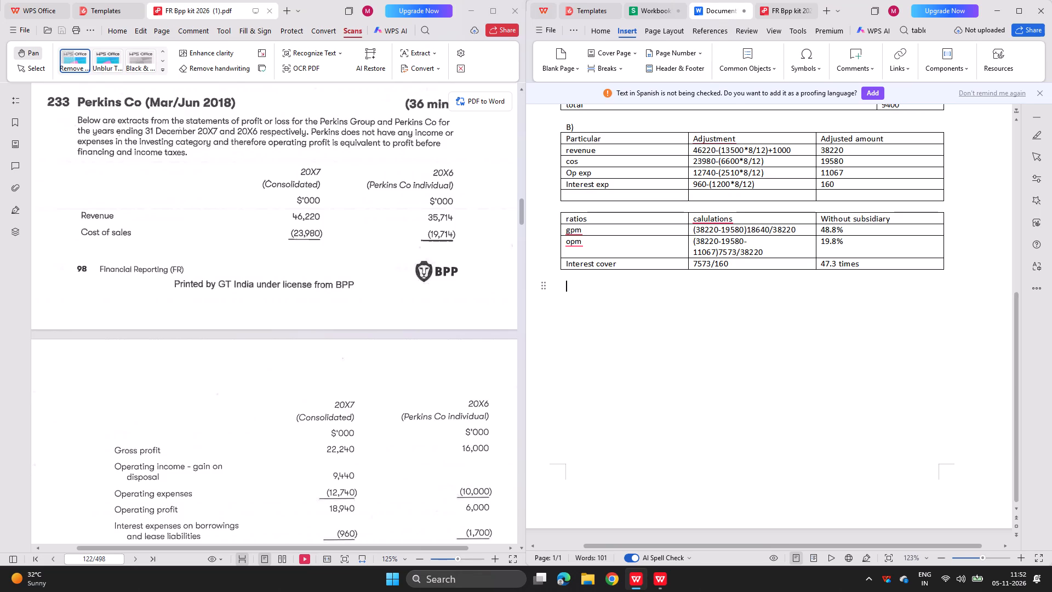
scroll(320, 242, down, 1)
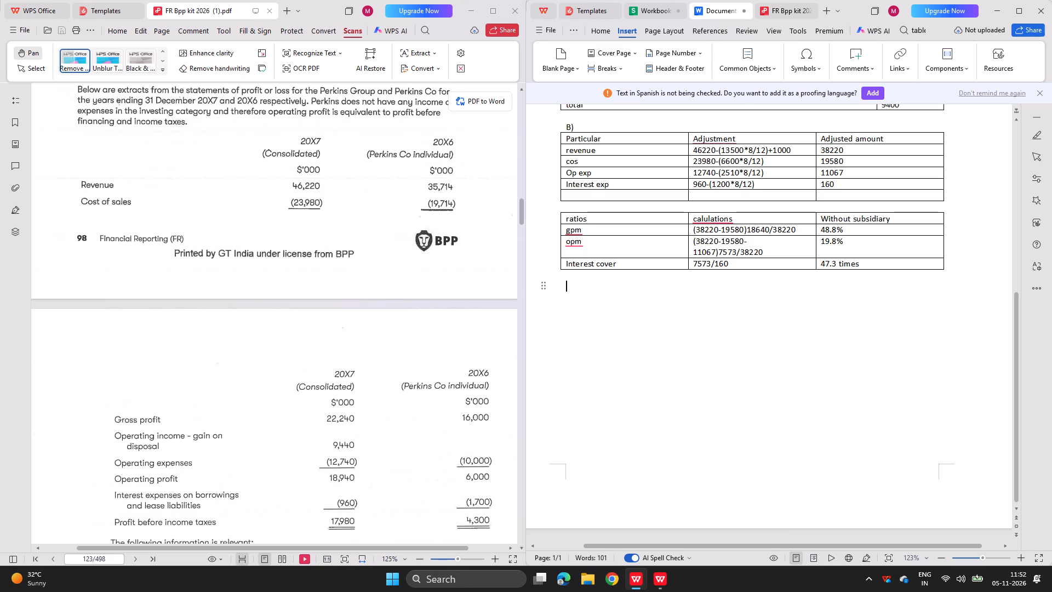
scroll(303, 289, down, 1)
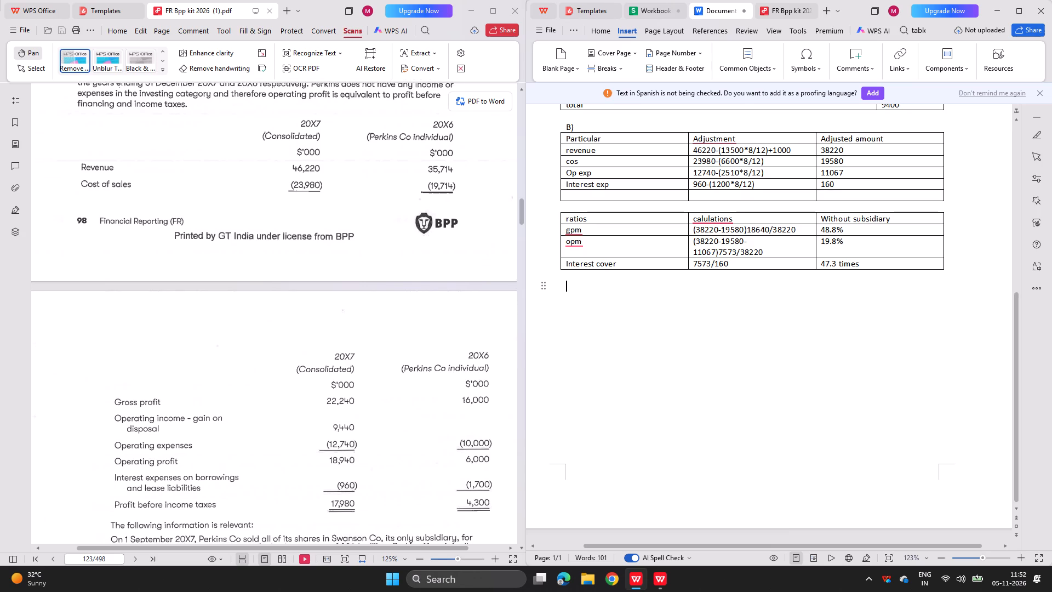
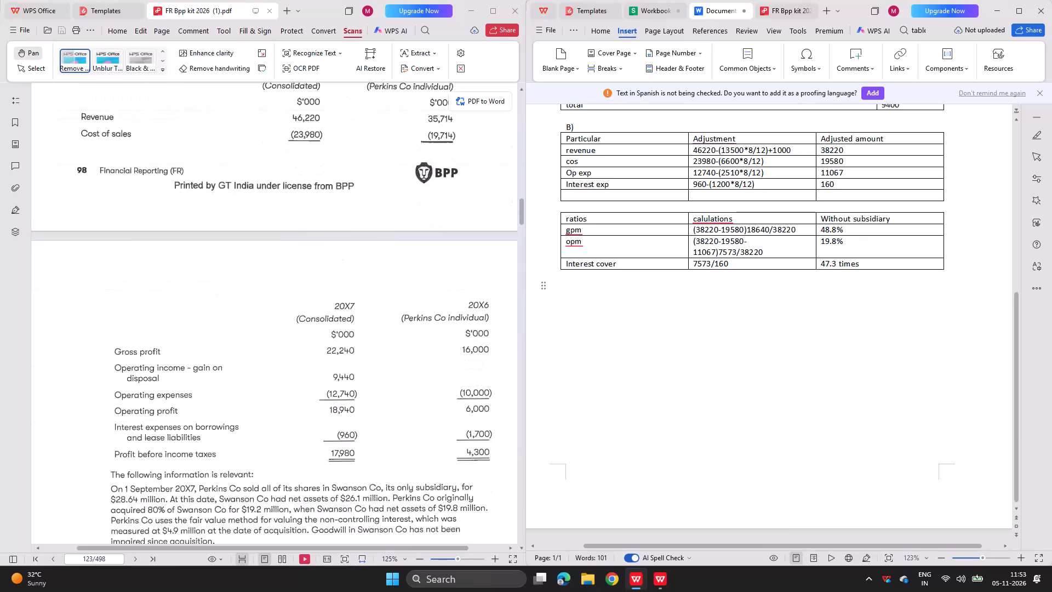
Review the Perkins Co question's disposal notes, Swanson Co's 20X7 results and intragroup sales details against the profit or loss extracts.
scroll(420, 299, up, 1)
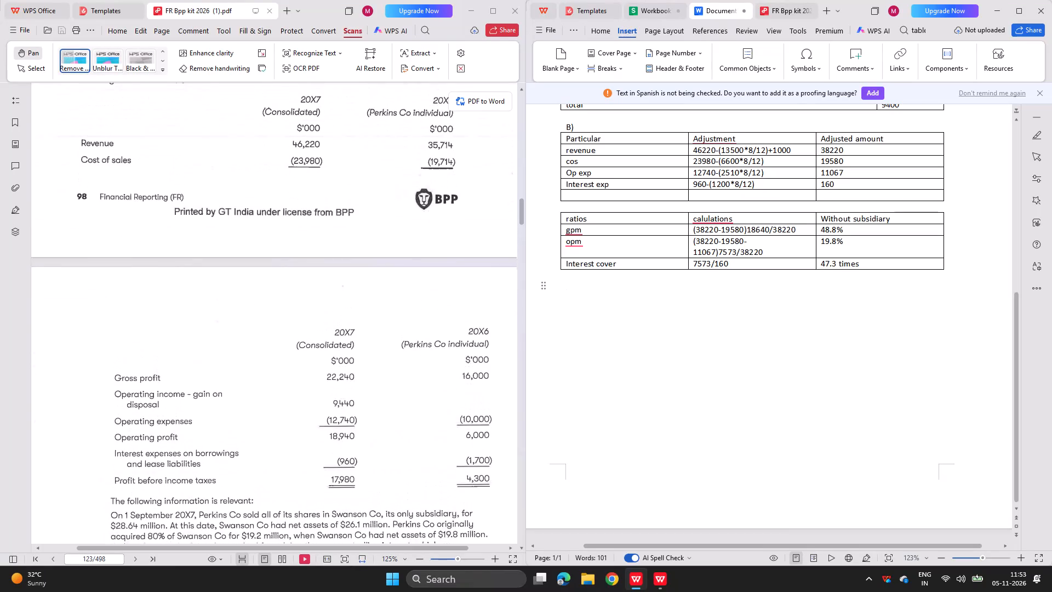
scroll(420, 299, down, 1)
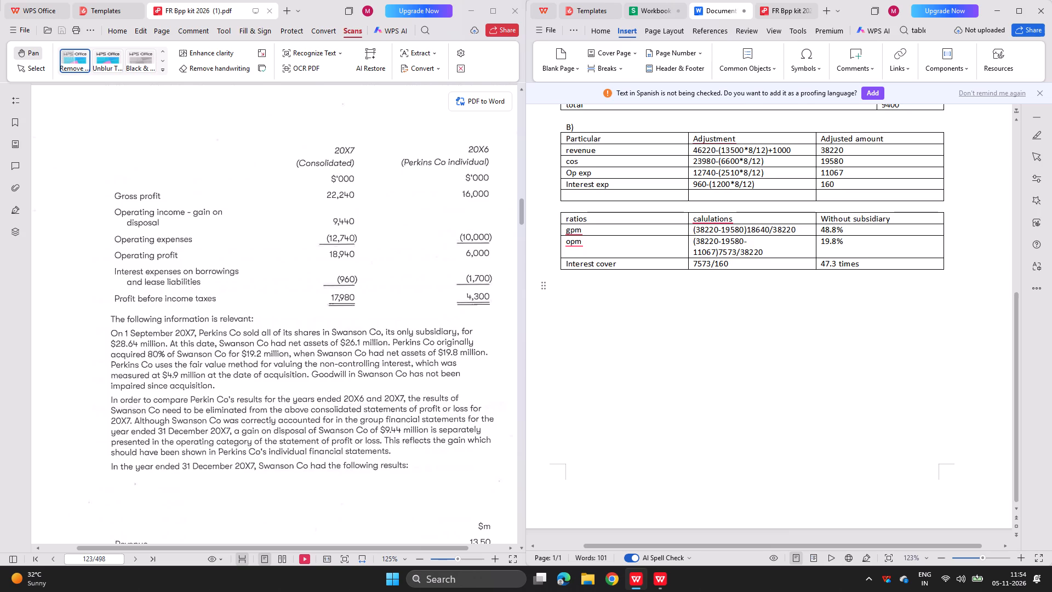
scroll(106, 345, down, 1)
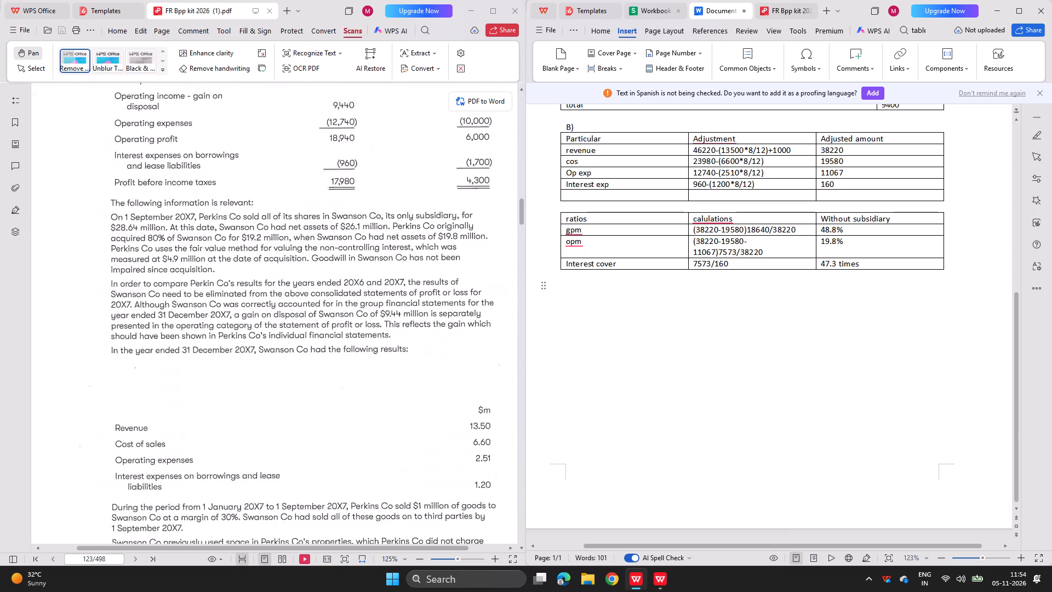
scroll(106, 345, down, 1)
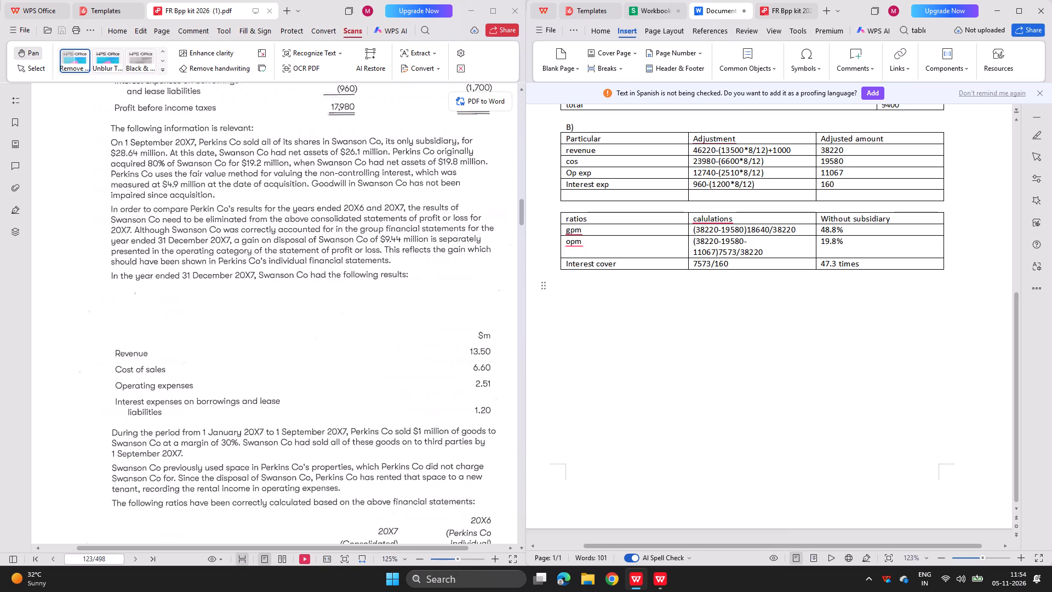
drag(108, 465, 102, 445)
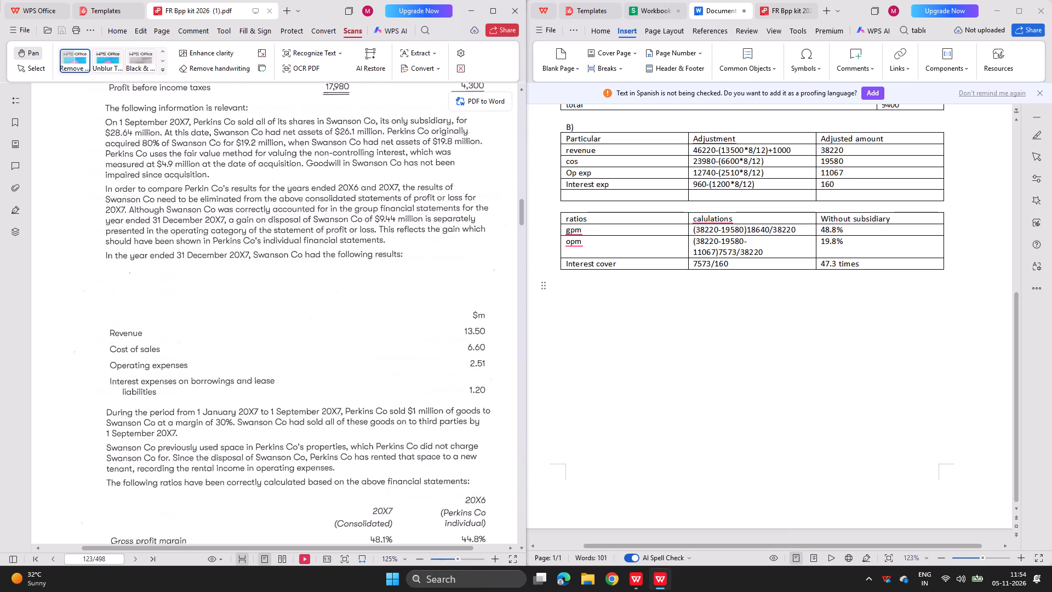
drag(102, 445, 99, 445)
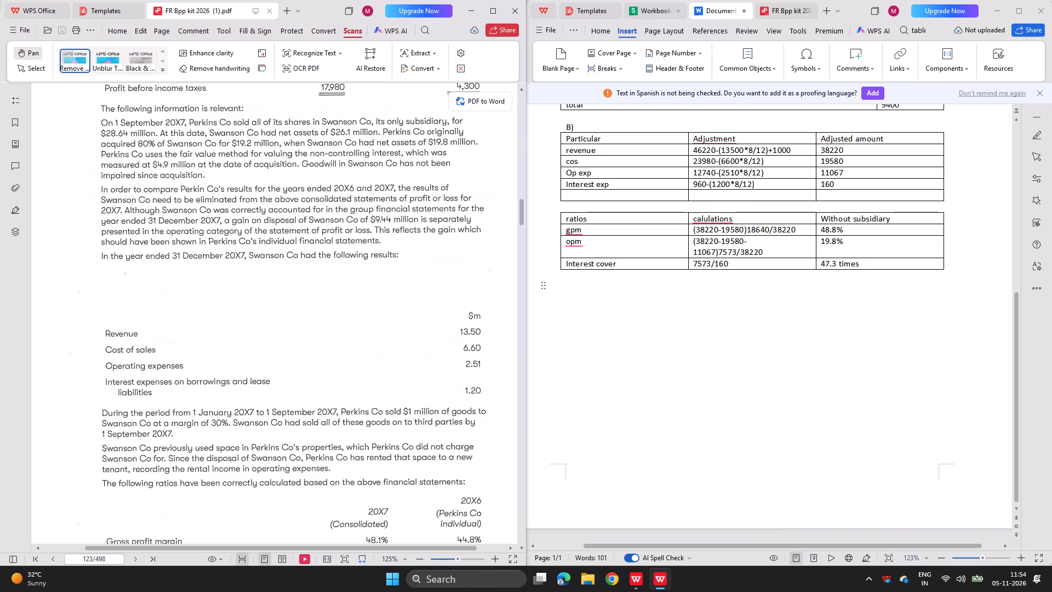
drag(102, 332, 101, 247)
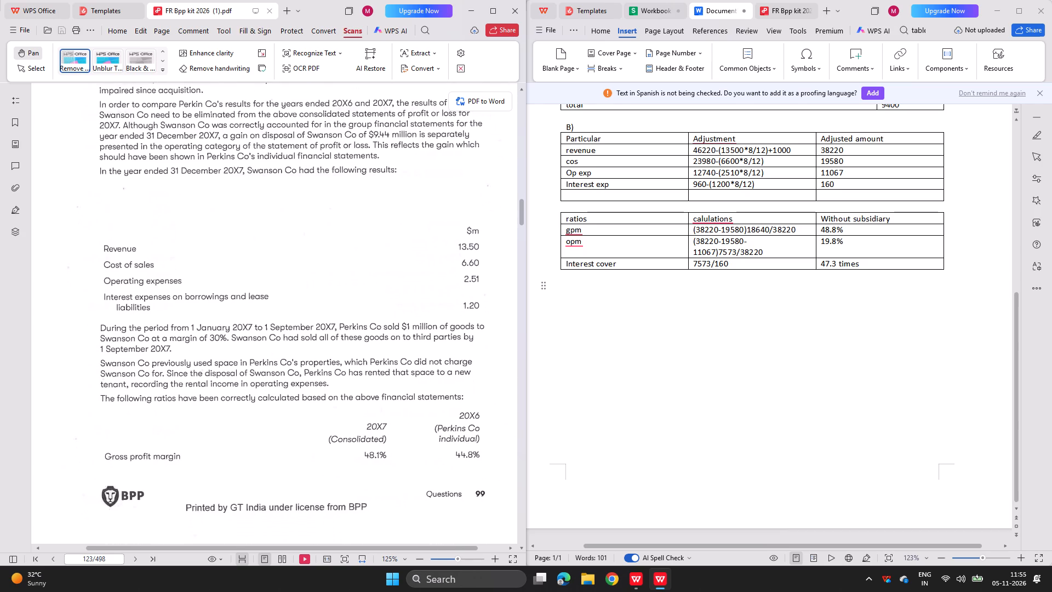
scroll(102, 335, up, 1)
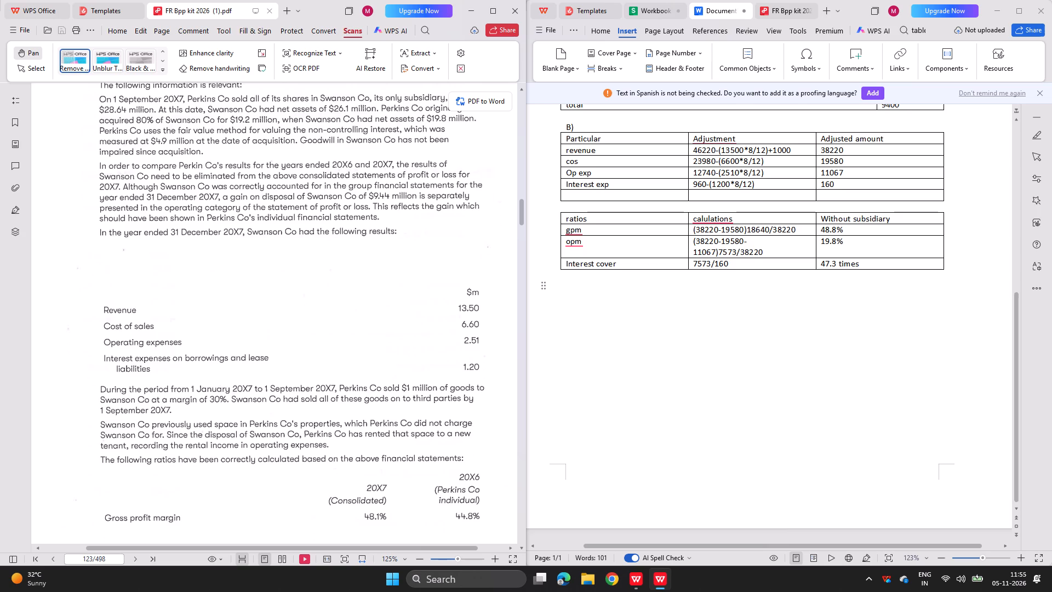
scroll(159, 356, up, 1)
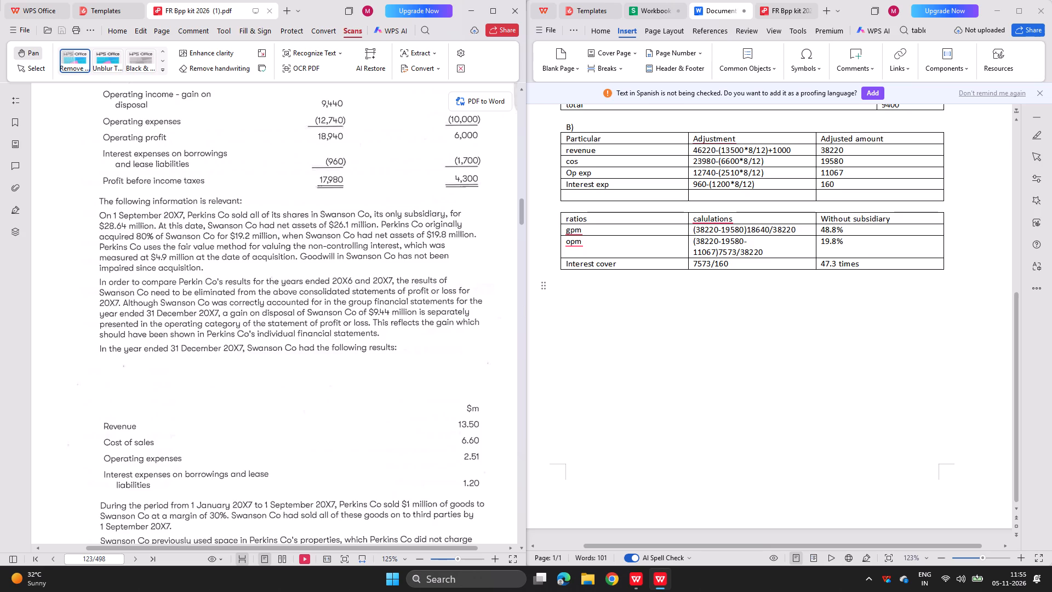
scroll(390, 338, up, 1)
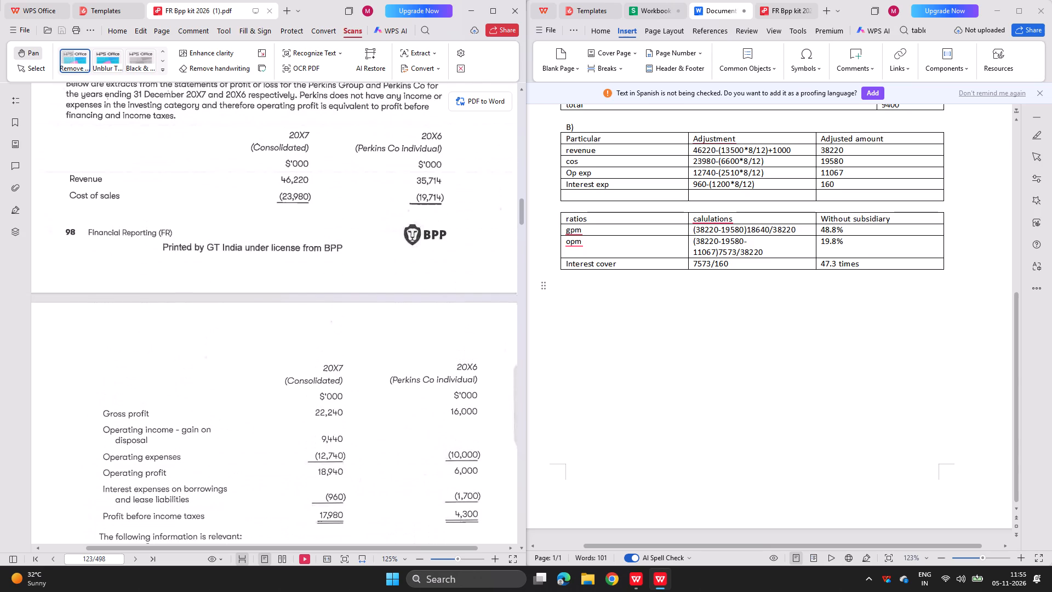
scroll(390, 338, up, 1)
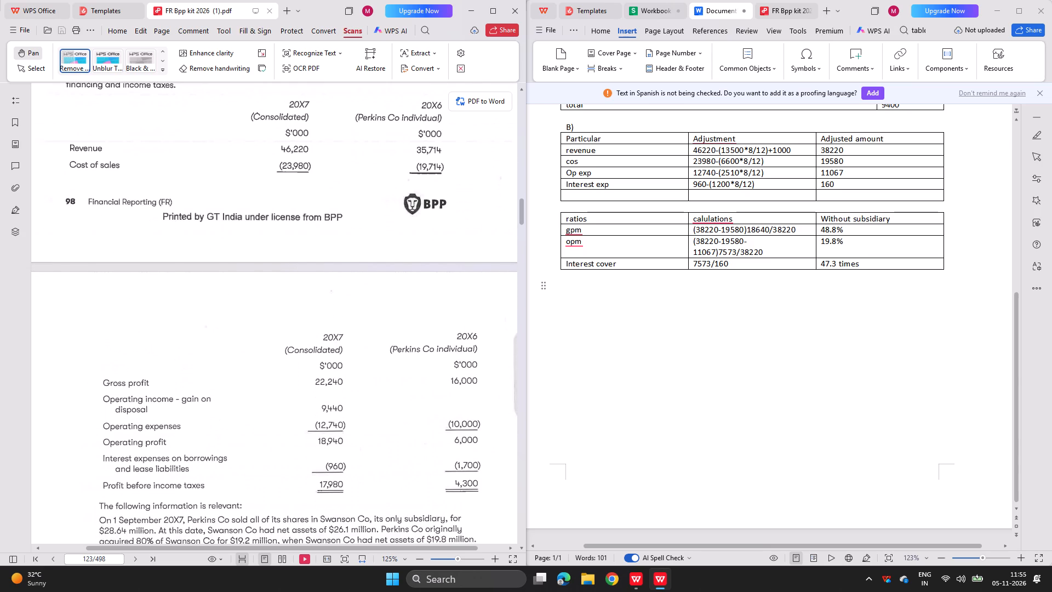
scroll(390, 338, up, 1)
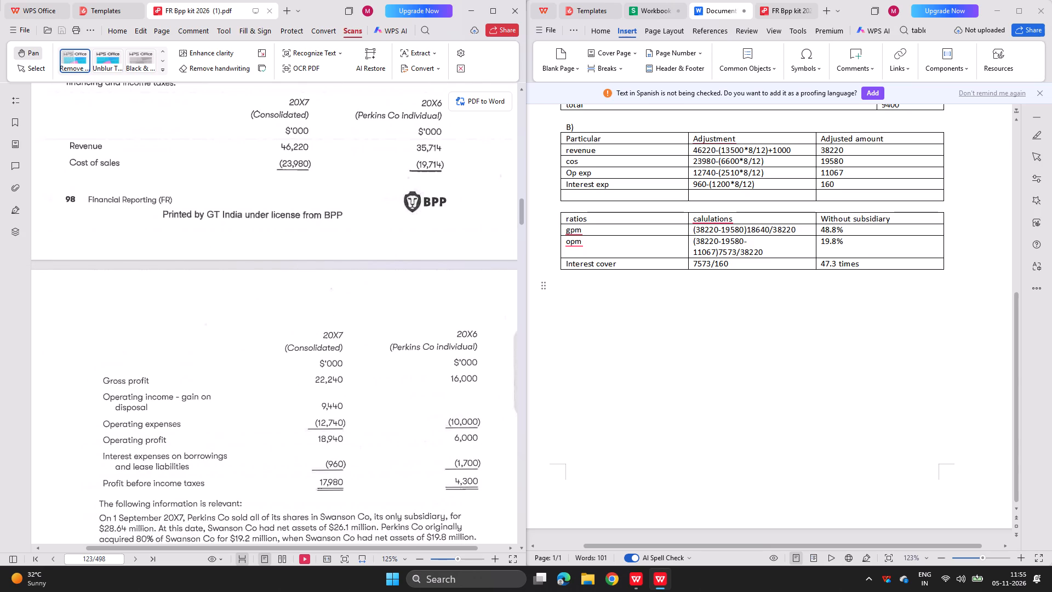
Examine the question's given gross margin, operating margin and interest cover ratios alongside Swanson Co's results and the rental income note.
scroll(390, 338, down, 2)
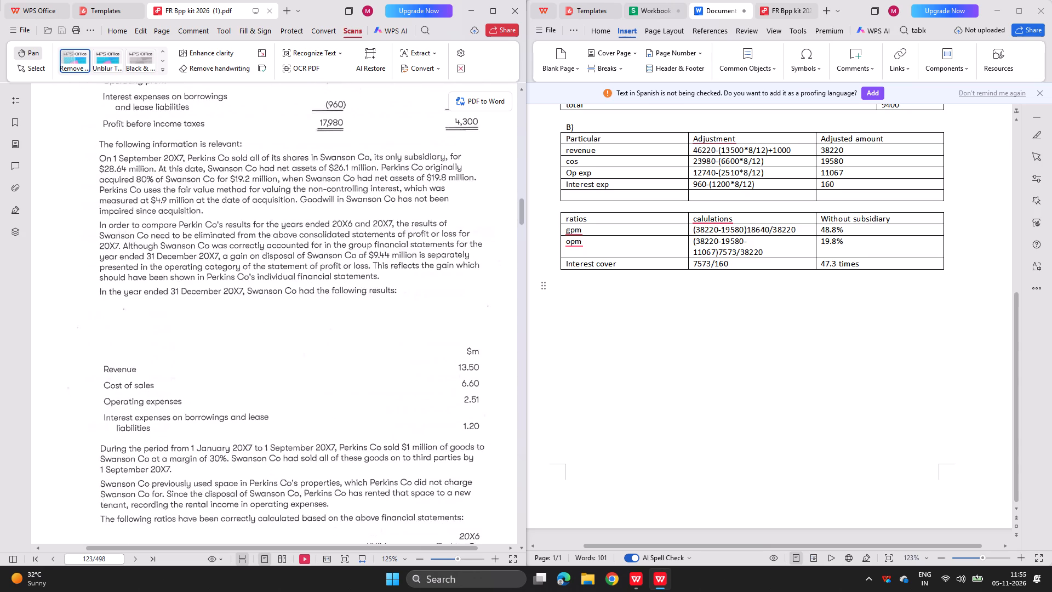
scroll(390, 338, down, 3)
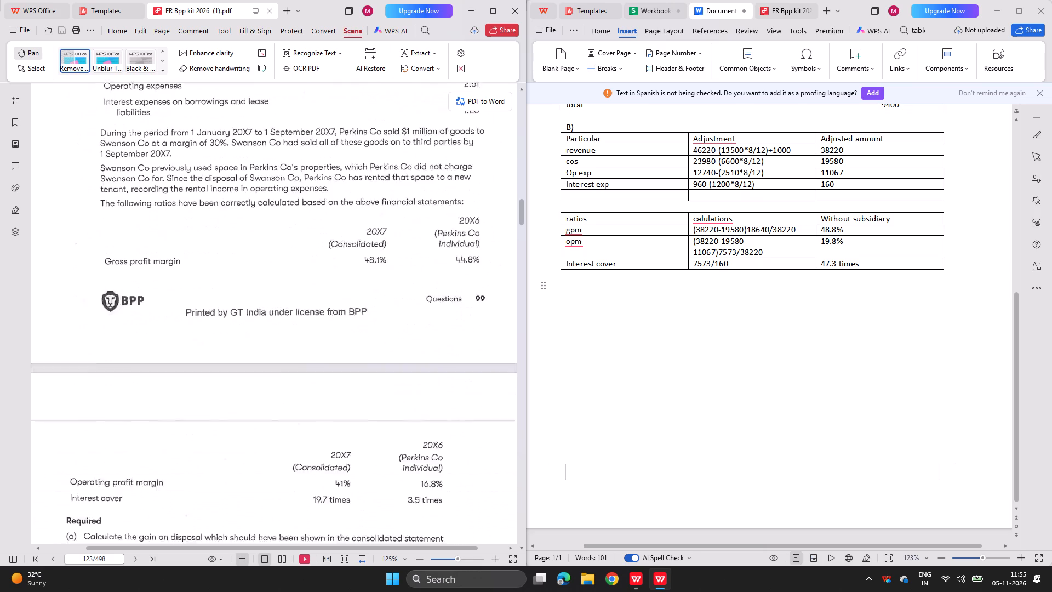
scroll(392, 319, down, 1)
scroll(392, 319, up, 1)
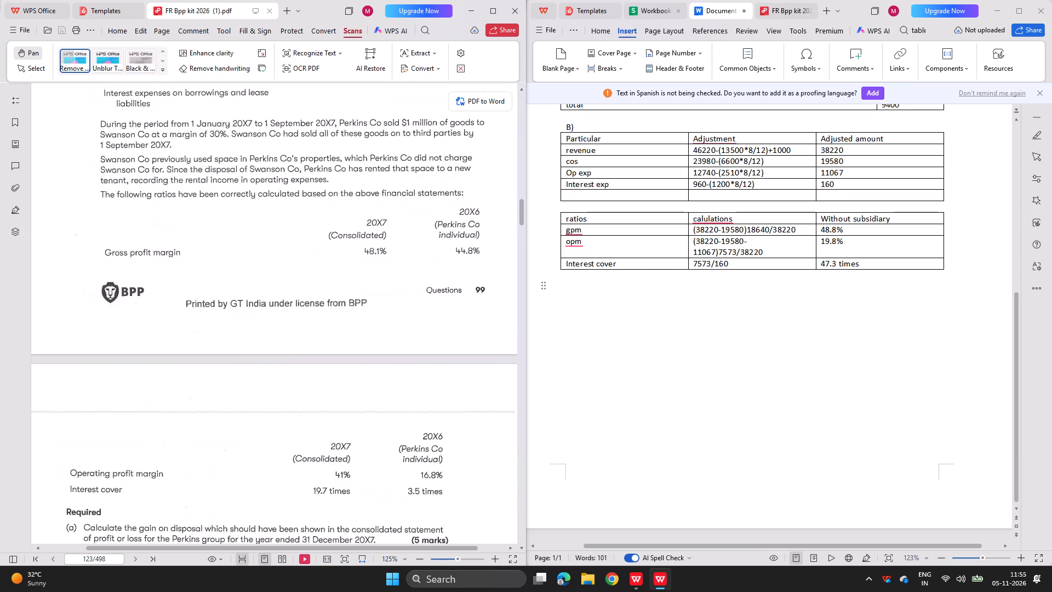
scroll(336, 265, up, 1)
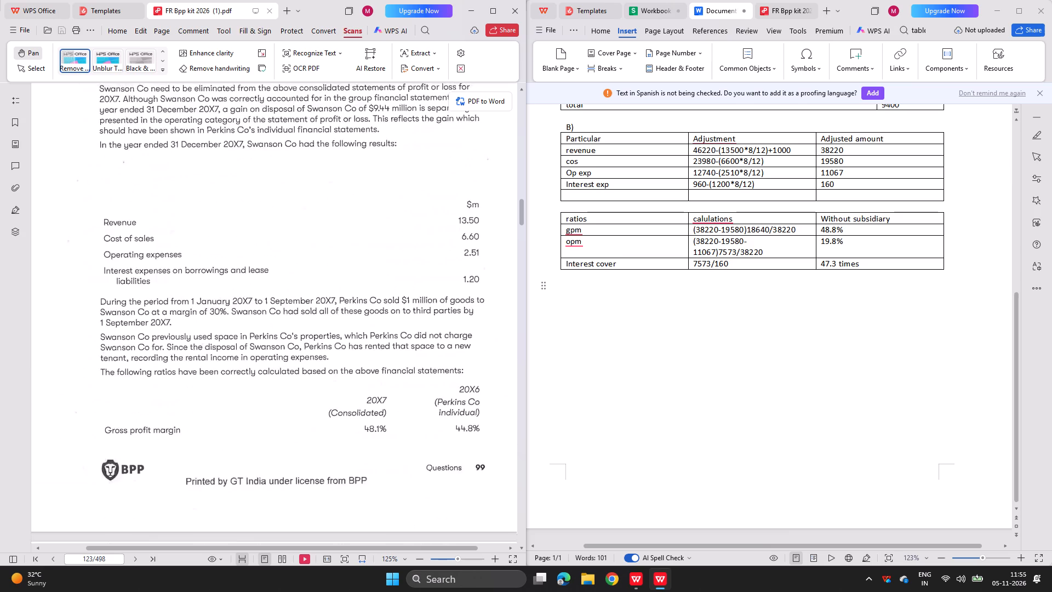
scroll(336, 265, up, 2)
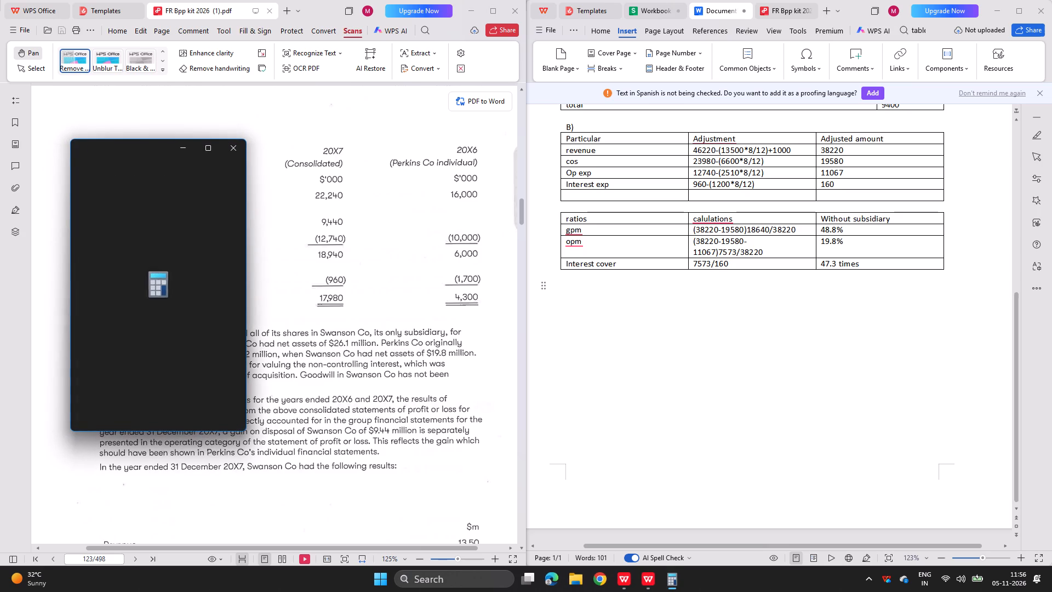
Calculate Swanson Co's gross profit margin in Calculator as 6.9/13.5*100, and close Calculator.
text(6.9/)
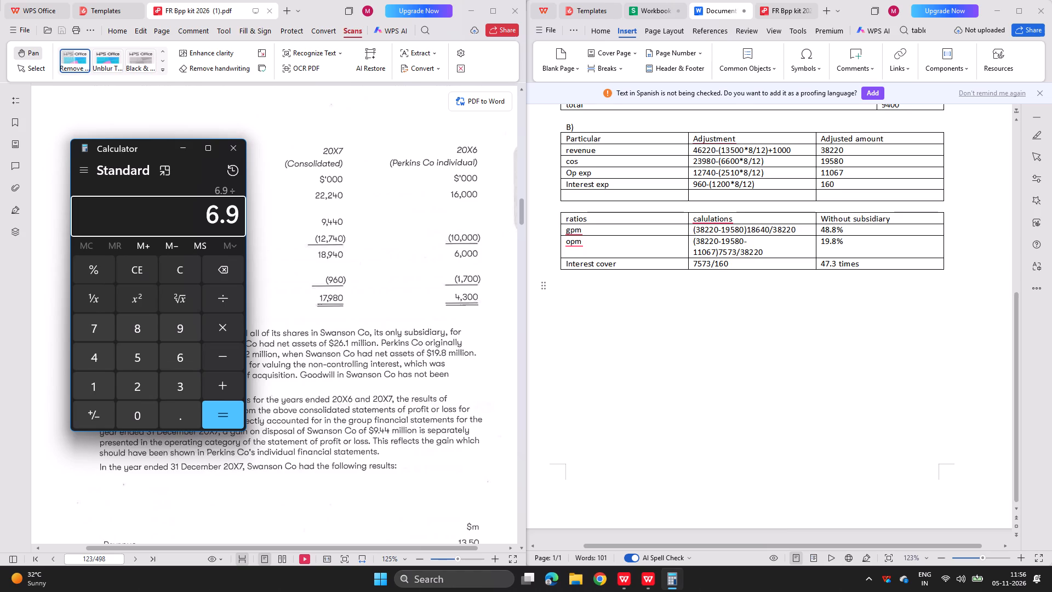
text(13.5)
key(Return)
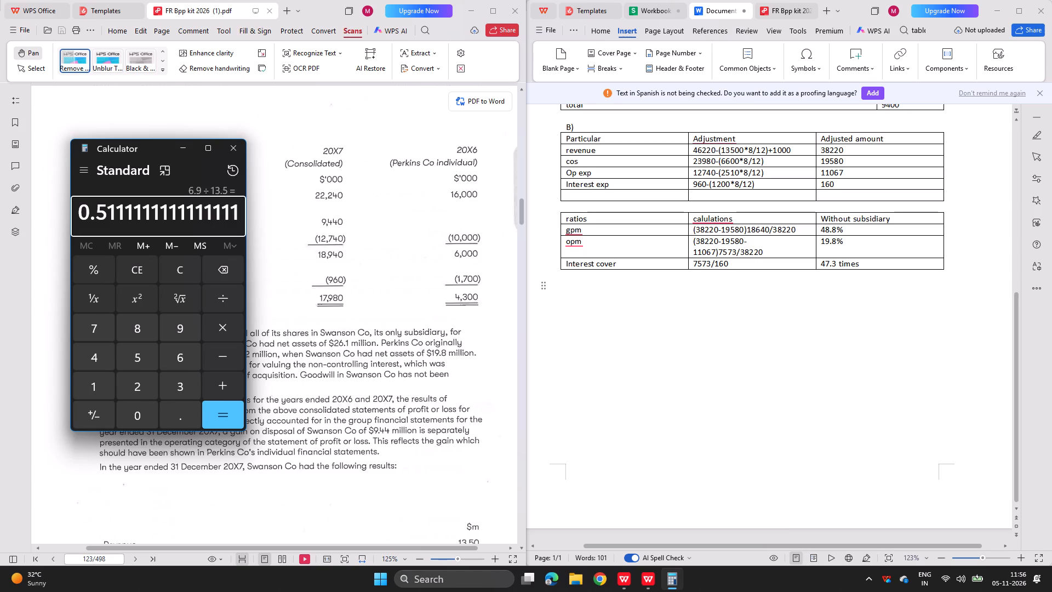
text(*100)
key(Return)
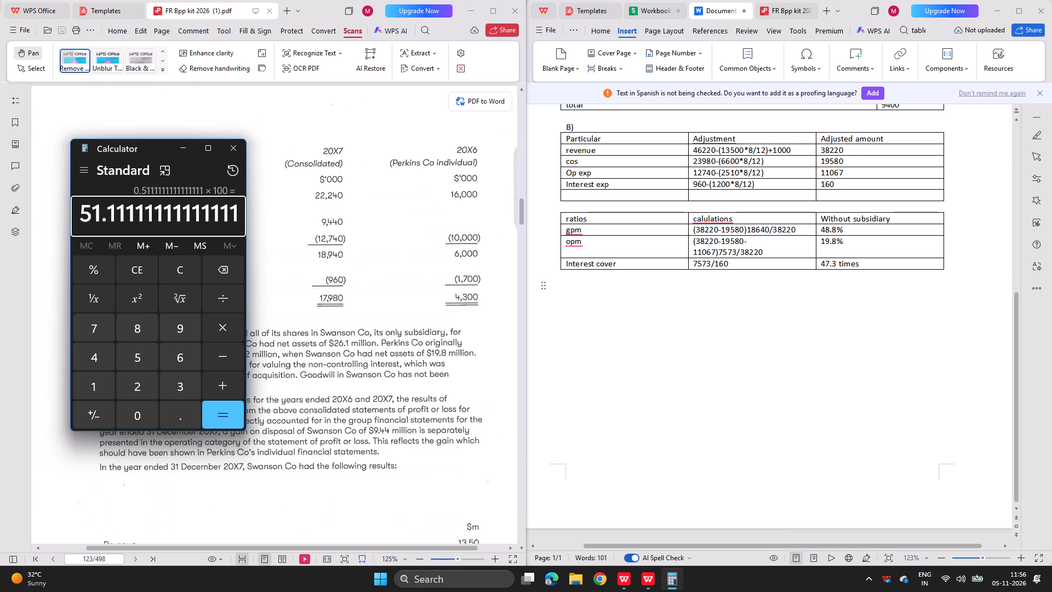
click(236, 146)
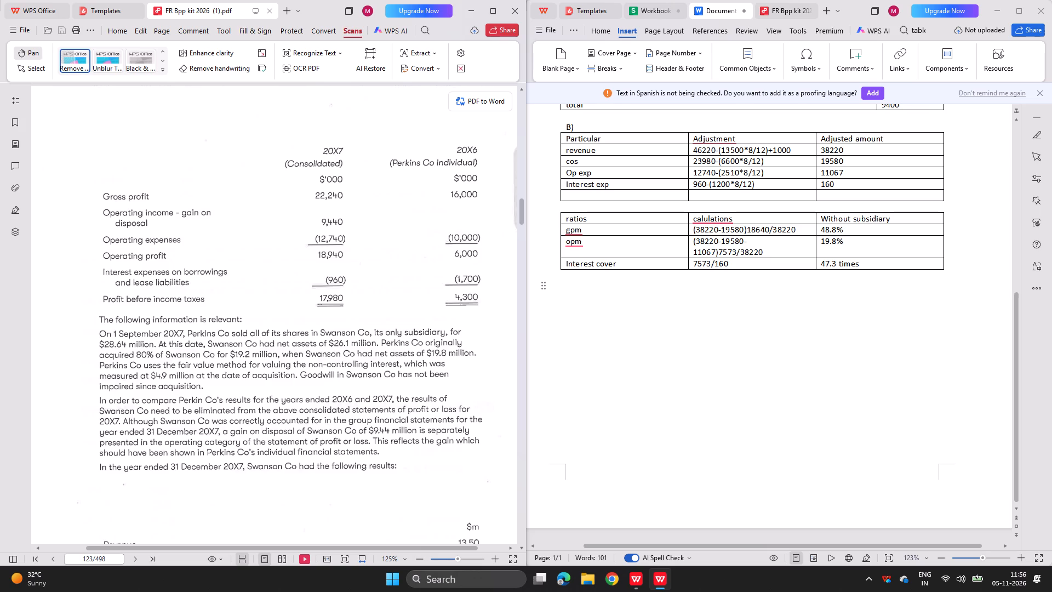
Re-examine the opening of question 233 Perkins Co and its 20X7 and 20X6 revenue and cost of sales figures.
scroll(256, 396, left, 1)
scroll(256, 396, up, 1)
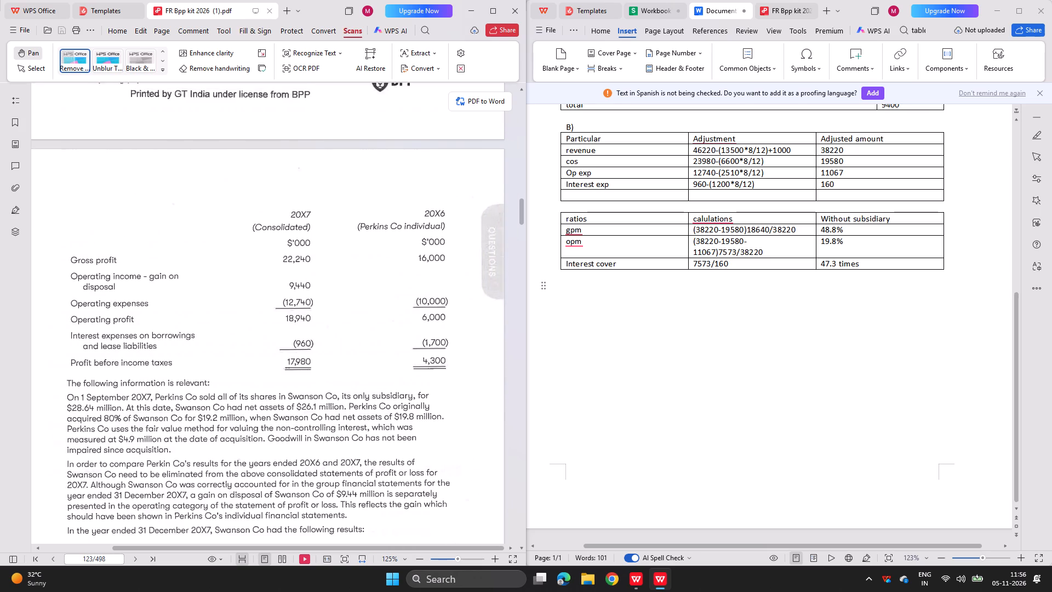
scroll(256, 396, up, 2)
scroll(256, 396, down, 1)
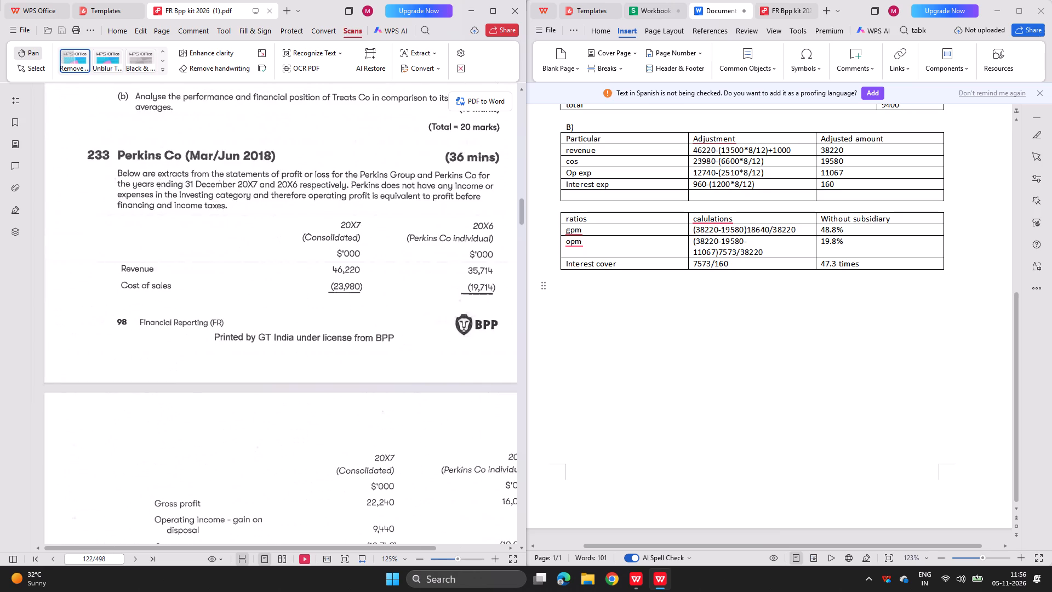
scroll(256, 396, down, 1)
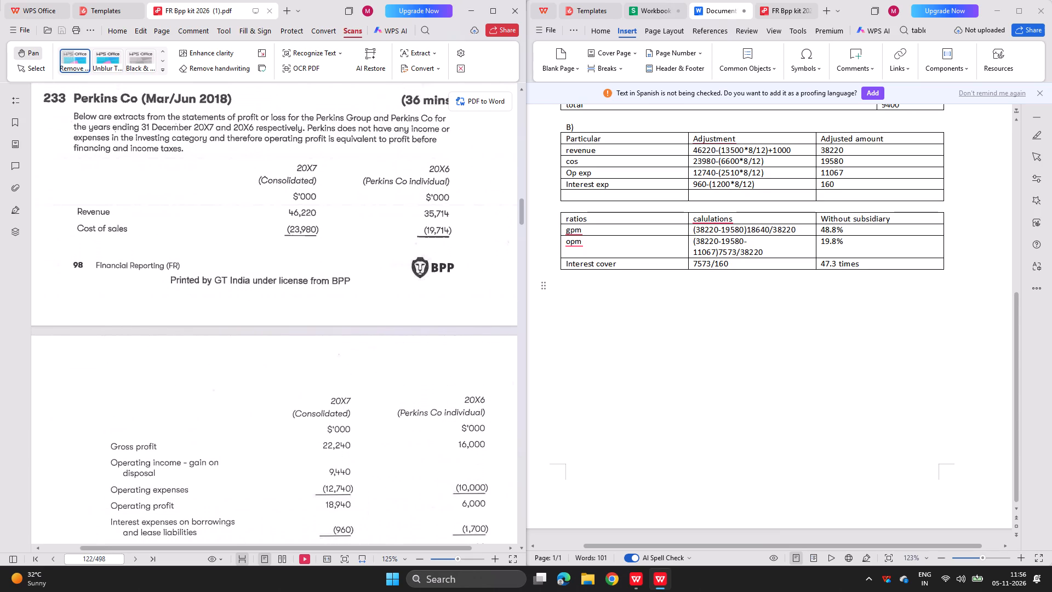
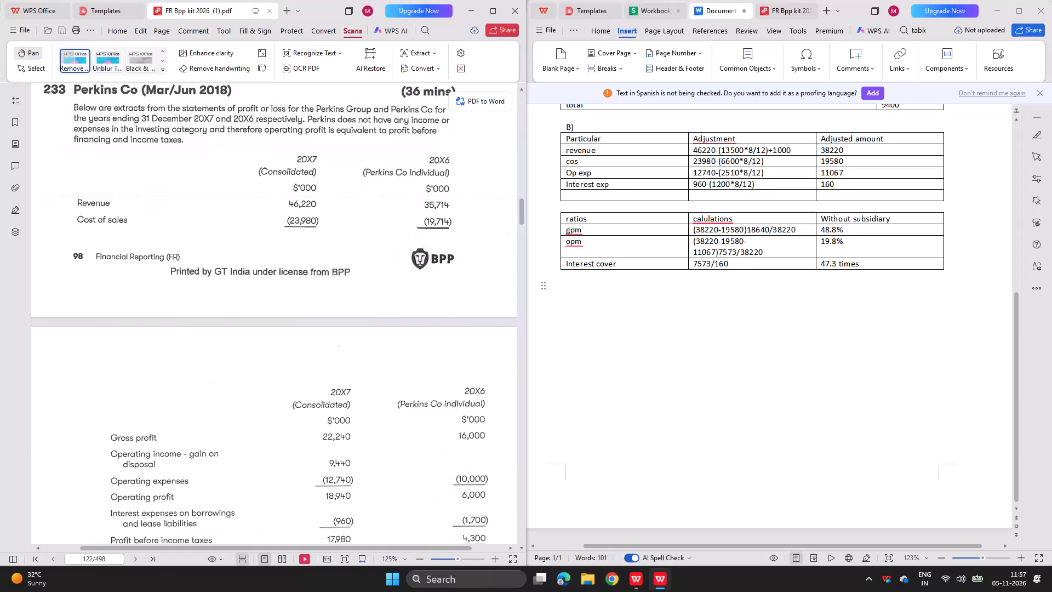
Look through the Perkins Co requirements (a) to (d) and the exam questions that follow, from Rey Co to Kostner Co and beyond.
scroll(191, 392, down, 2)
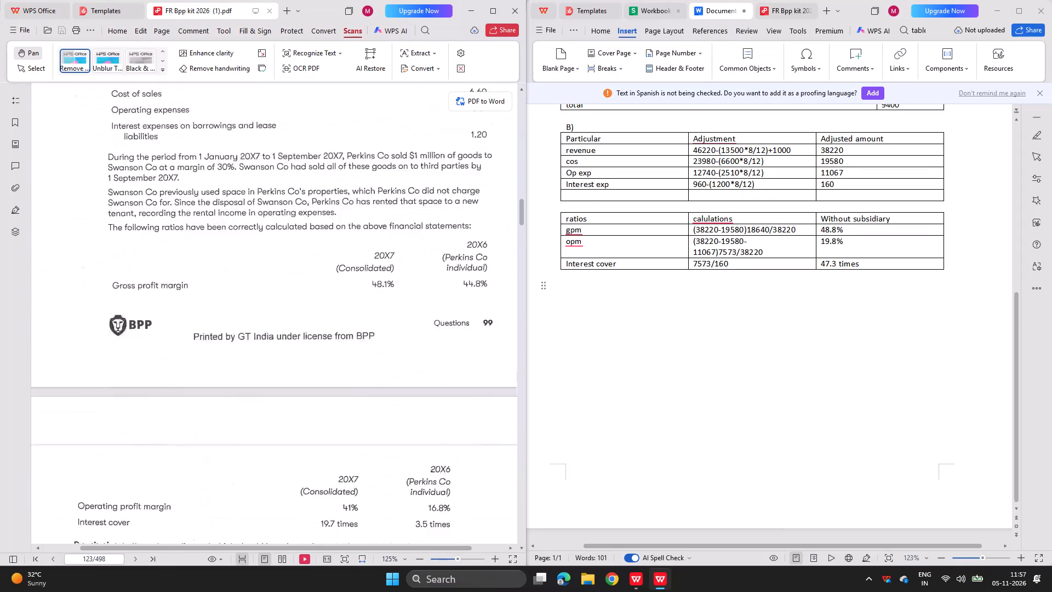
scroll(191, 392, down, 2)
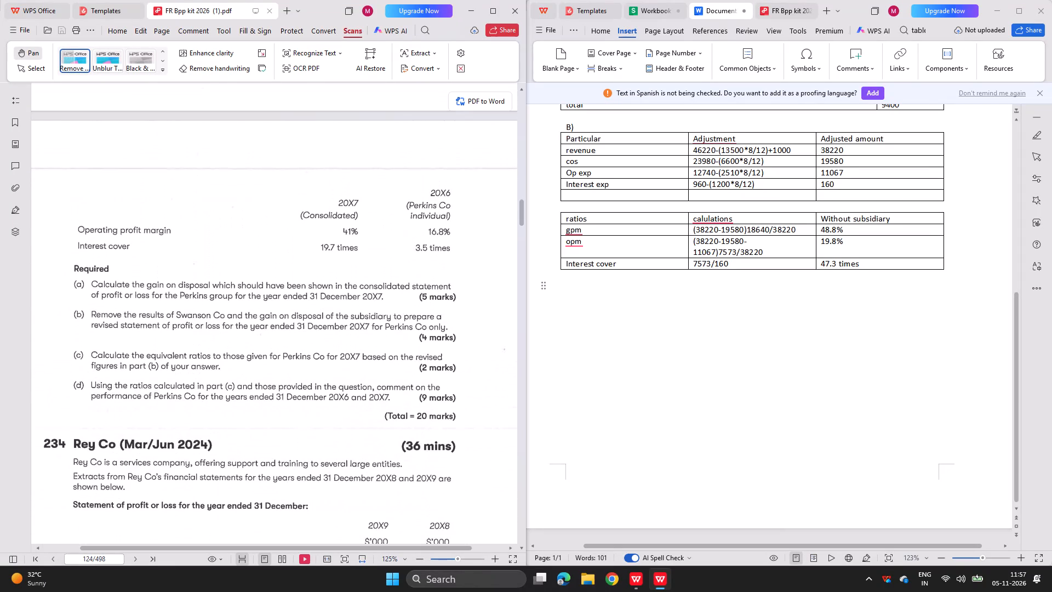
scroll(191, 392, up, 1)
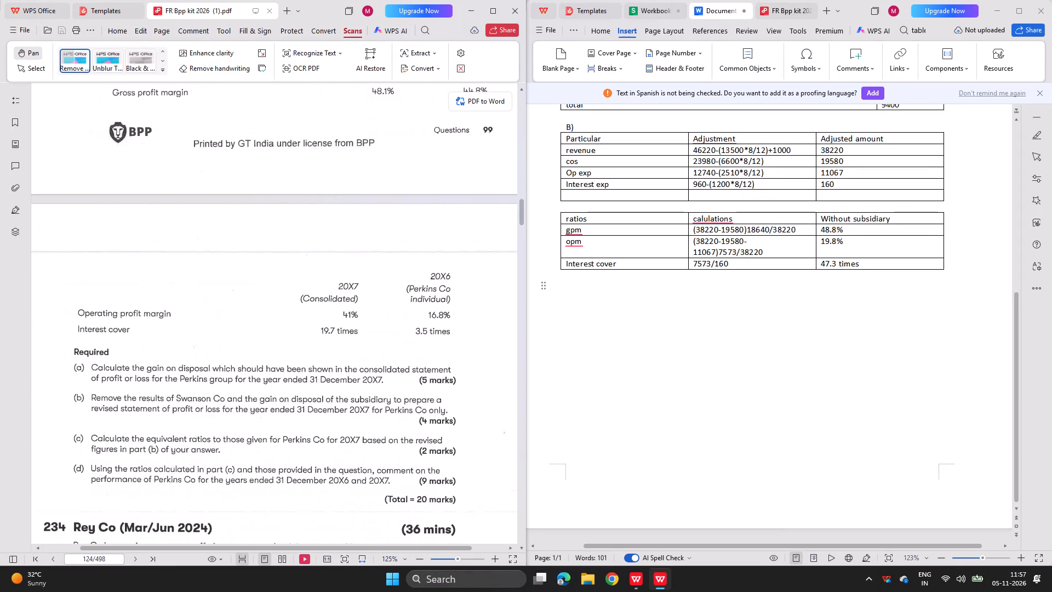
scroll(231, 461, down, 2)
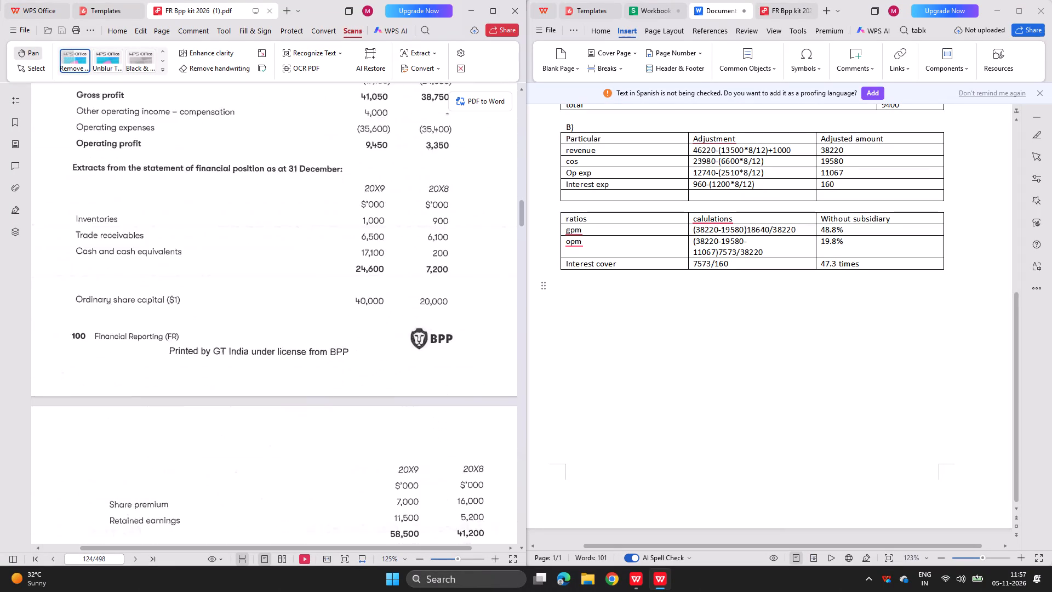
scroll(231, 461, down, 3)
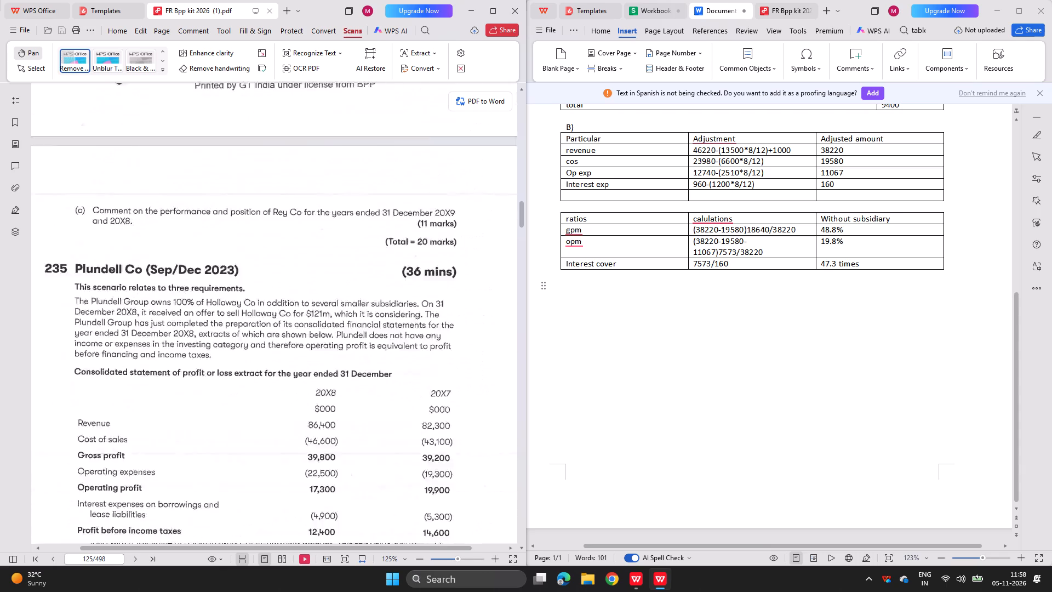
scroll(231, 461, down, 4)
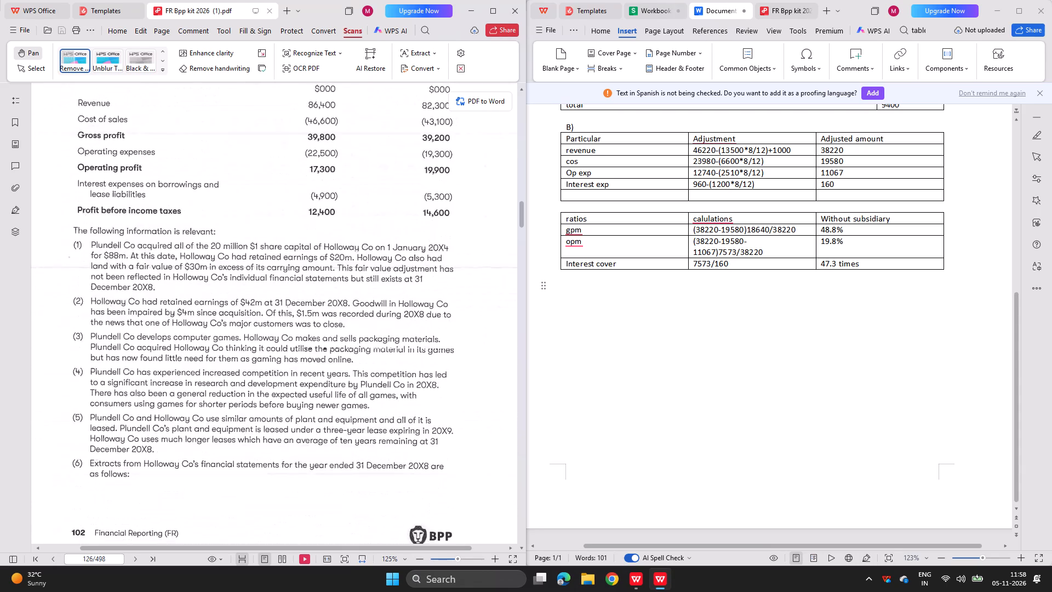
scroll(231, 461, down, 3)
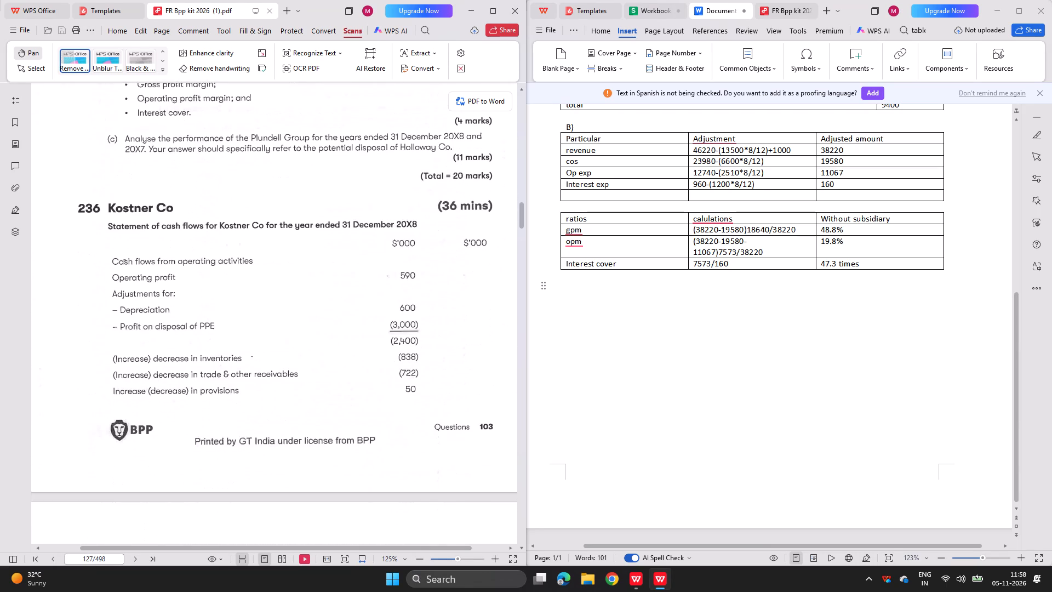
scroll(231, 461, down, 3)
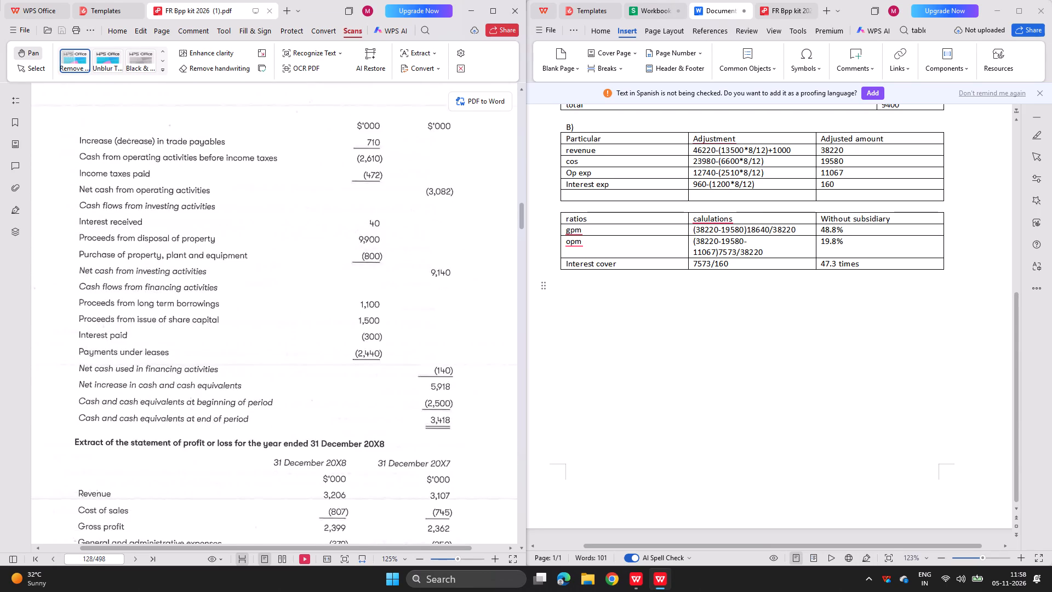
scroll(231, 461, down, 3)
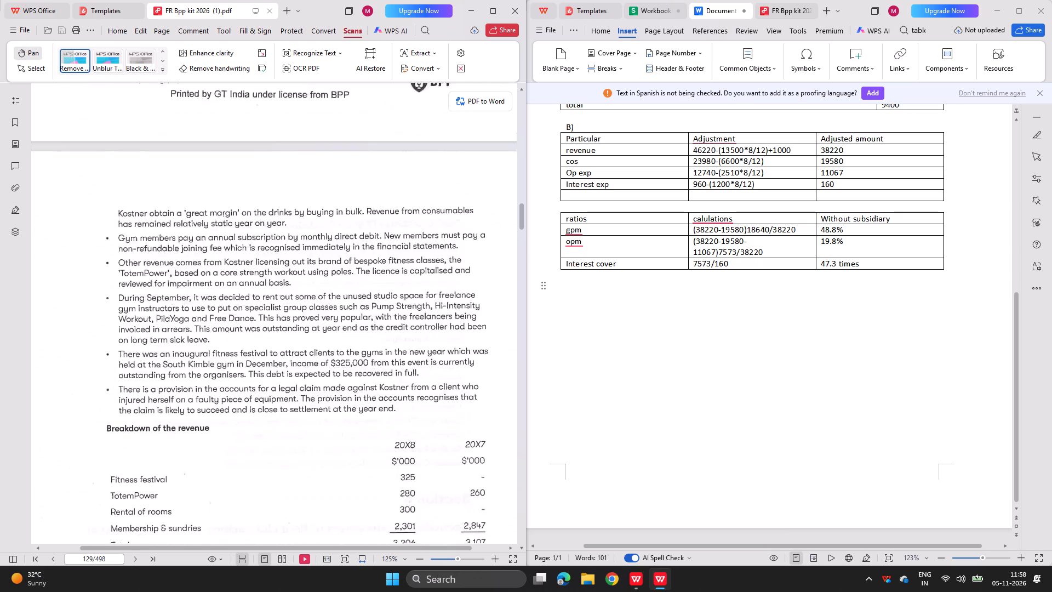
scroll(231, 461, down, 2)
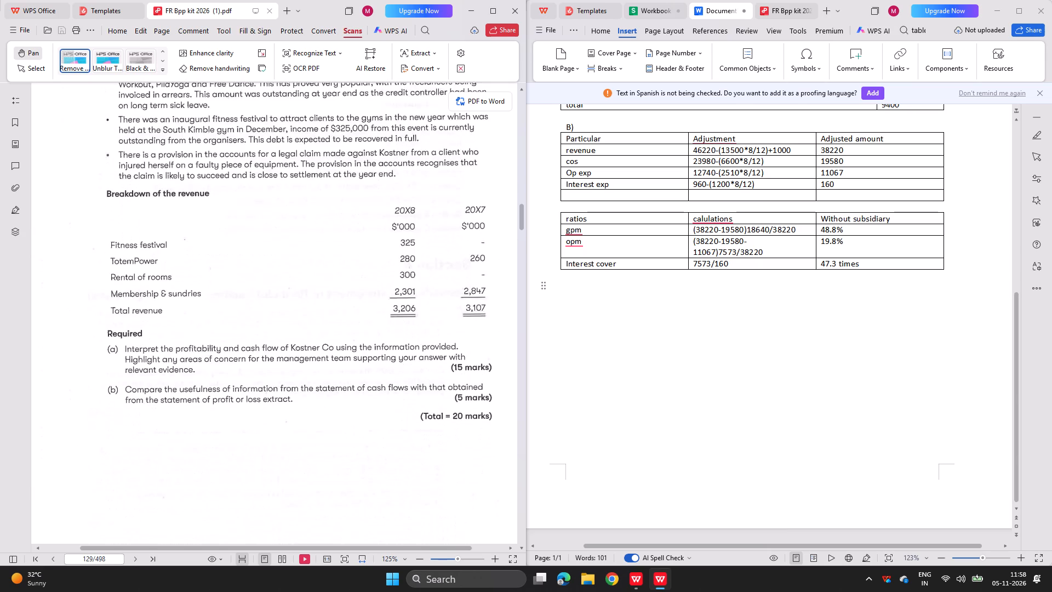
scroll(231, 461, left, 1)
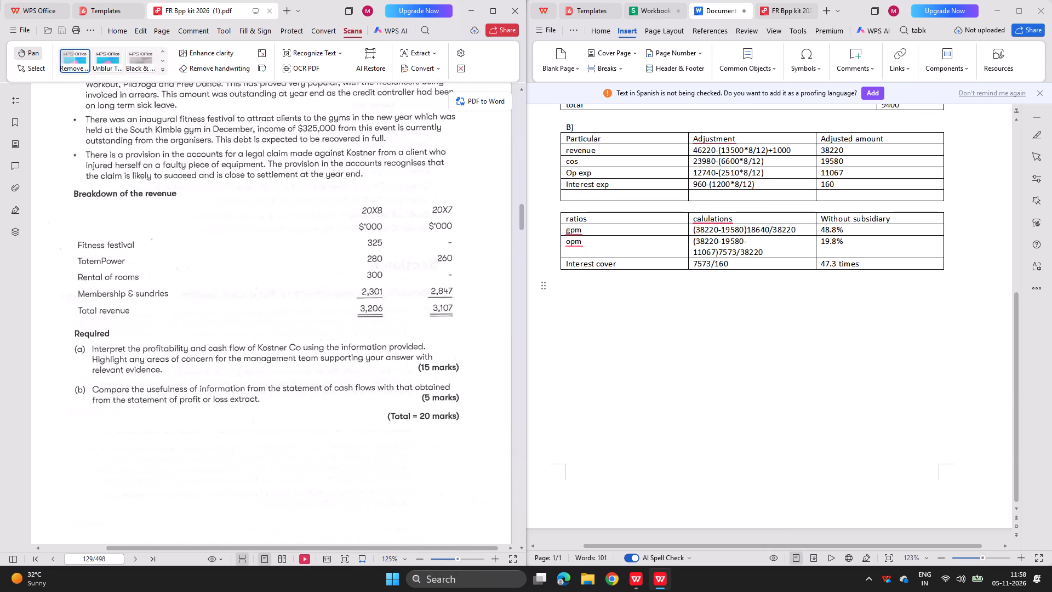
scroll(231, 461, down, 2)
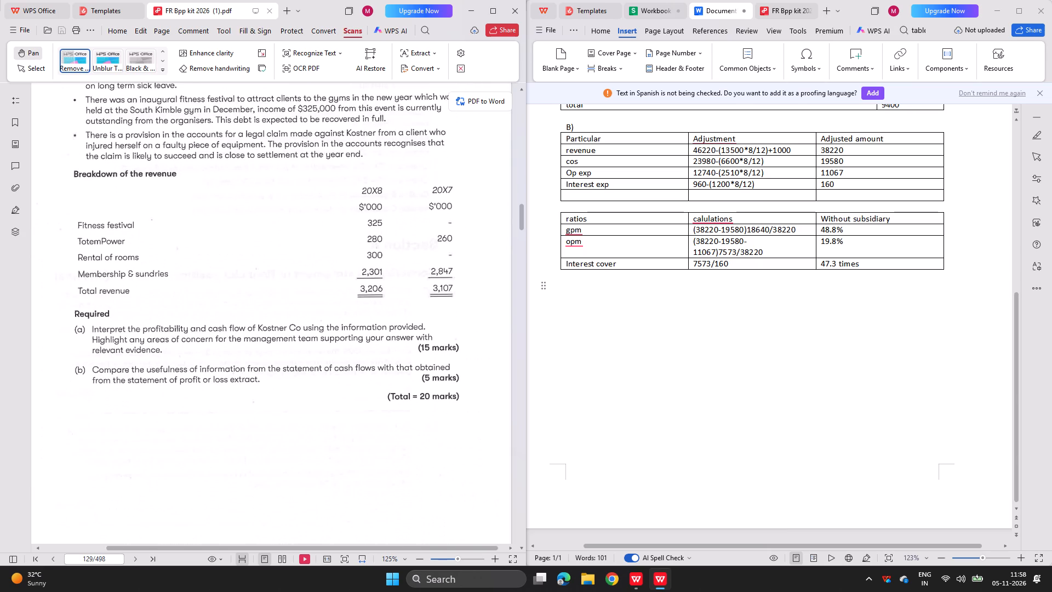
scroll(231, 461, down, 2)
scroll(231, 461, up, 1)
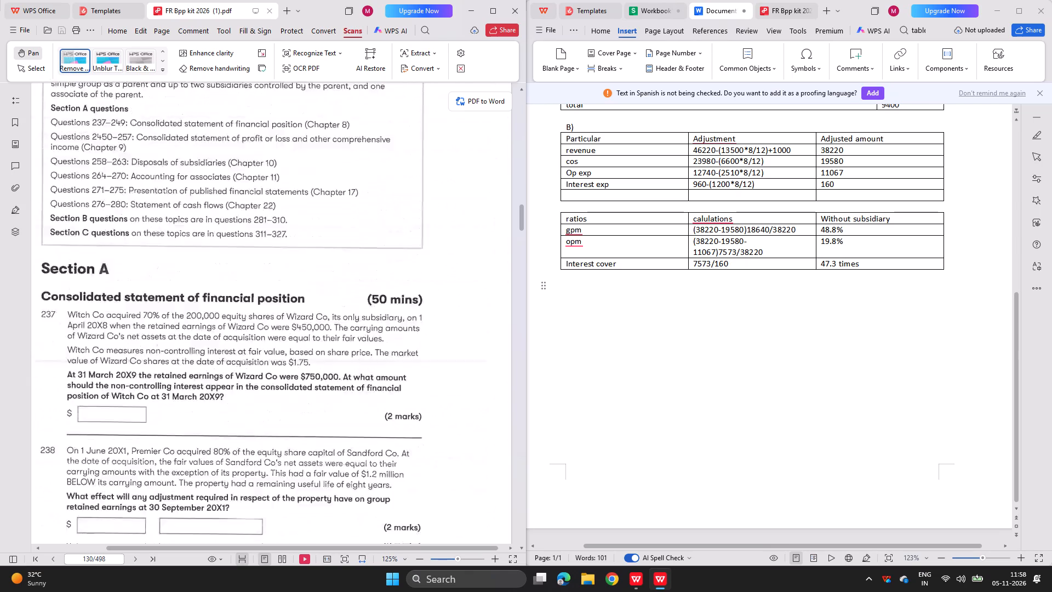
Return to question 233 and re-read its requirements, Swanson Co's results, the intragroup sales and rental notes, and the given ratios.
scroll(231, 461, up, 4)
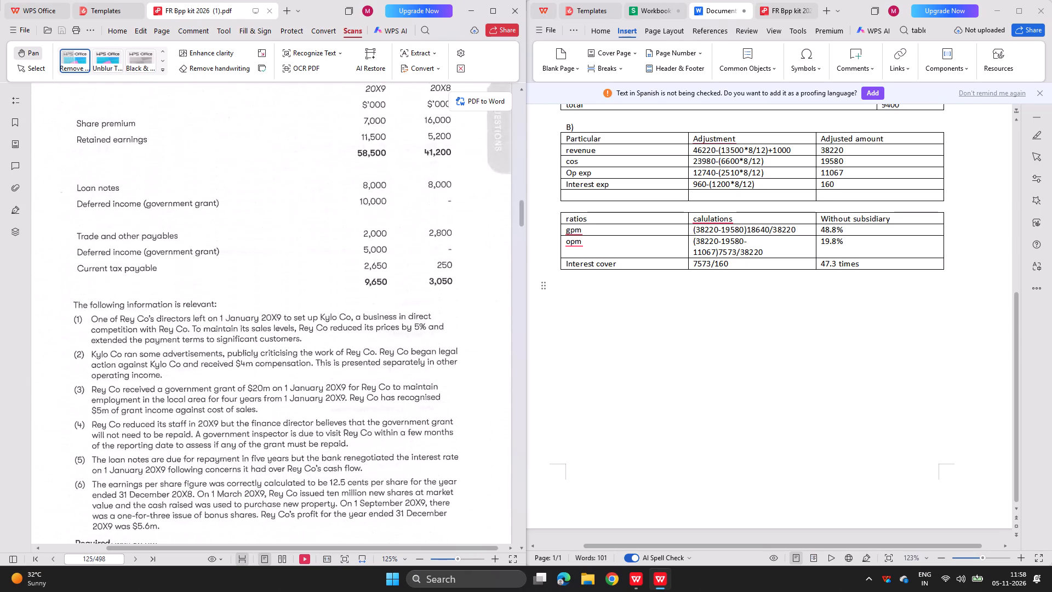
scroll(231, 461, up, 4)
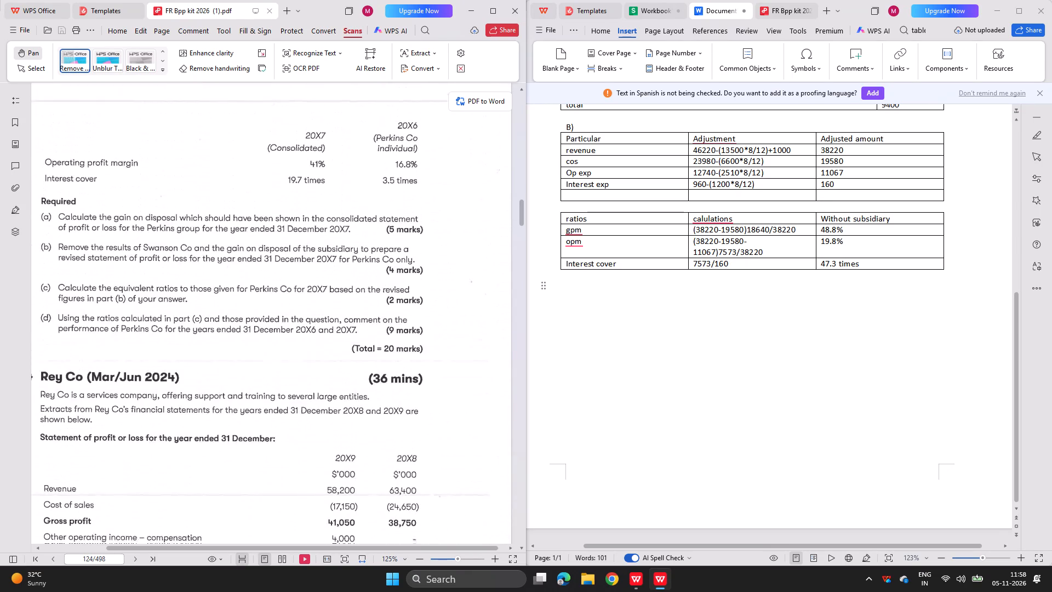
scroll(231, 461, up, 2)
scroll(231, 461, right, 1)
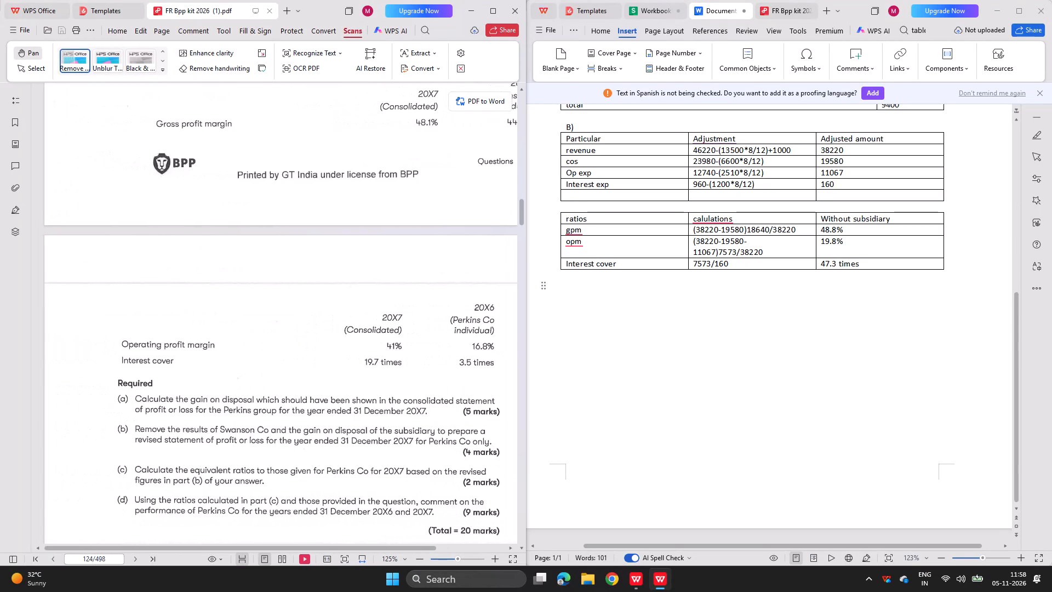
scroll(231, 461, up, 2)
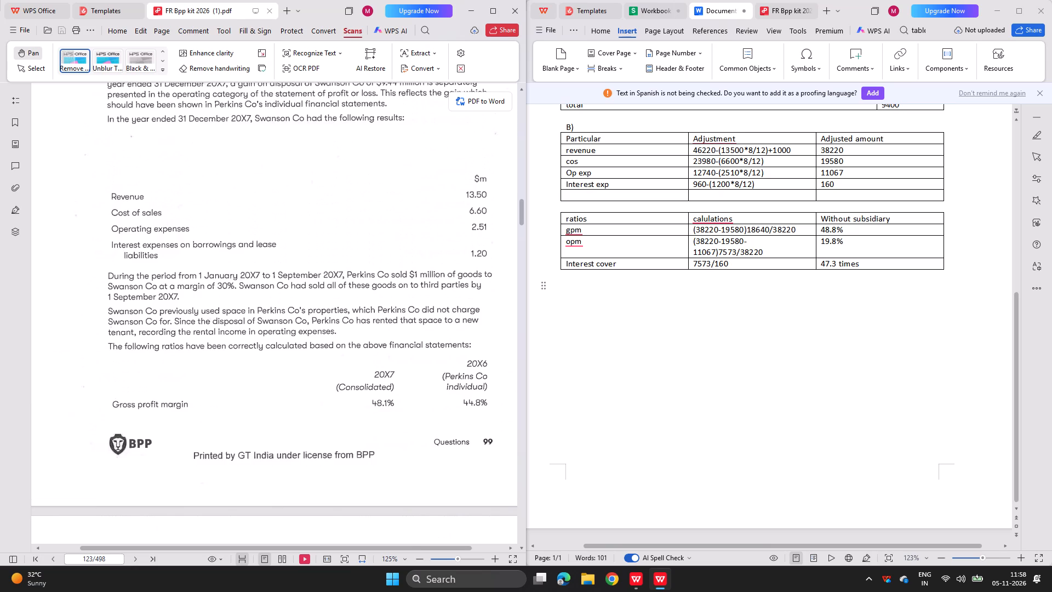
scroll(212, 360, down, 1)
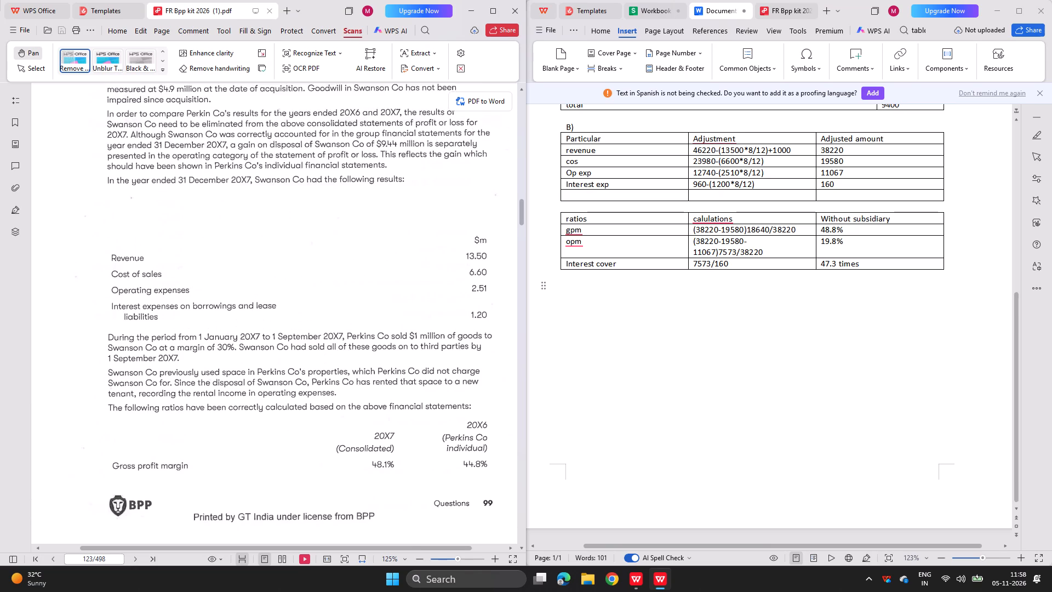
scroll(212, 360, down, 3)
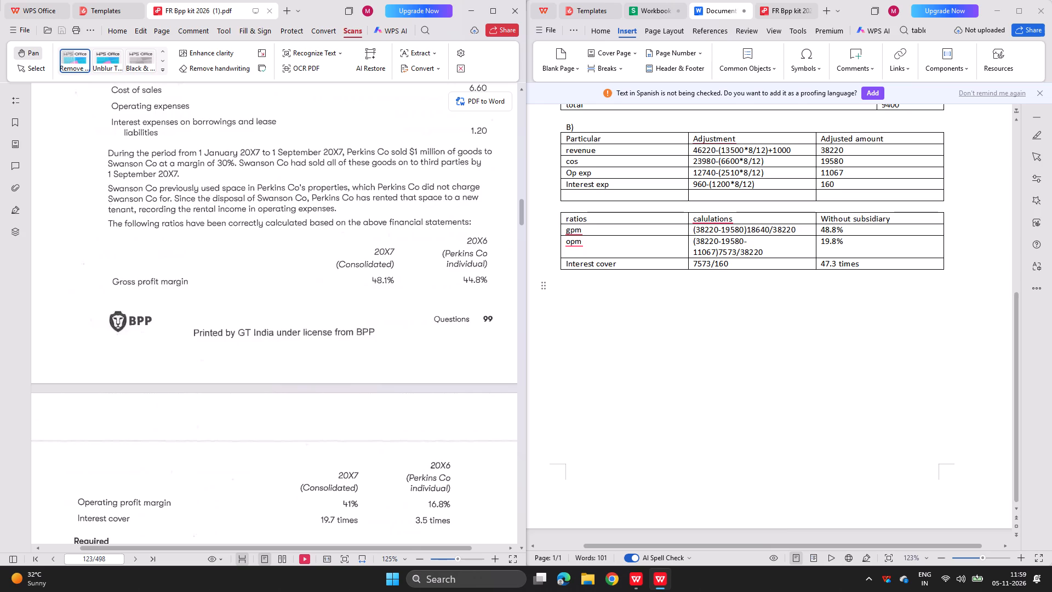
Delete the stray "pa" from the answer document's heading so that it reads "Perkins co:".
scroll(603, 338, up, 4)
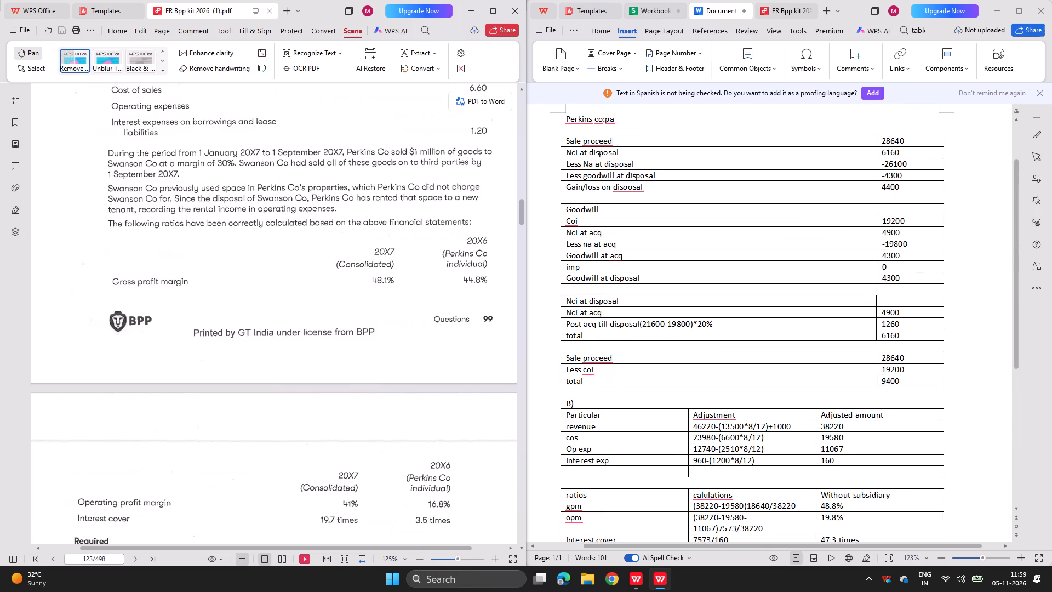
scroll(653, 281, up, 1)
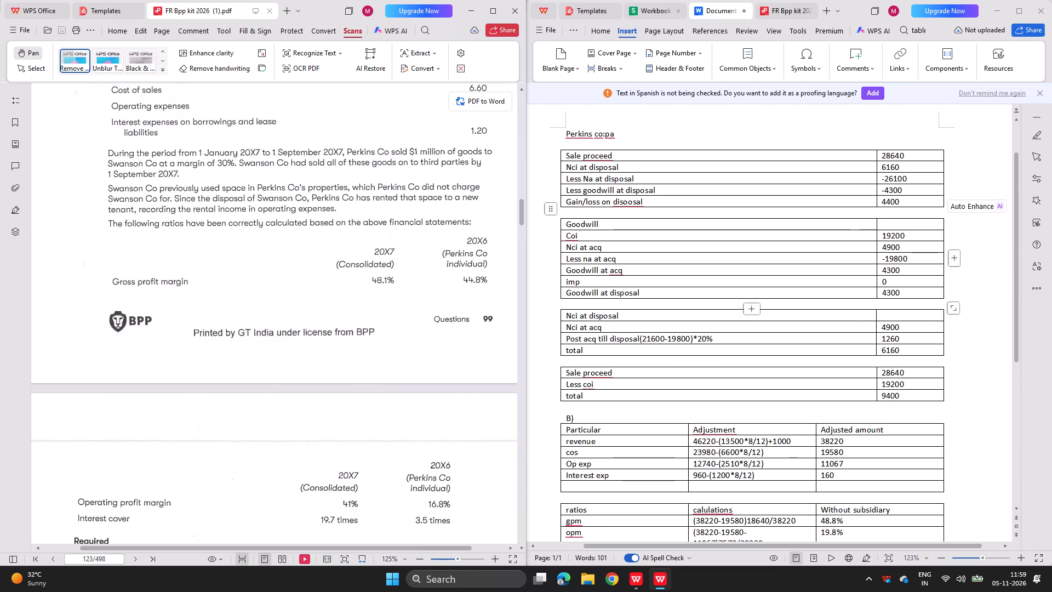
scroll(653, 281, up, 1)
click(627, 138)
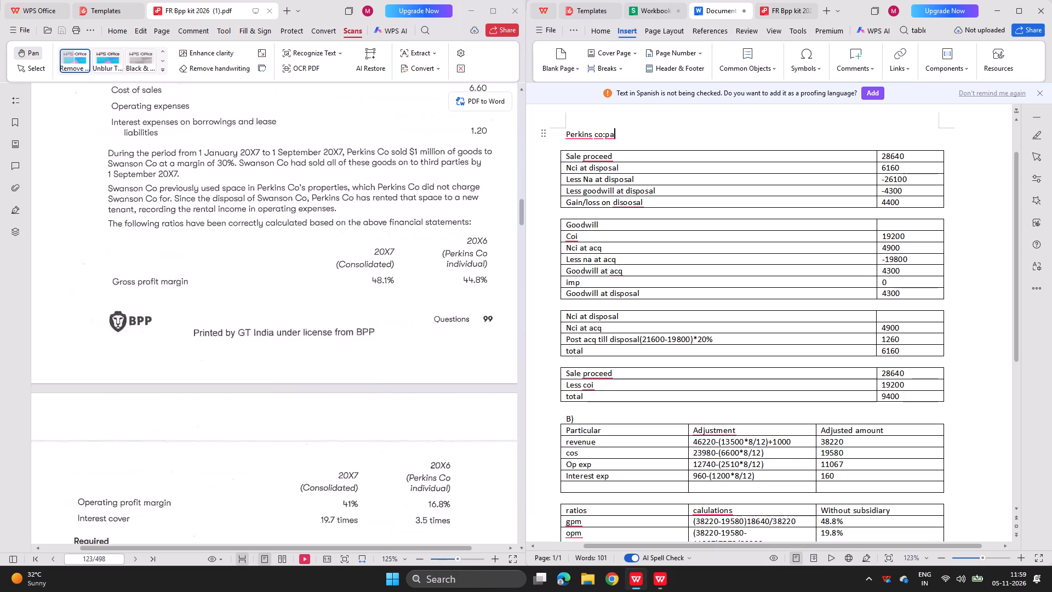
key(BackSpace)
key(BackSpace)
Re-examine the 20X7 and 20X6 profit or loss extracts and the introduction of question 233 Perkins Co.
scroll(455, 199, up, 1)
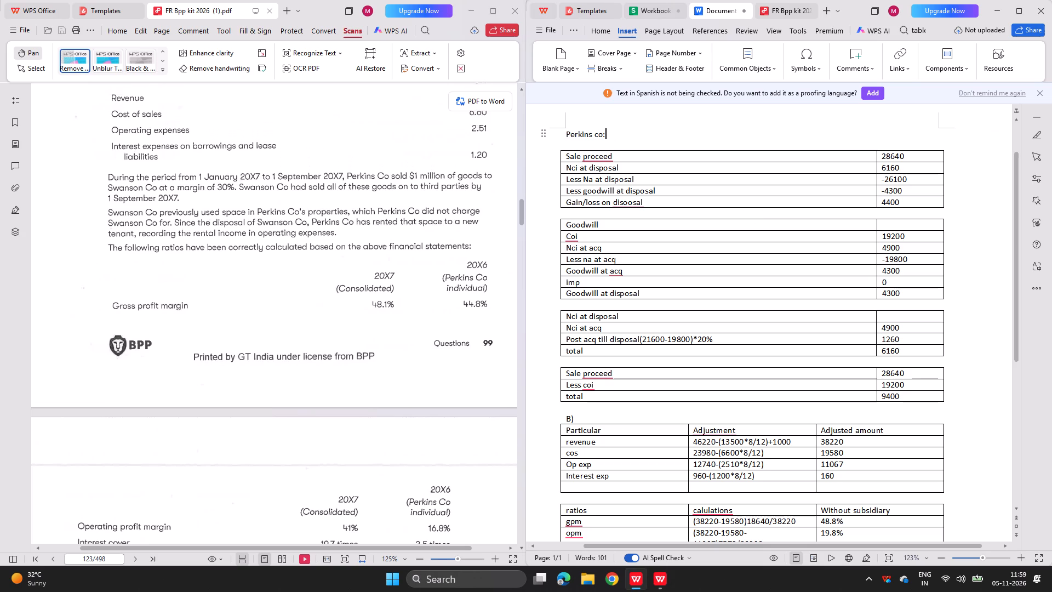
scroll(455, 199, up, 3)
scroll(455, 199, down, 1)
scroll(455, 199, up, 1)
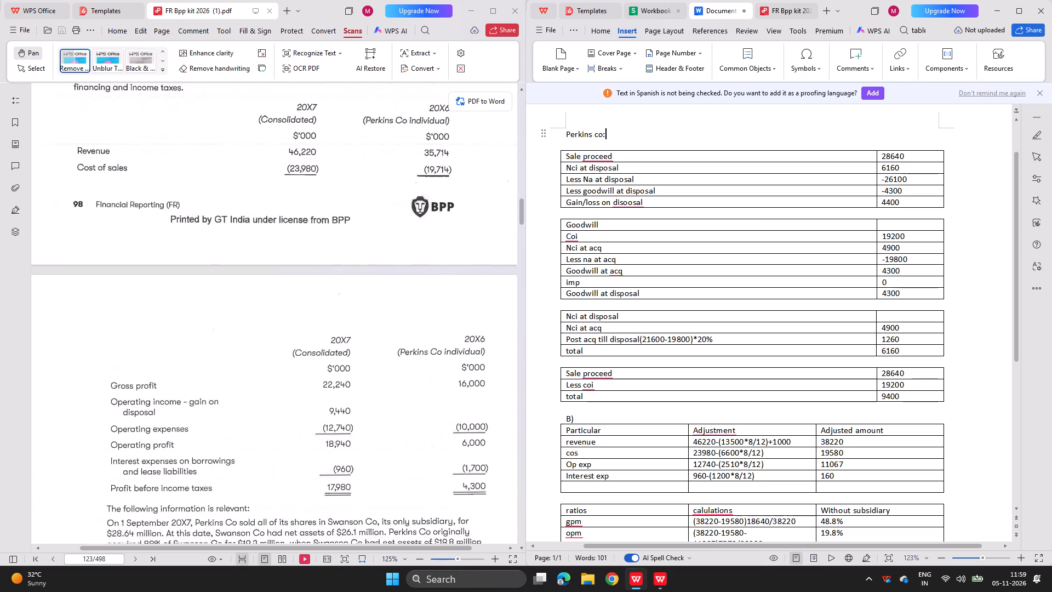
scroll(455, 199, up, 3)
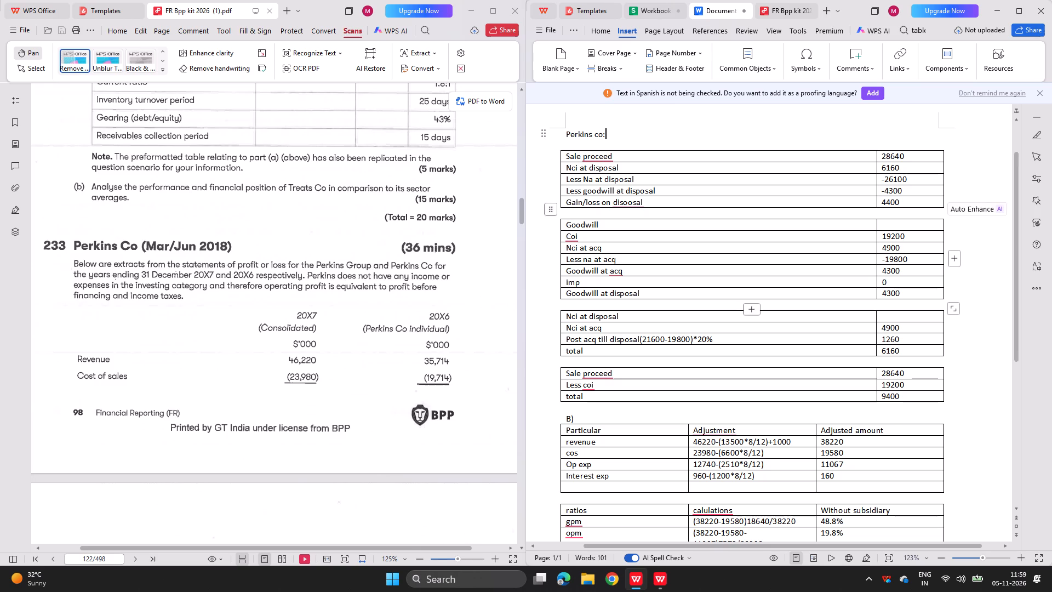
Place the text cursor on the blank line below the ratios table in the answer document.
scroll(628, 293, down, 3)
click(647, 369)
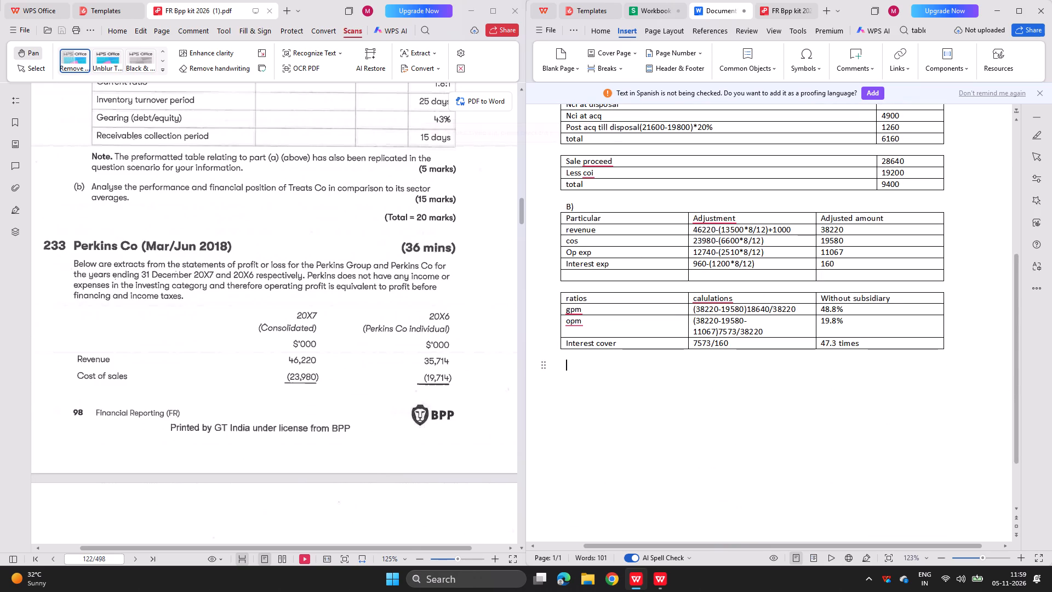
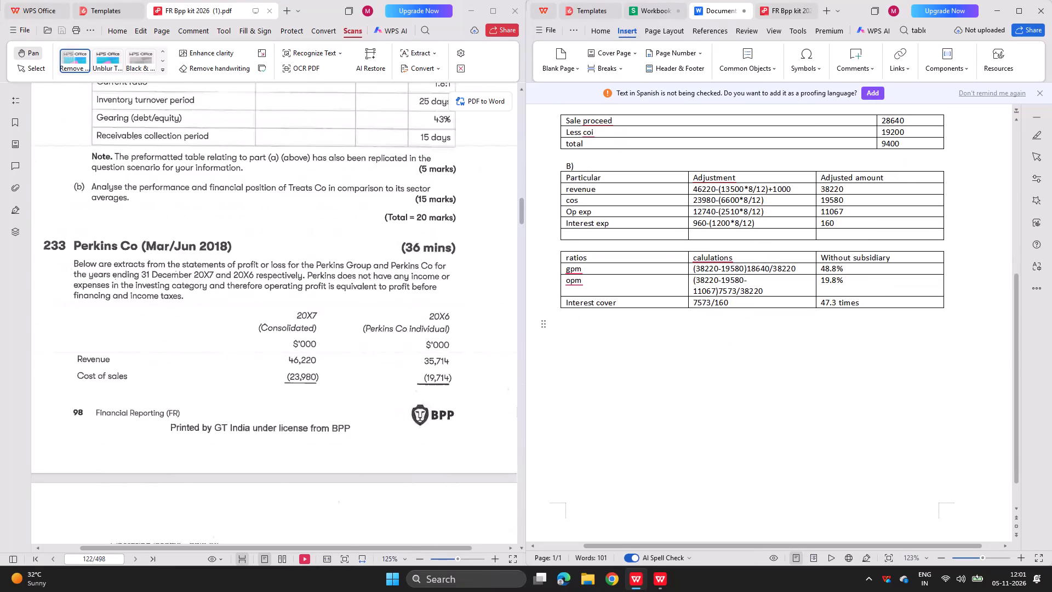
Re-read the 20X7 and 20X6 profit or loss extracts of question 233 and the notes on the Swanson Co disposal.
scroll(322, 376, down, 1)
scroll(322, 376, left, 1)
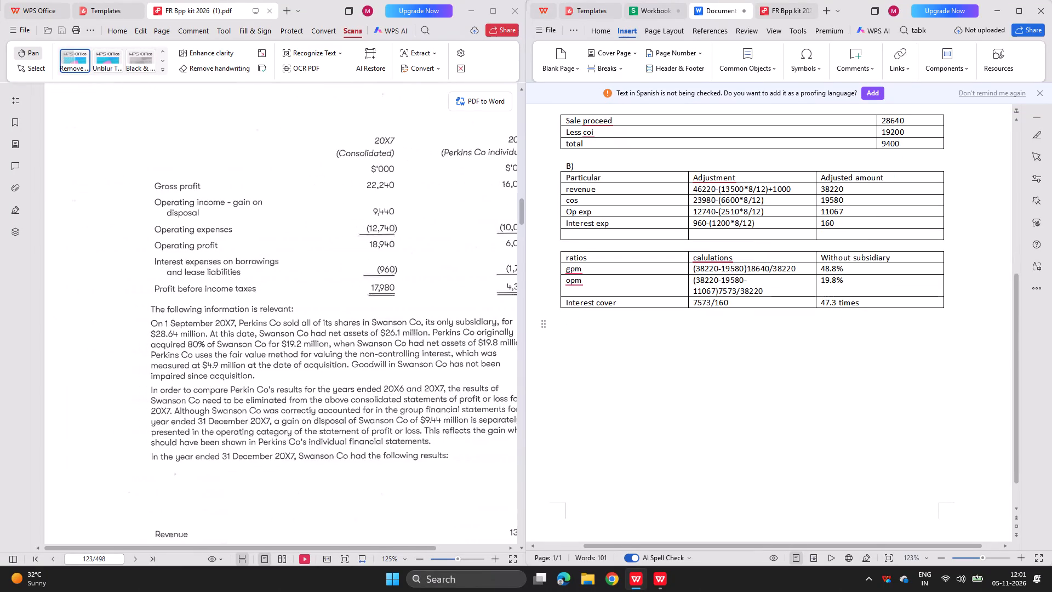
scroll(322, 376, left, 1)
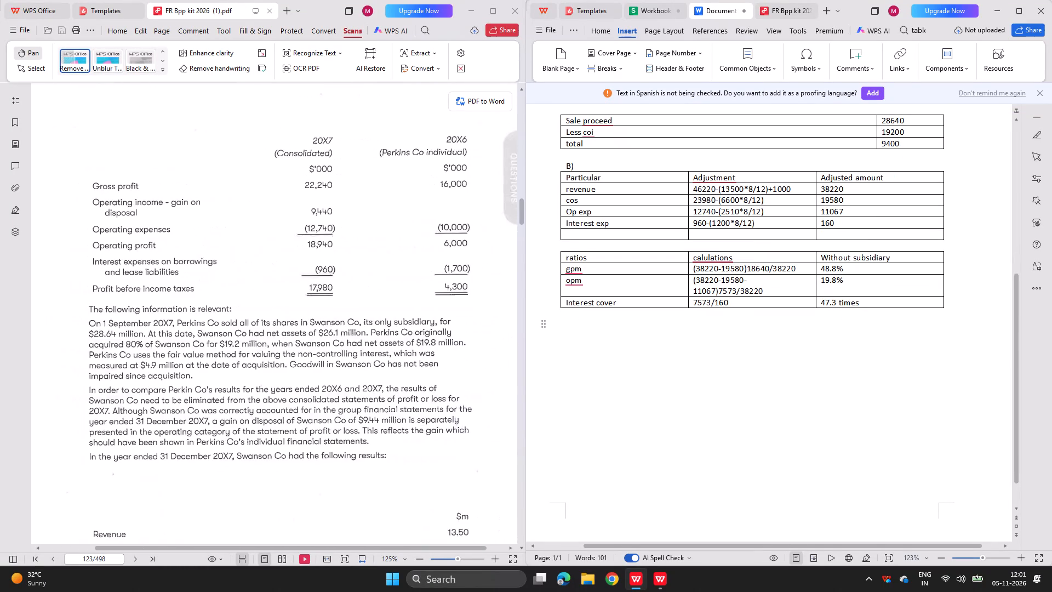
scroll(322, 376, left, 1)
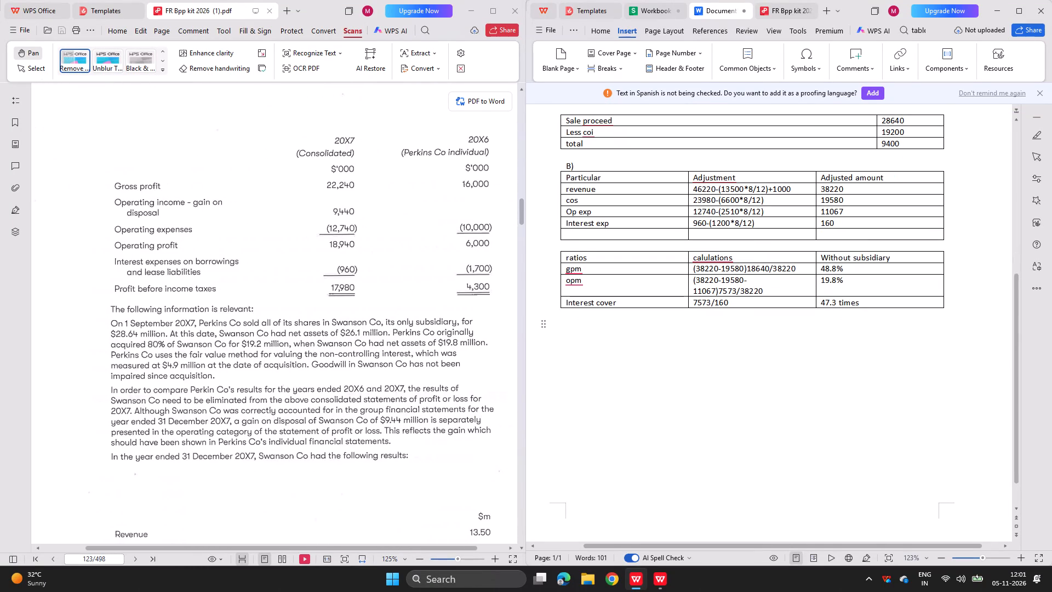
scroll(322, 376, left, 1)
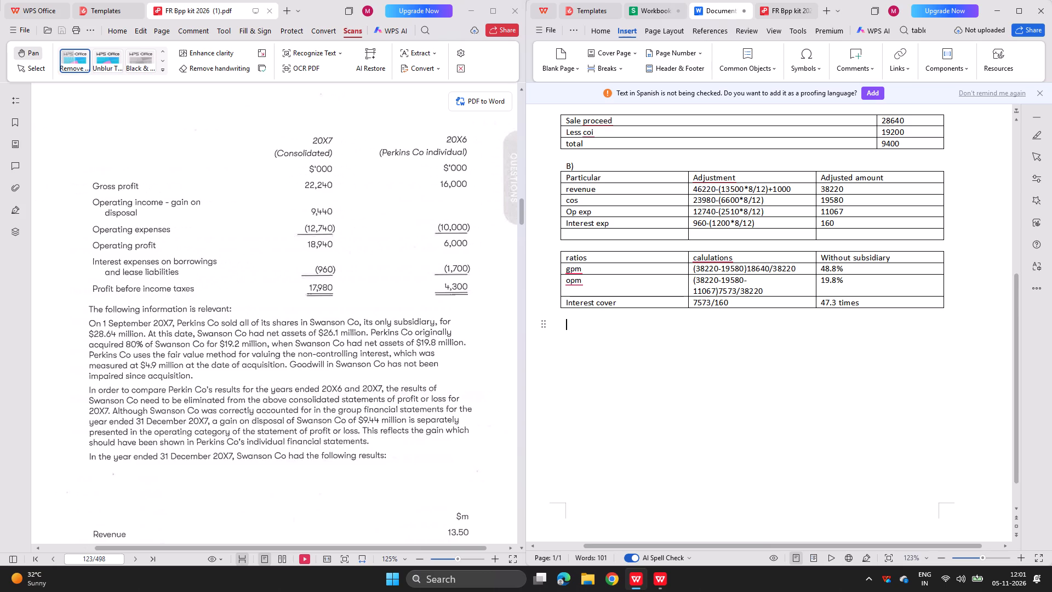
ctrl+scroll(322, 385, down, 3)
ctrl+scroll(322, 385, up, 1)
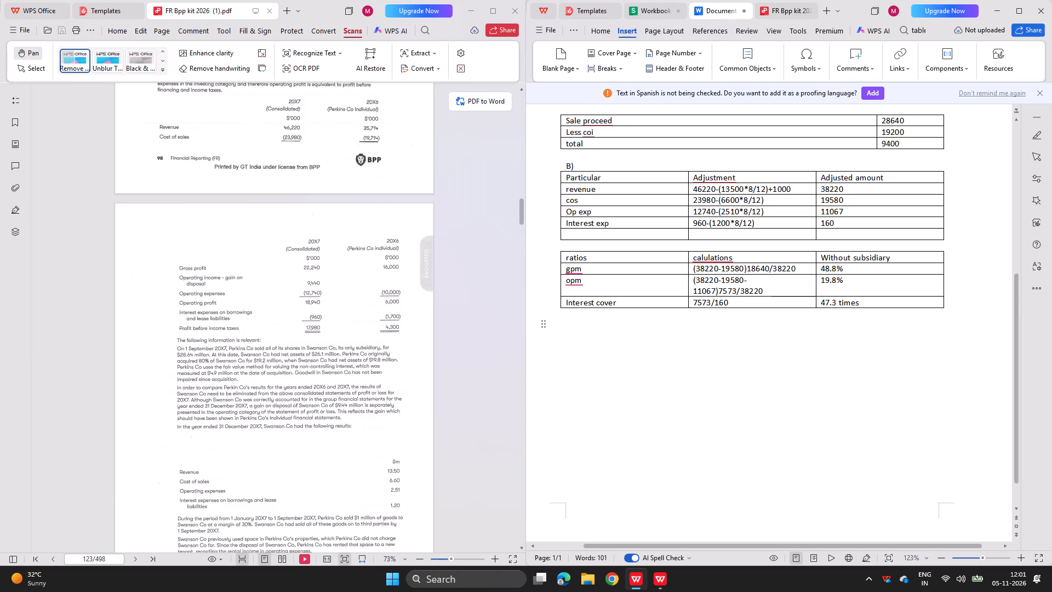
ctrl+scroll(322, 385, up, 2)
scroll(322, 385, up, 1)
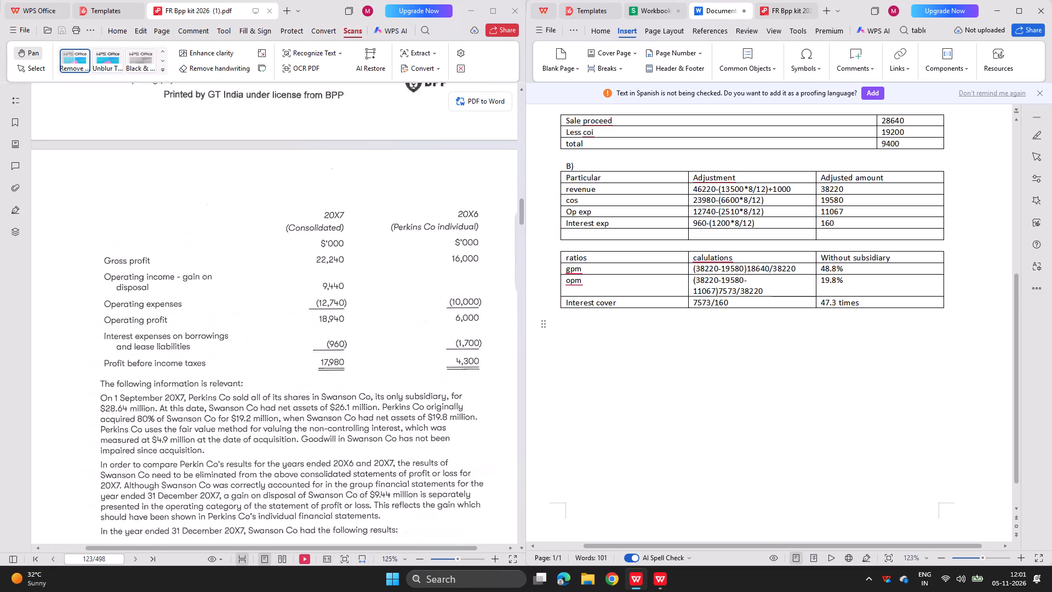
scroll(322, 385, up, 1)
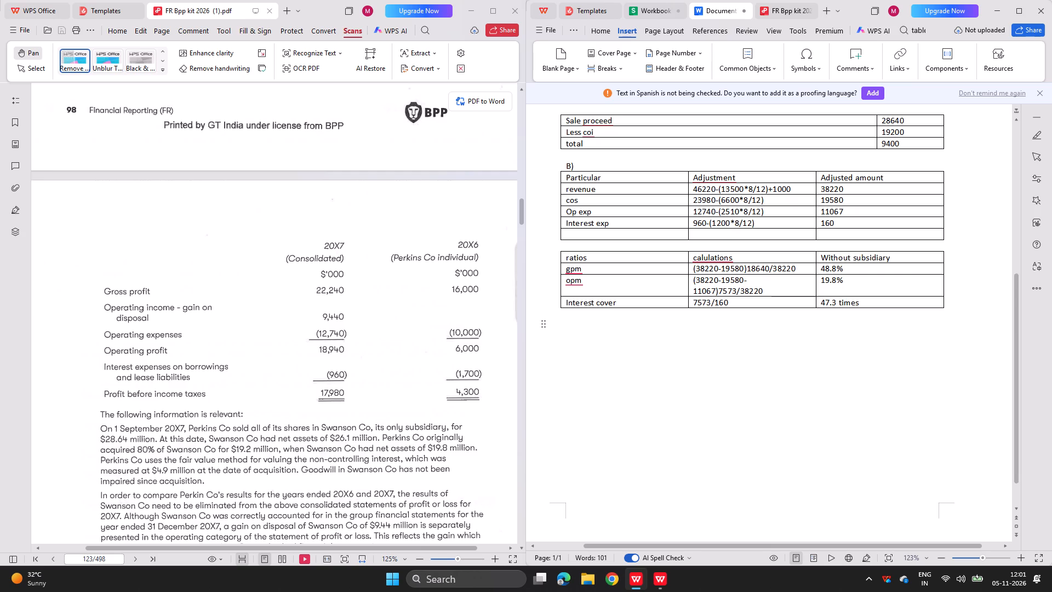
scroll(311, 444, down, 1)
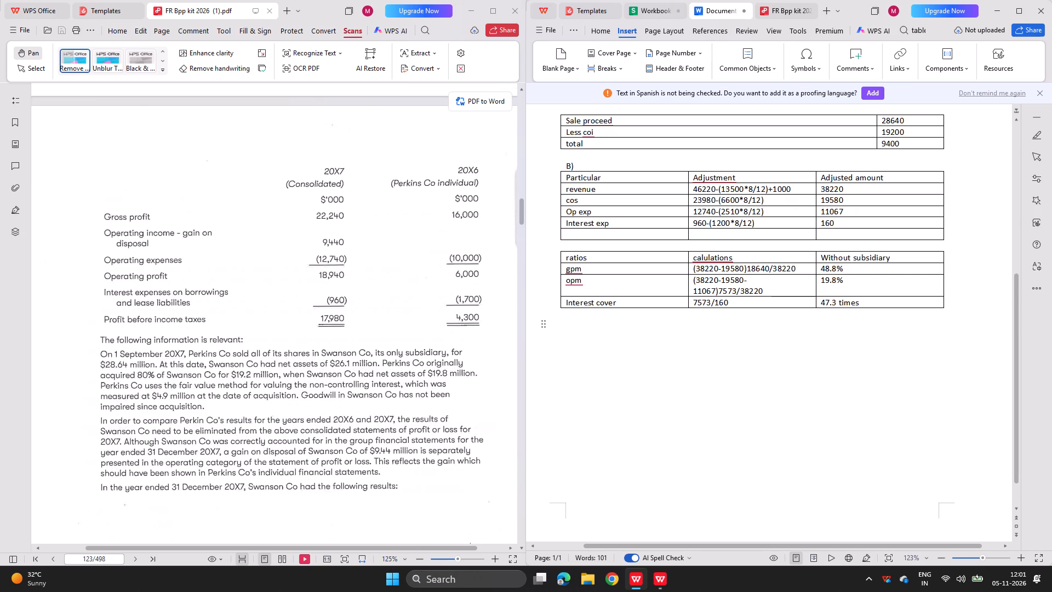
scroll(311, 444, down, 1)
scroll(311, 444, up, 1)
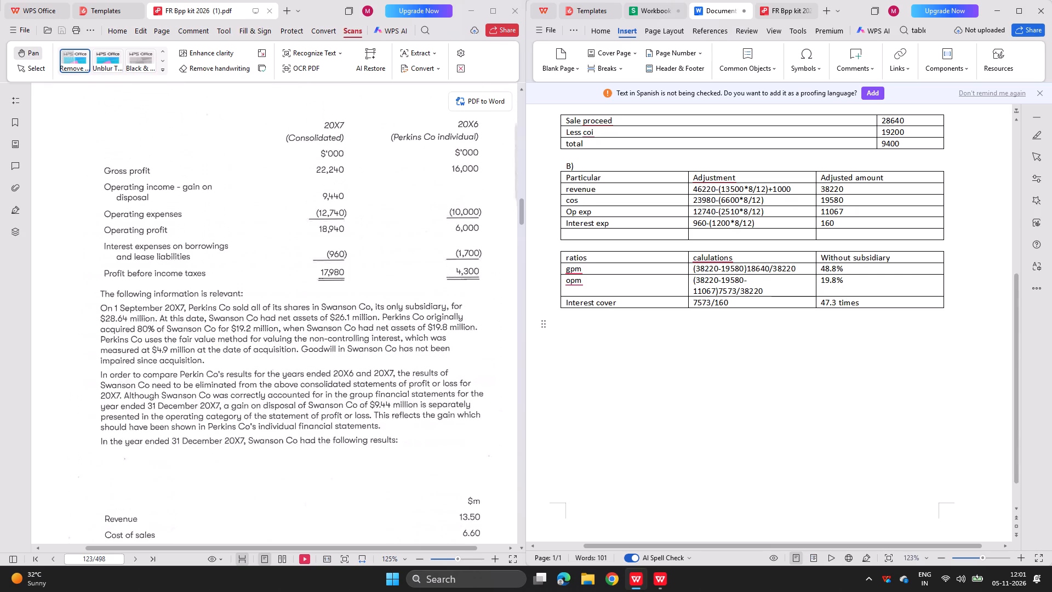
scroll(311, 444, up, 1)
scroll(311, 444, down, 2)
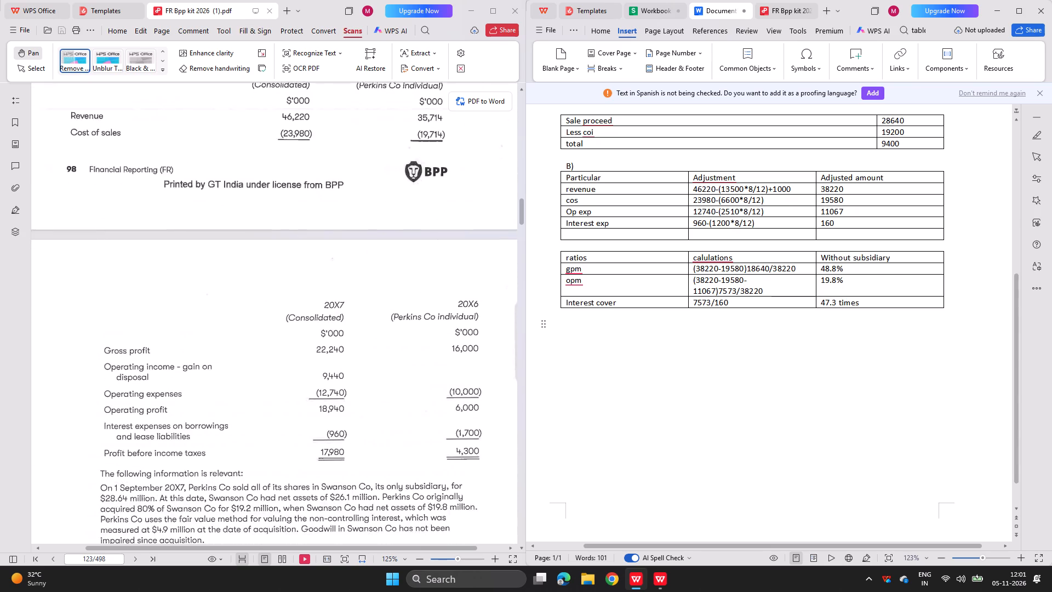
Review Swanson Co's results, the intragroup sales and rental notes, the given ratios and requirements (a) to (d) of question 233.
scroll(311, 444, down, 1)
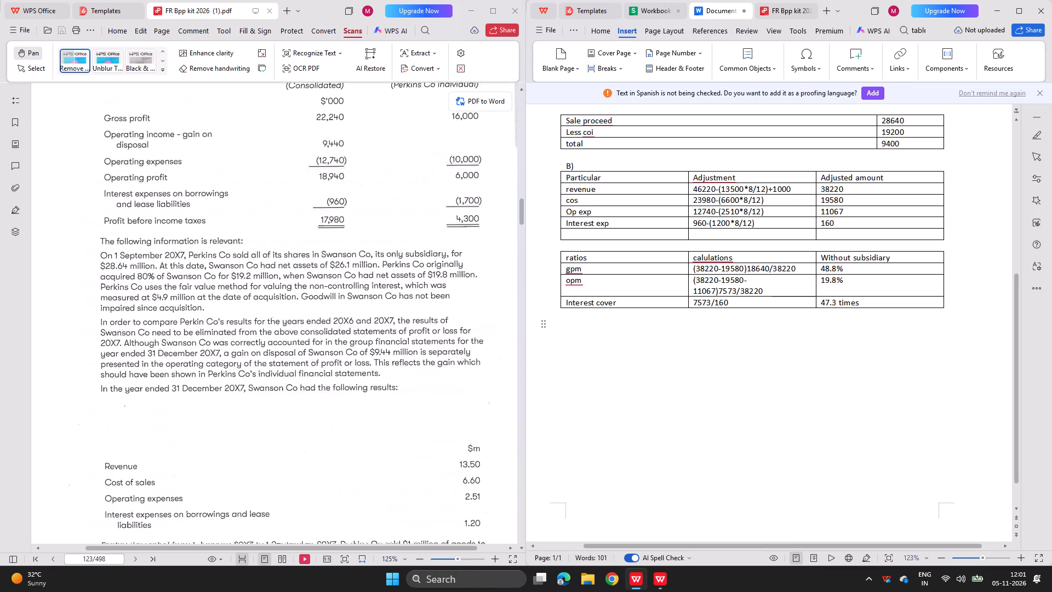
scroll(311, 444, down, 2)
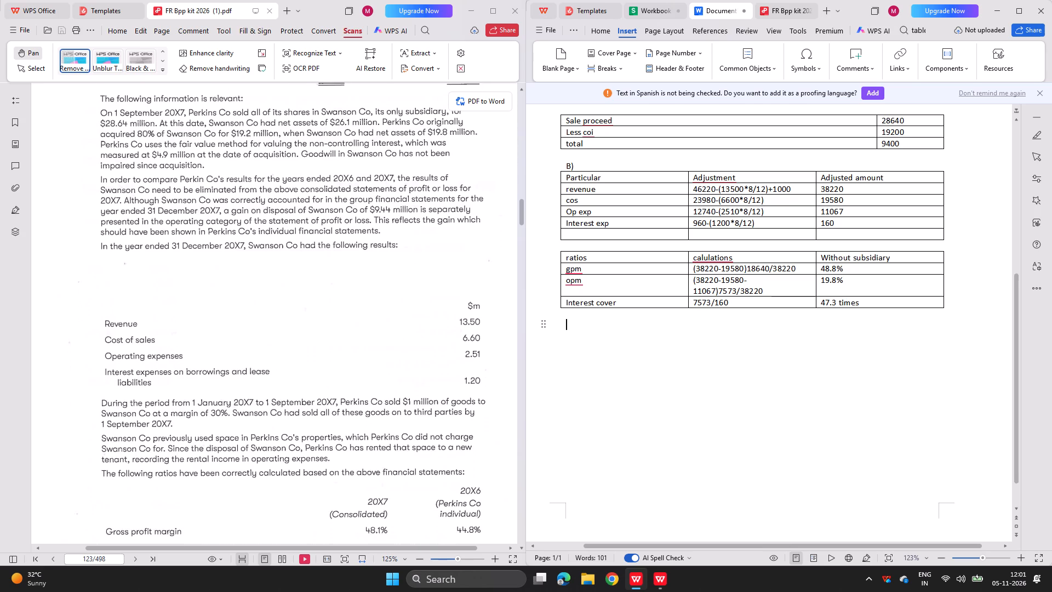
scroll(311, 444, down, 1)
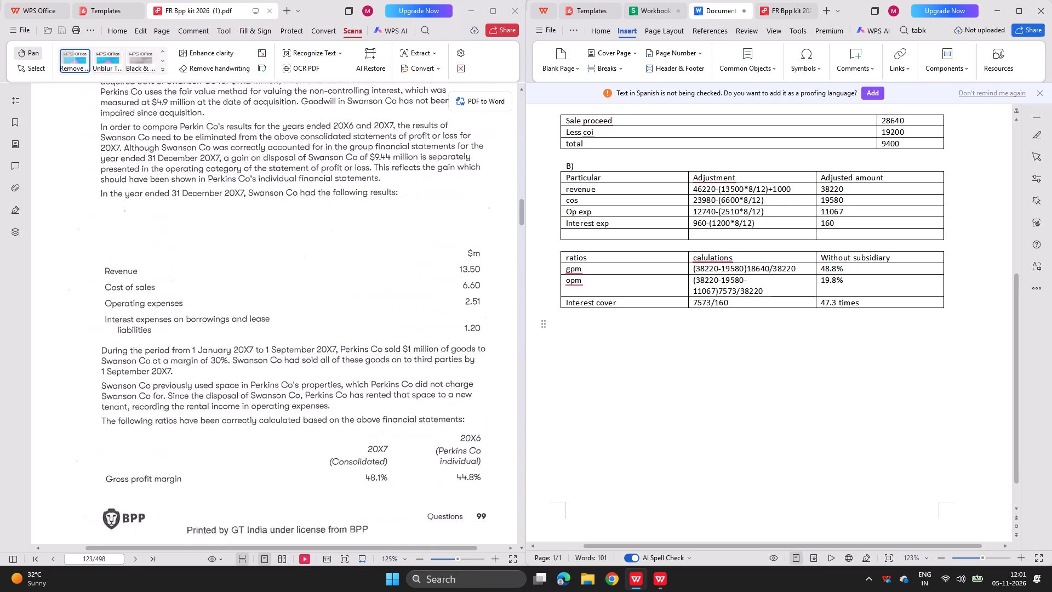
scroll(311, 444, down, 2)
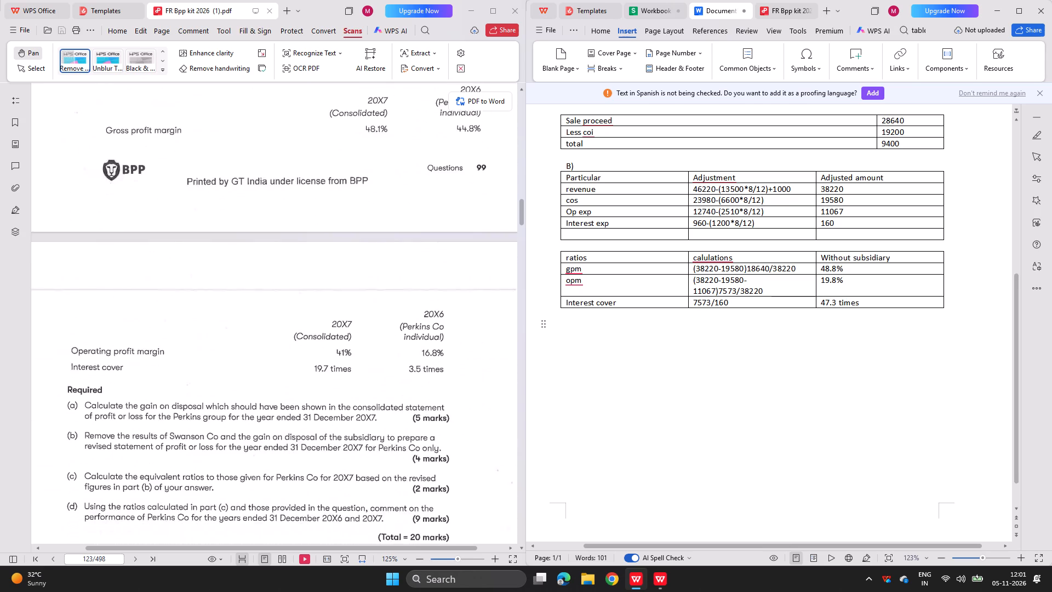
scroll(311, 444, down, 1)
scroll(311, 444, up, 1)
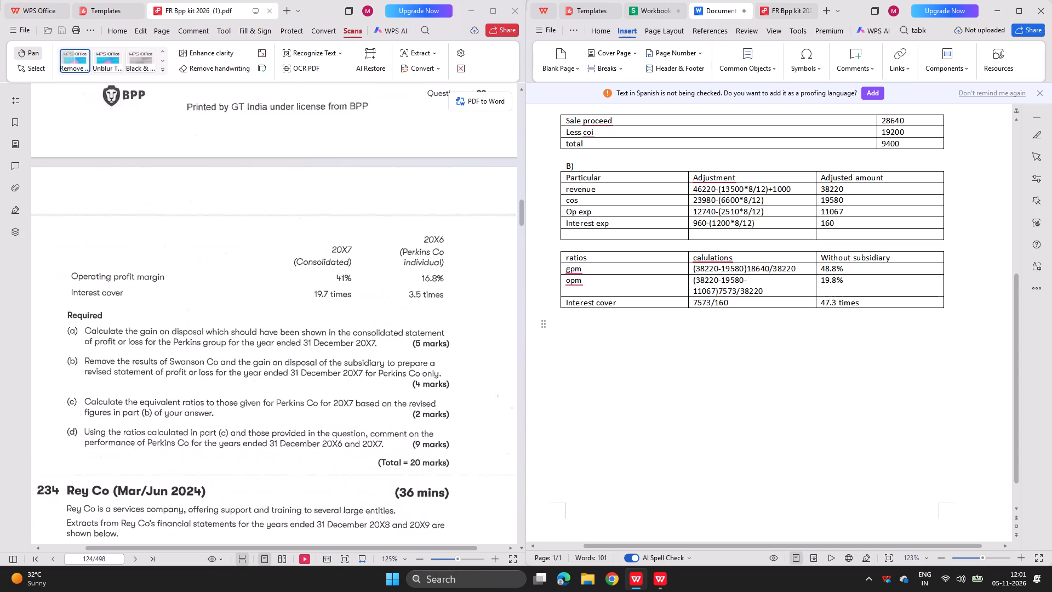
scroll(311, 444, up, 1)
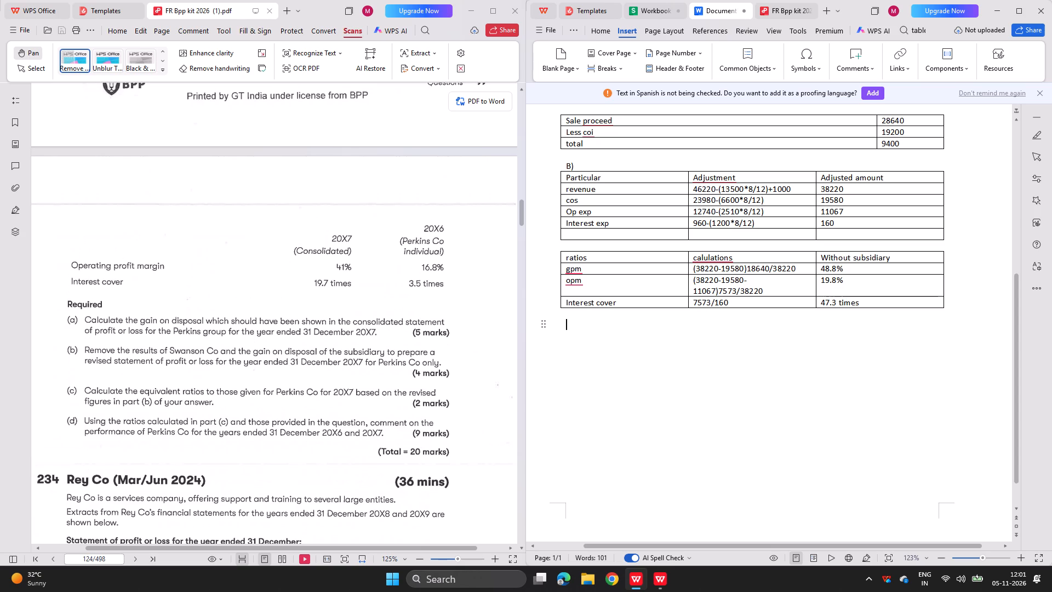
scroll(311, 444, up, 1)
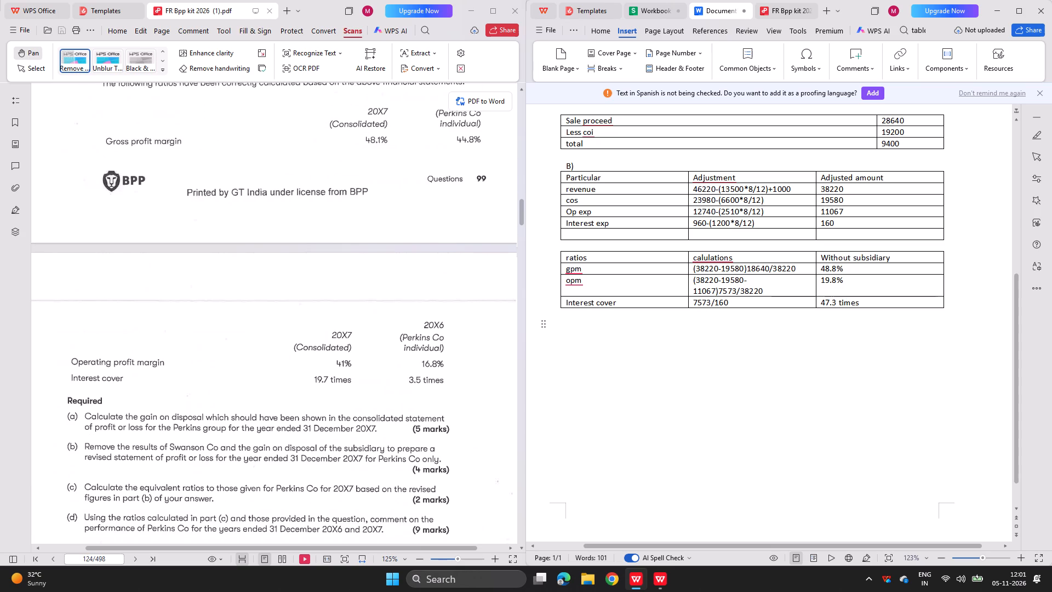
scroll(311, 444, up, 2)
scroll(311, 444, down, 2)
scroll(311, 444, up, 1)
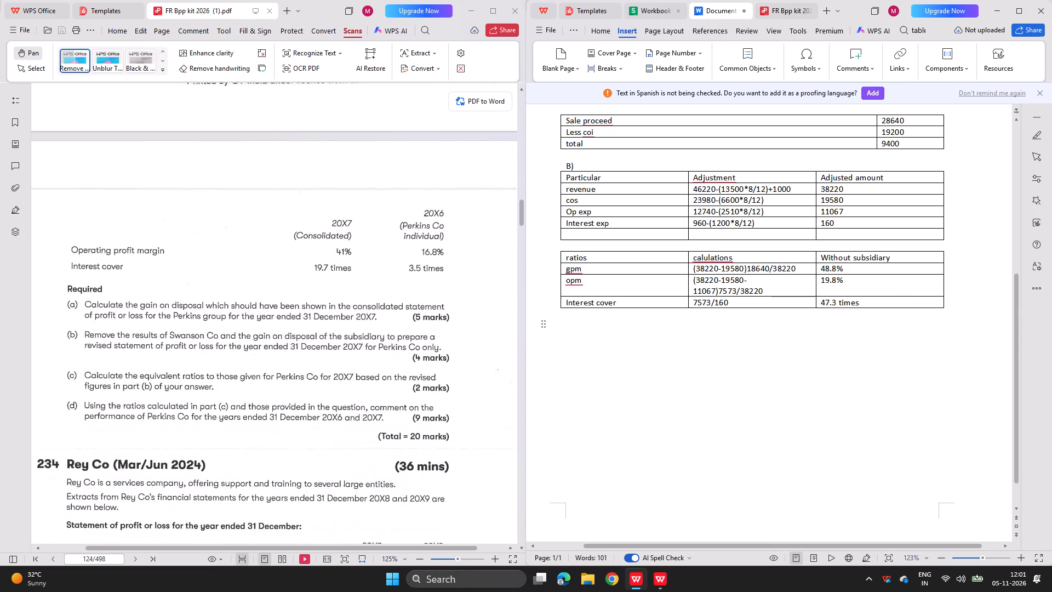
scroll(311, 444, up, 1)
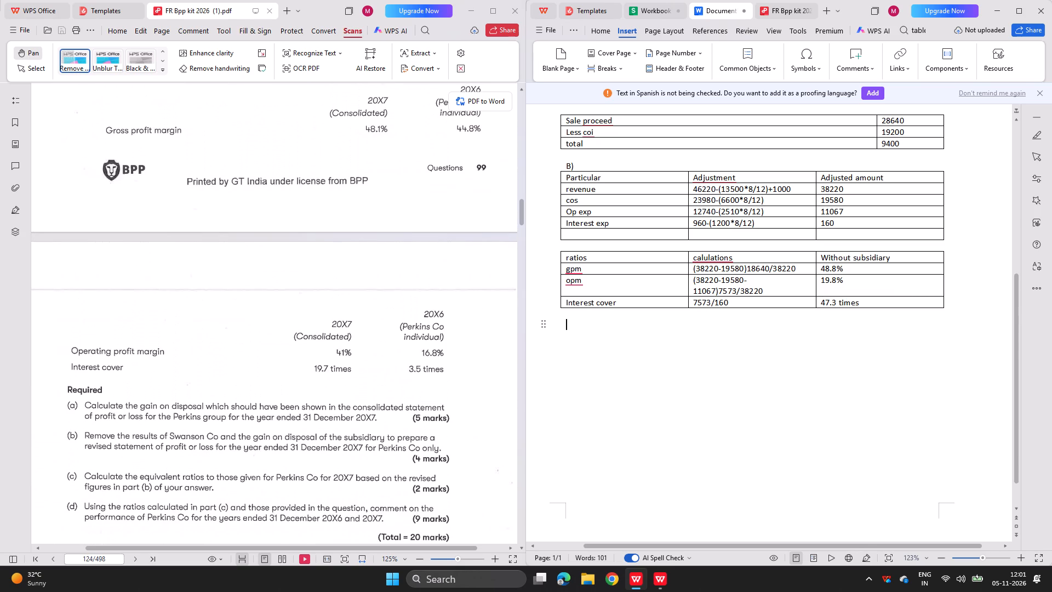
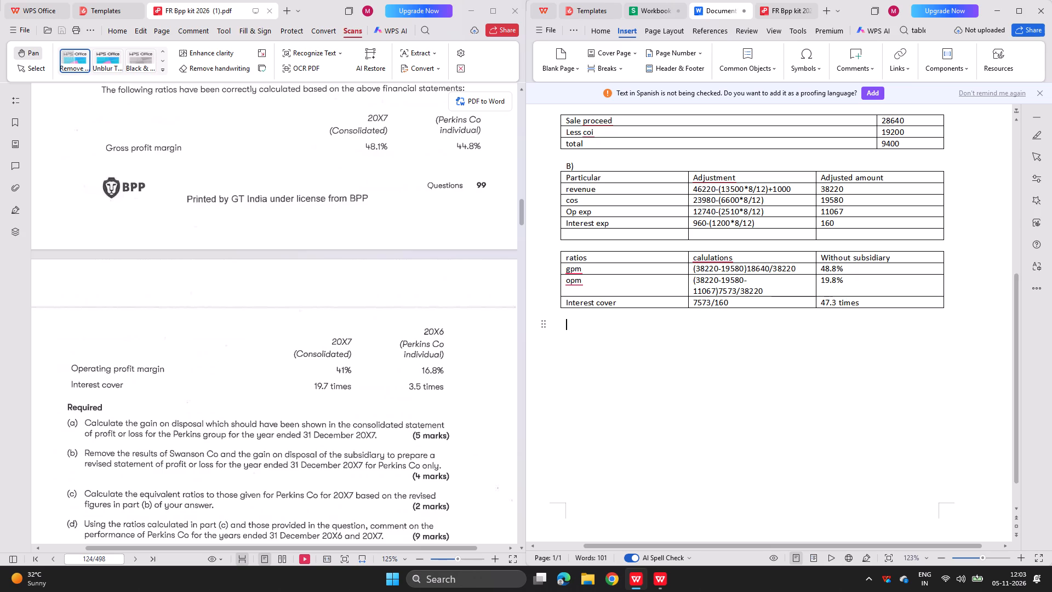
Add the heading "D) Analysis:" below the ratios table in the answer document and start a new line.
scroll(253, 348, down, 1)
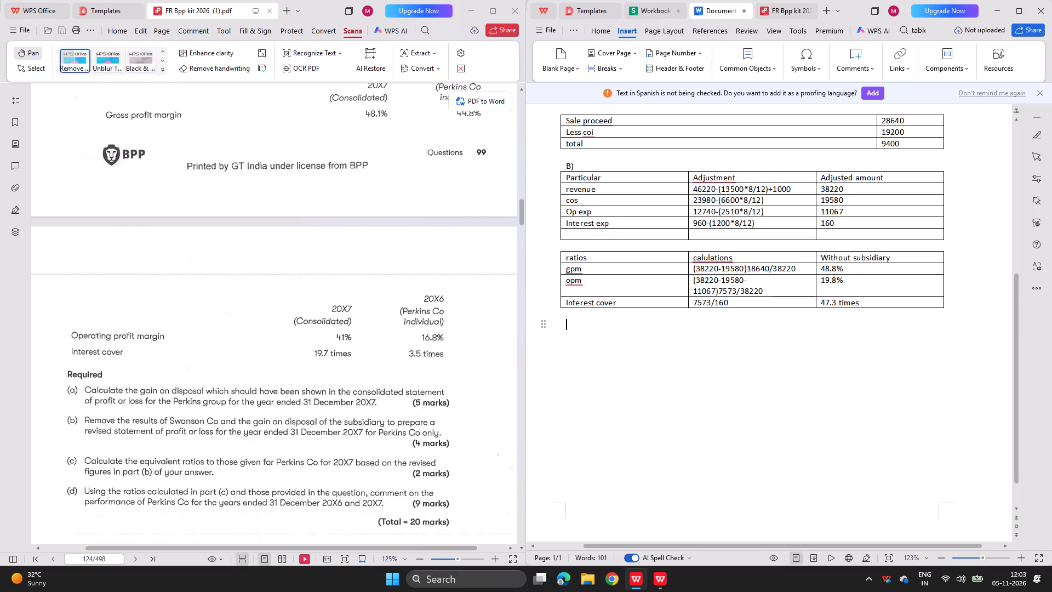
text(dD)
key(BackSpace)
key(BackSpace)
text(D))
key(Return)
key(BackSpace)
key(space)
key(BackSpace)
key(ctrl+z)
text(anay)
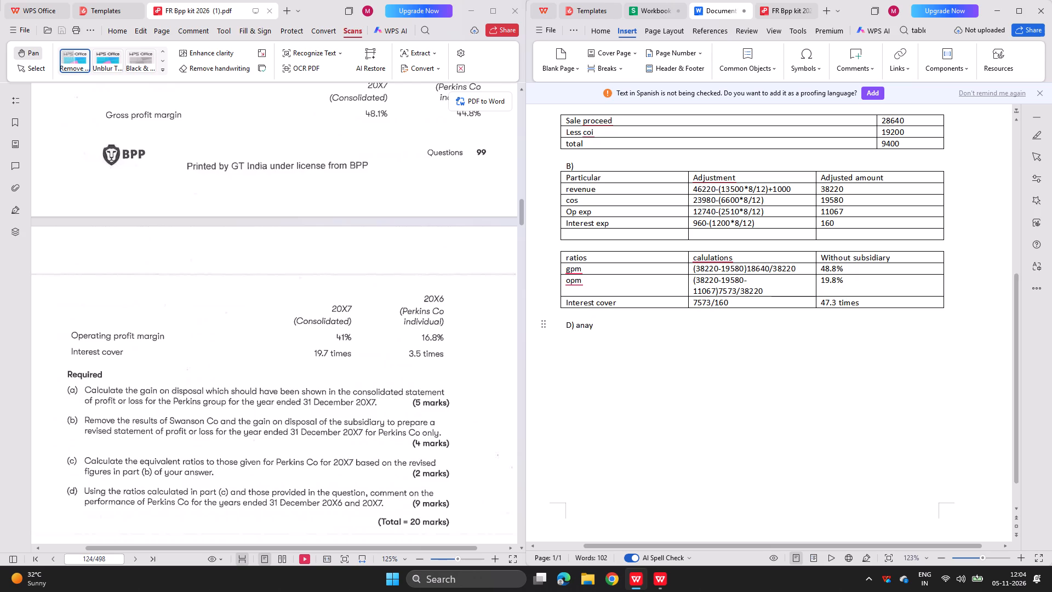
key(l)
key(BackSpace)
key(BackSpace)
text(lysios)
key(BackSpace)
key(BackSpace)
text(s:)
key(Return)
key(BackSpace)
key(BackSpace)
key(Return)
key(Return)
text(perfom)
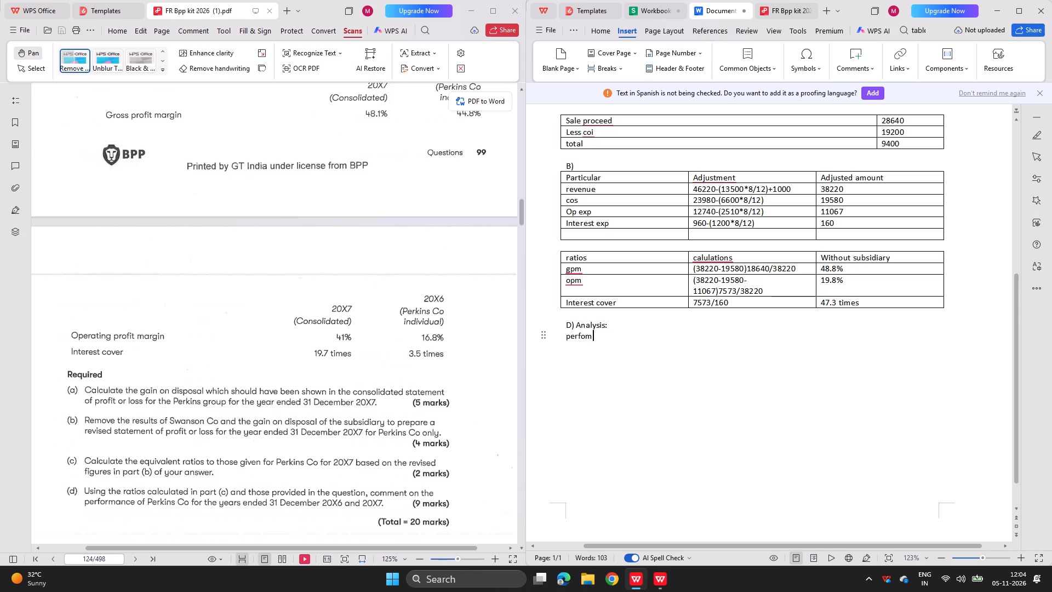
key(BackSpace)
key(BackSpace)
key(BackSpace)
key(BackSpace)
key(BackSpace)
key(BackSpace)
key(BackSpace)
Add the subheading "Introduction:" on the line under "D) Analysis:" and start a new line for its text.
key(Return)
key(Return)
key(space)
text(itn)
key(BackSpace)
text(roduction)
key(shift+colon)
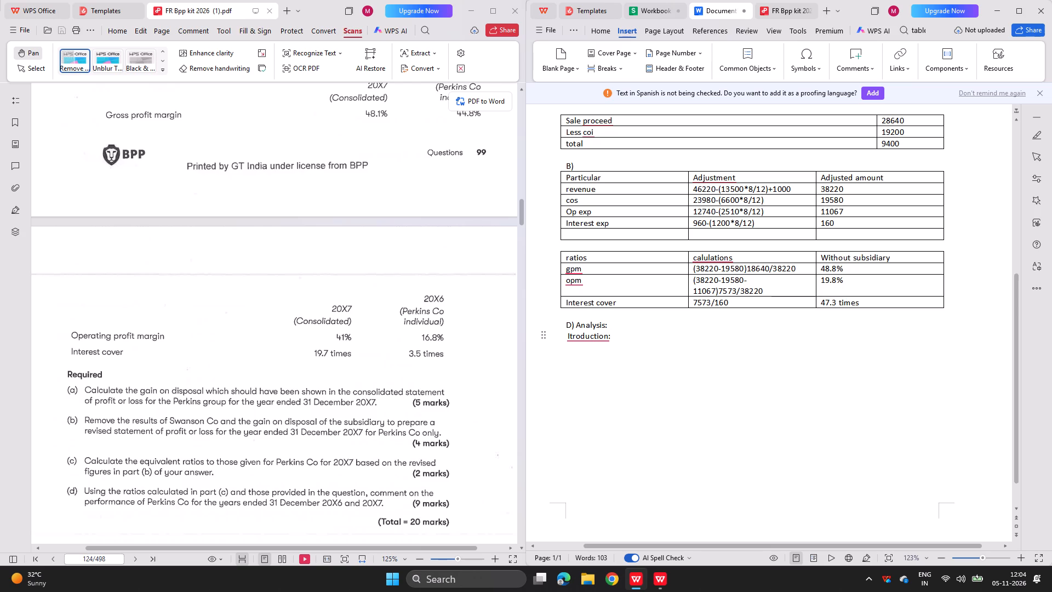
key(BackSpace)
key(BackSpace)
key(BackSpace)
key(BackSpace)
key(BackSpace)
key(BackSpace)
key(BackSpace)
key(BackSpace)
key(BackSpace)
key(BackSpace)
key(BackSpace)
text(ntroduction)
key(shift+colon)
key(Return)
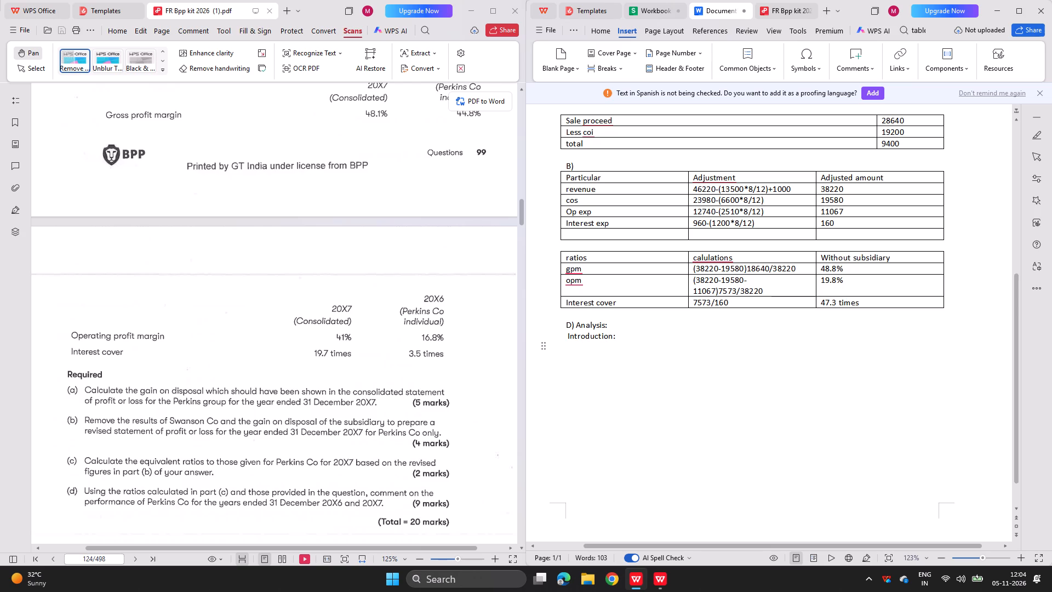
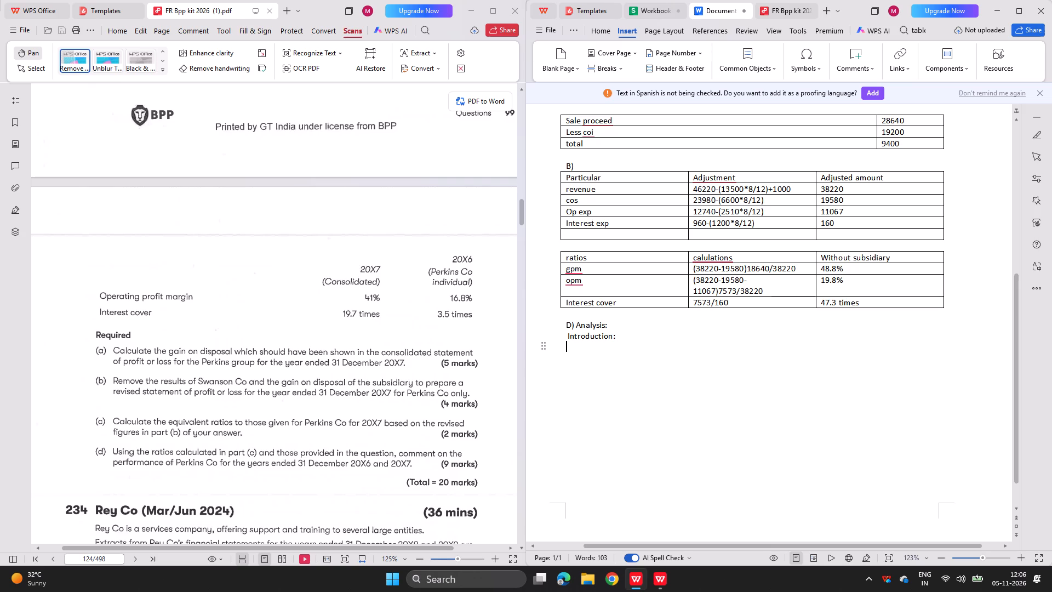
Review the Perkins Co question in the exam kit, covering its profit or loss extracts, background information, given ratios and part (d) requirement.
scroll(393, 403, up, 3)
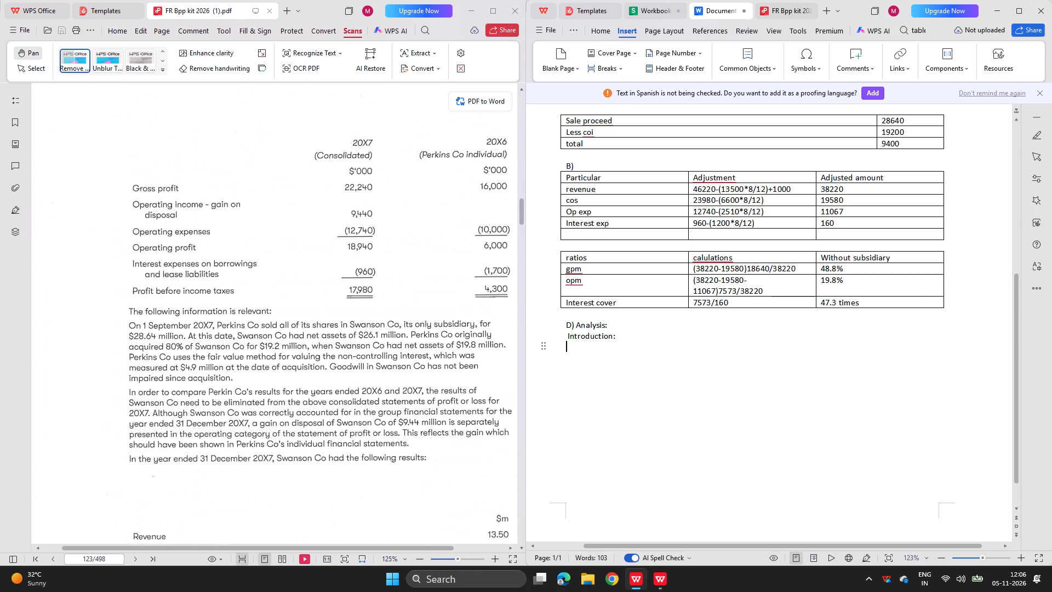
scroll(393, 403, up, 1)
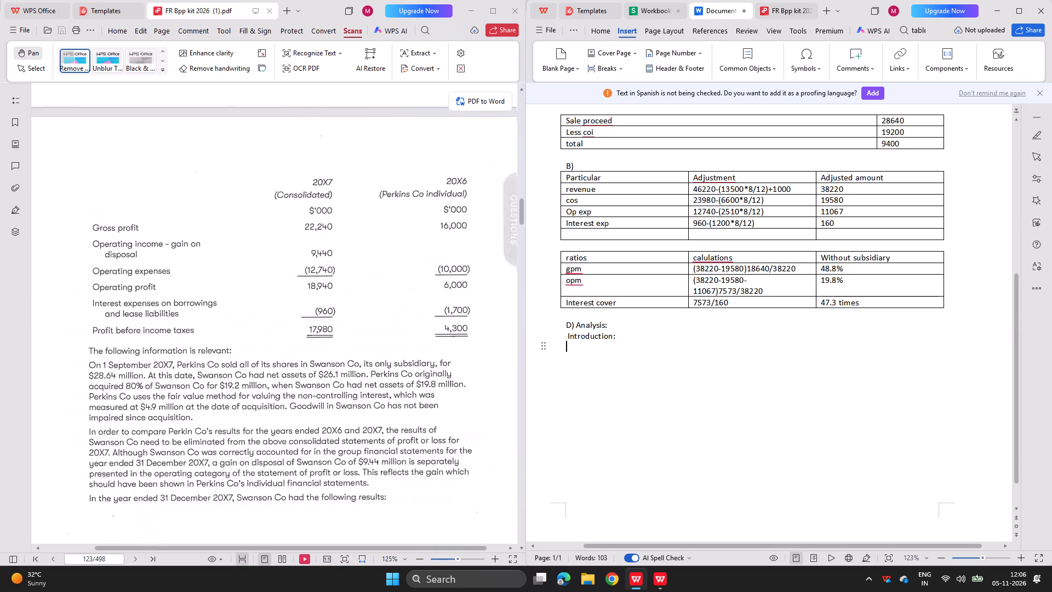
scroll(393, 403, up, 1)
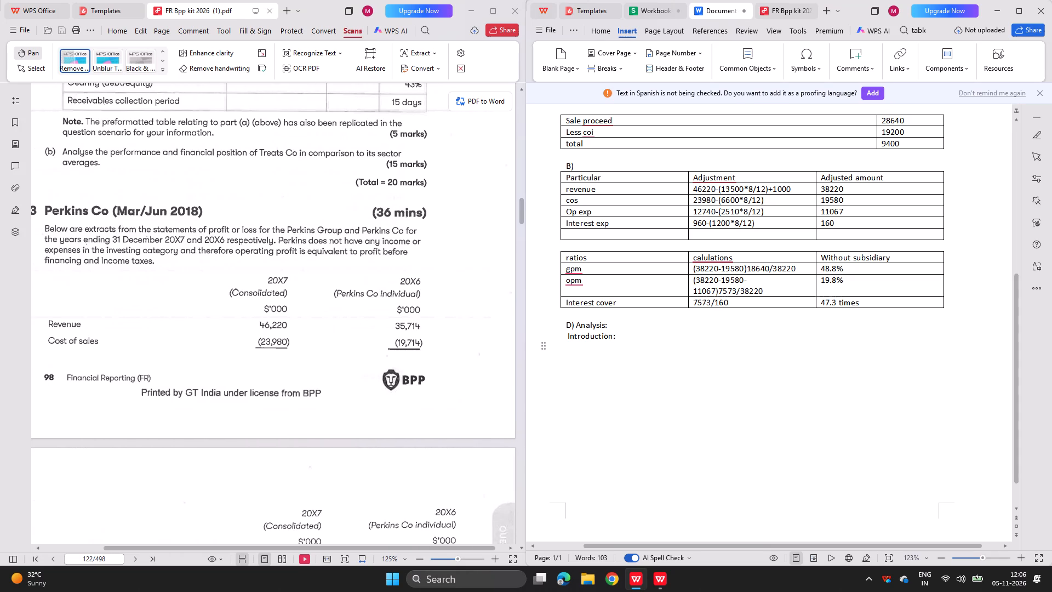
scroll(379, 374, down, 2)
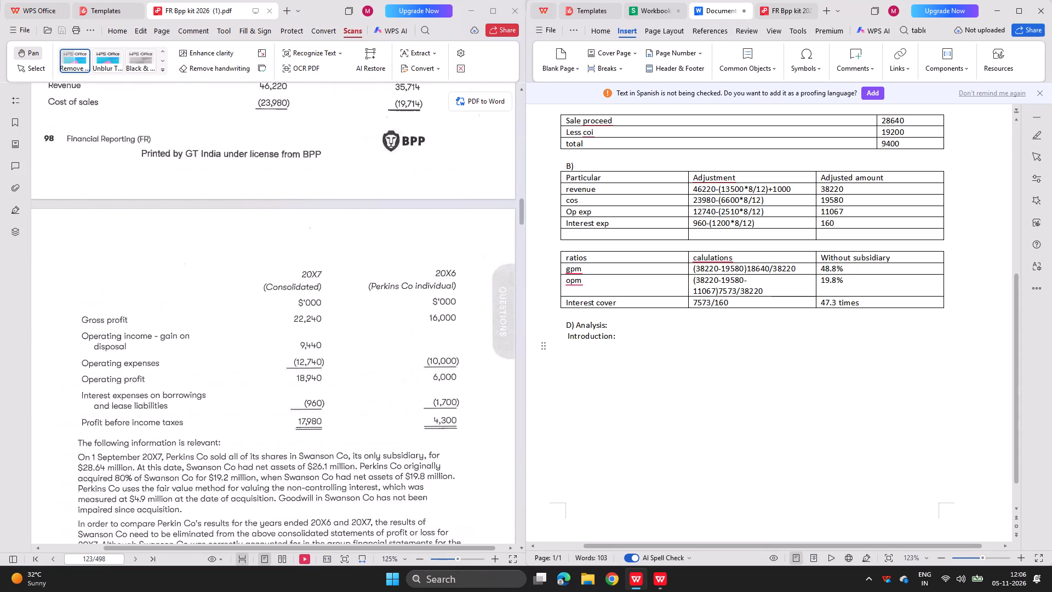
scroll(379, 374, down, 3)
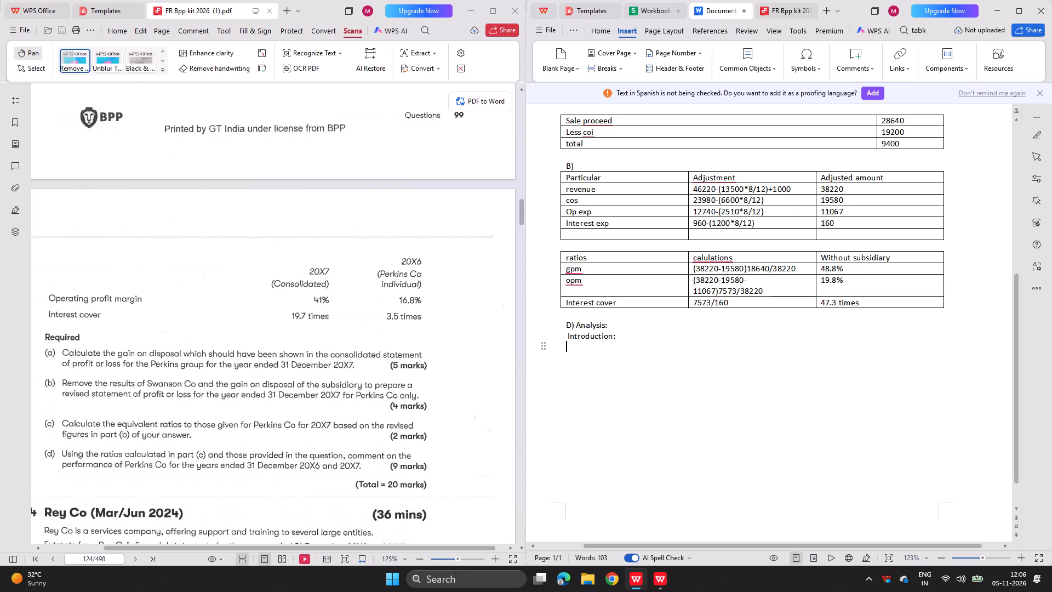
scroll(367, 363, down, 1)
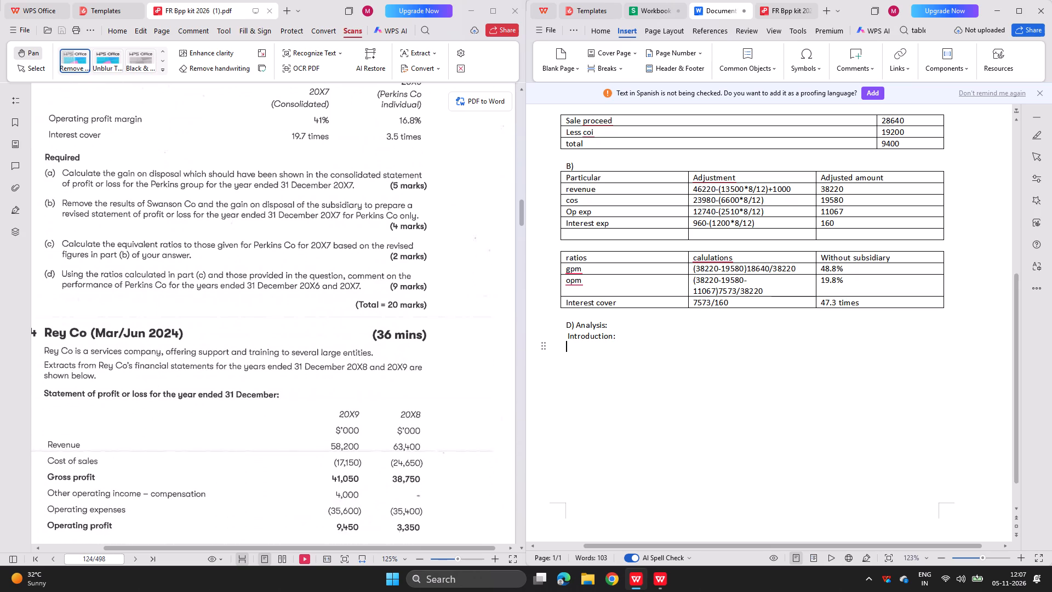
scroll(367, 363, down, 3)
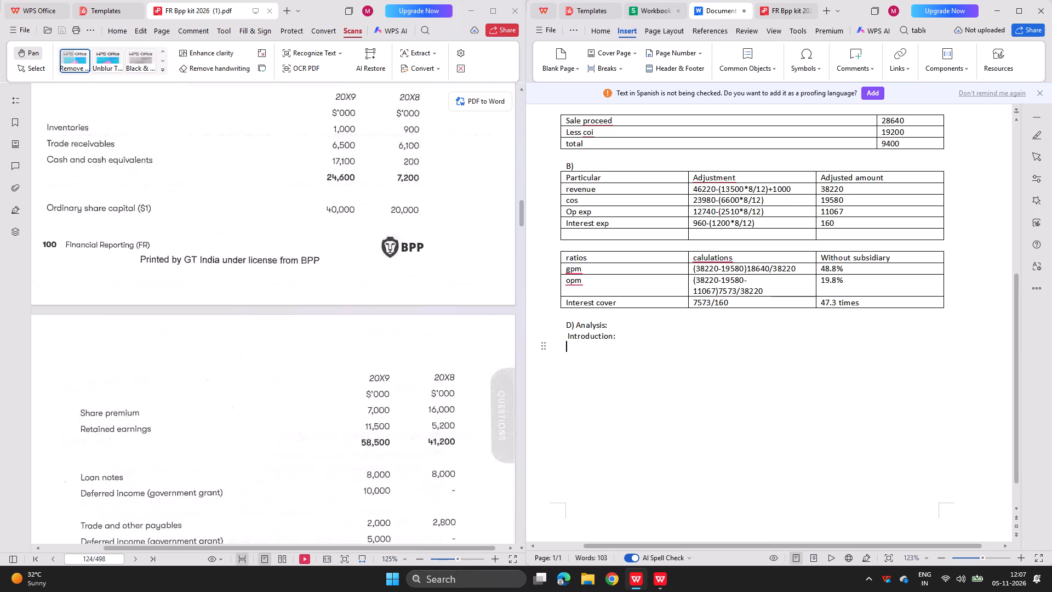
scroll(367, 363, down, 1)
scroll(367, 363, up, 2)
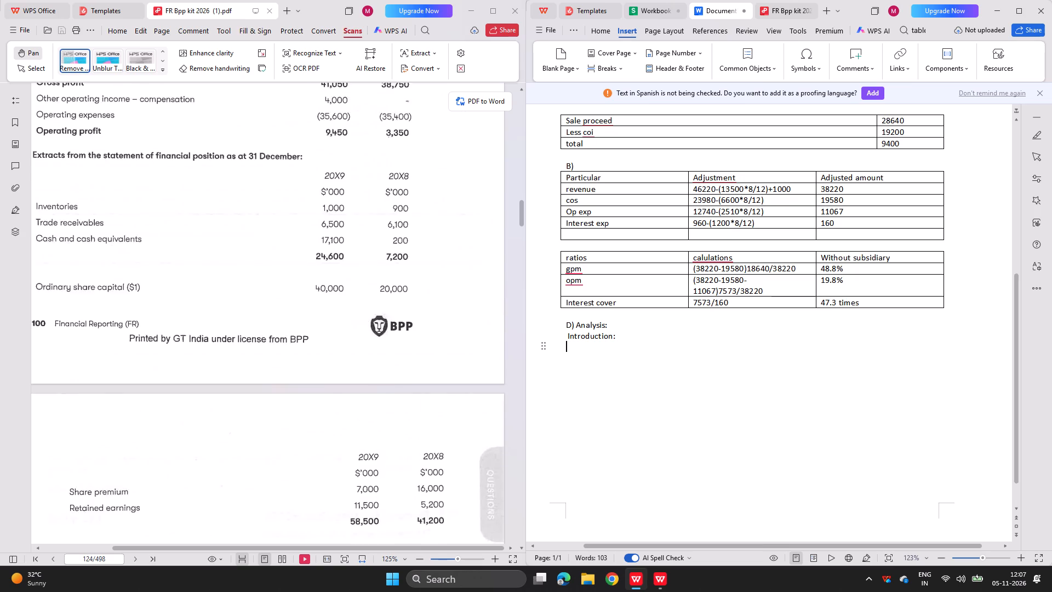
scroll(367, 363, up, 1)
scroll(367, 363, right, 1)
scroll(367, 363, up, 1)
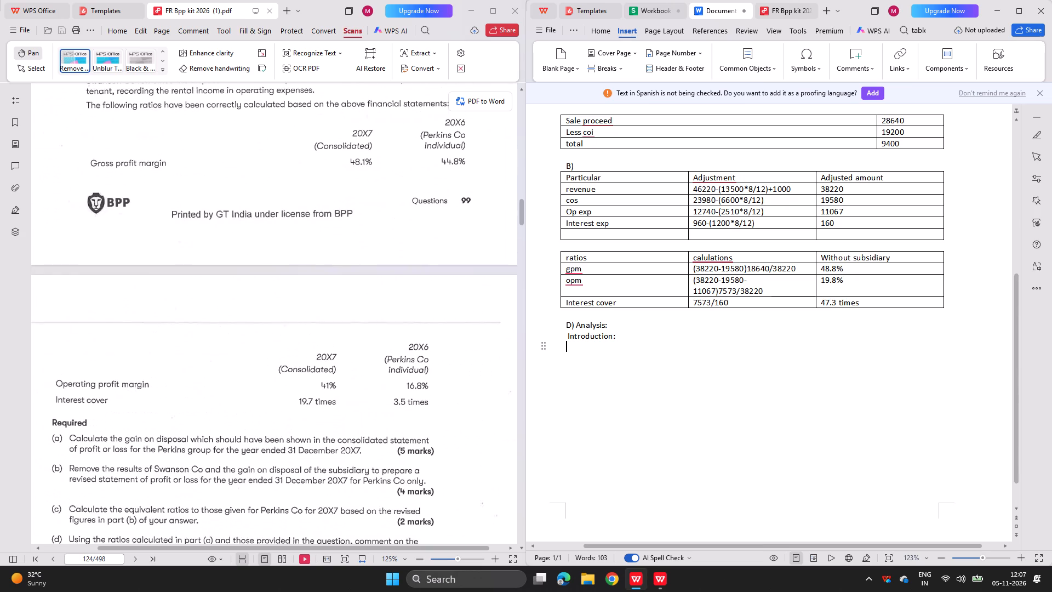
Read the exam kit's model answer for Perkins Co, from the part (c) ratios through the part (d) analysis and conclusion.
click(781, 7)
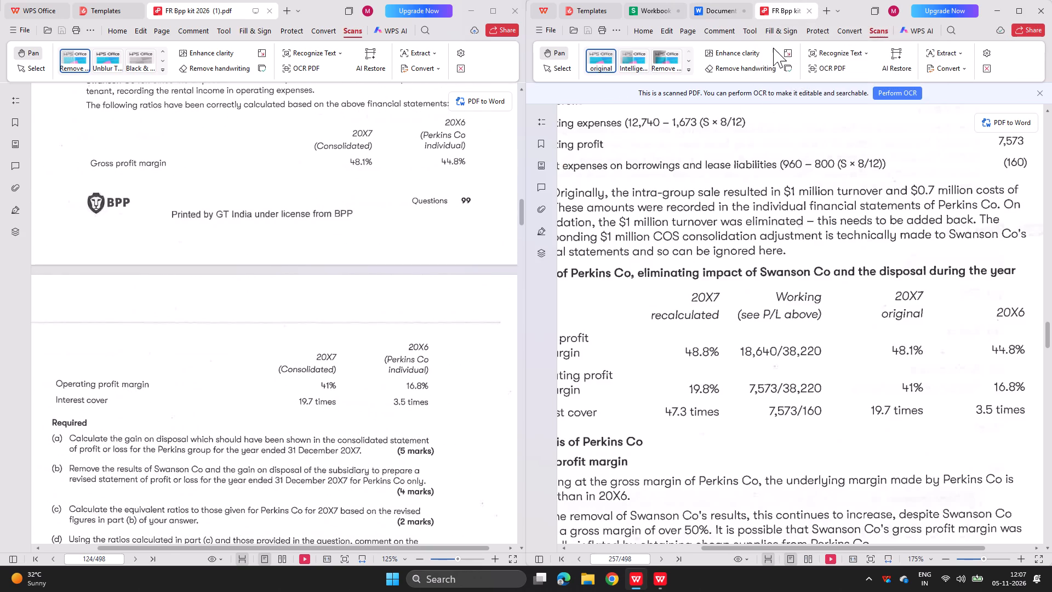
scroll(771, 322, down, 1)
ctrl+scroll(771, 322, down, 1)
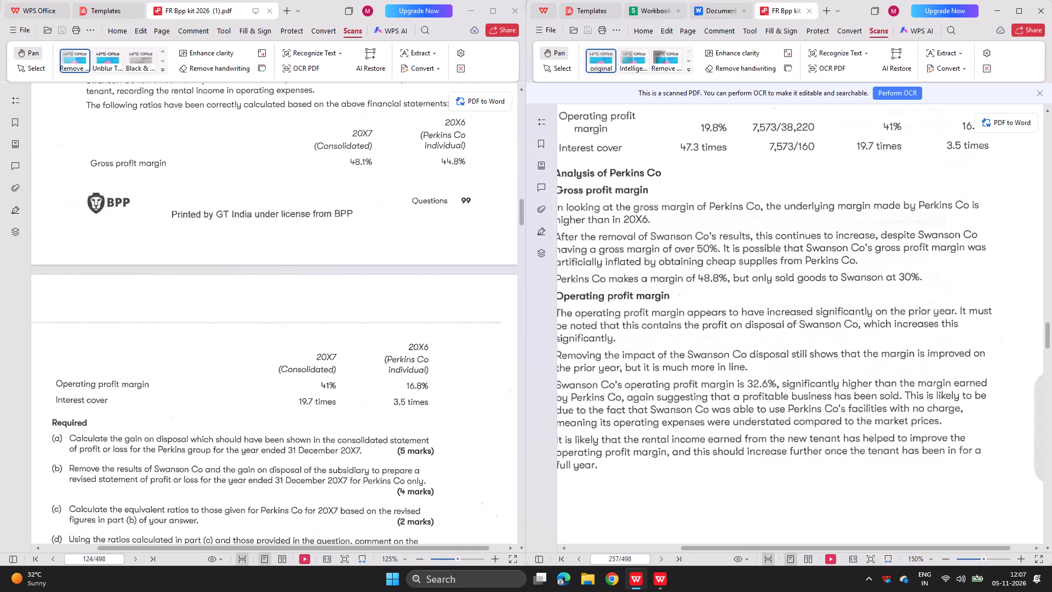
ctrl+scroll(771, 322, down, 1)
scroll(771, 322, down, 1)
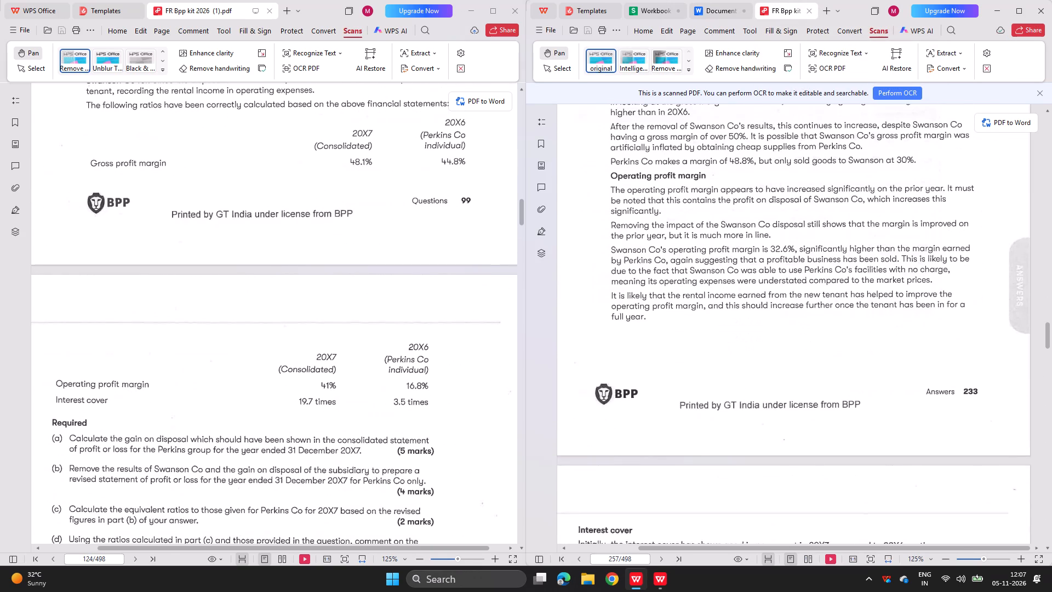
scroll(771, 322, down, 1)
scroll(771, 322, up, 1)
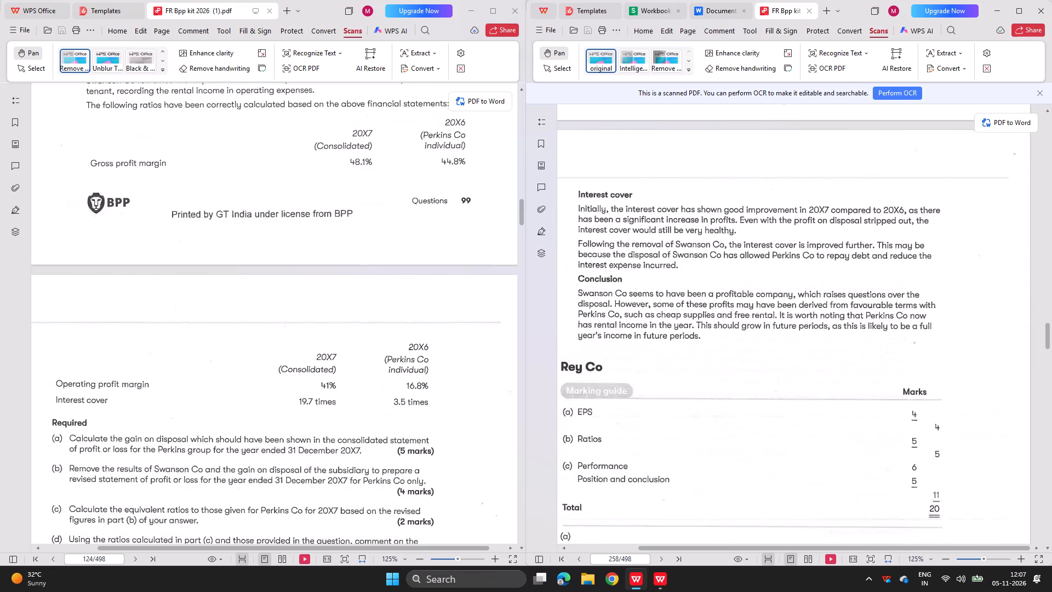
scroll(771, 322, up, 4)
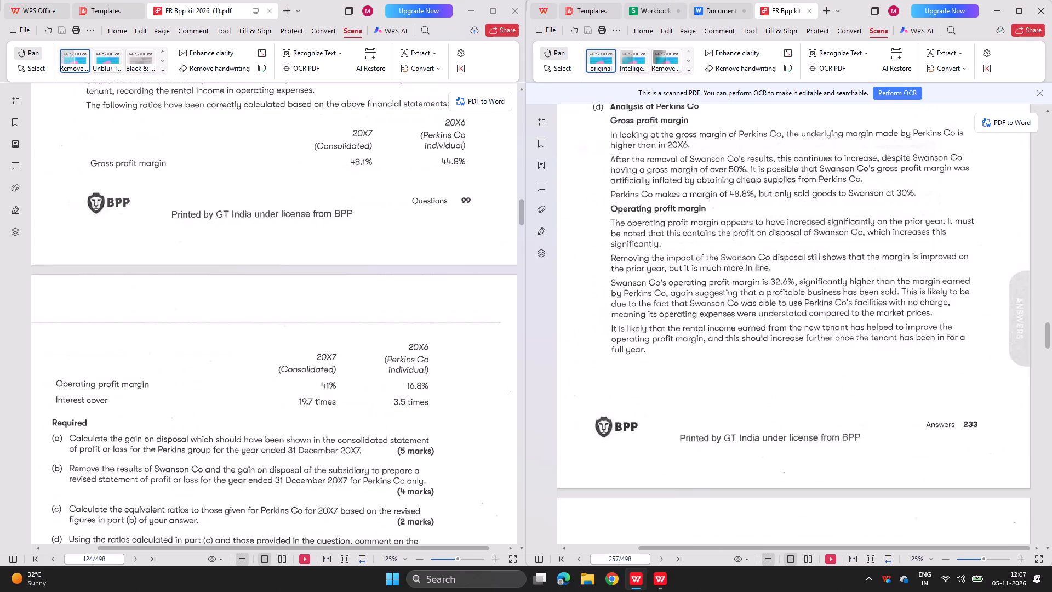
scroll(771, 322, up, 1)
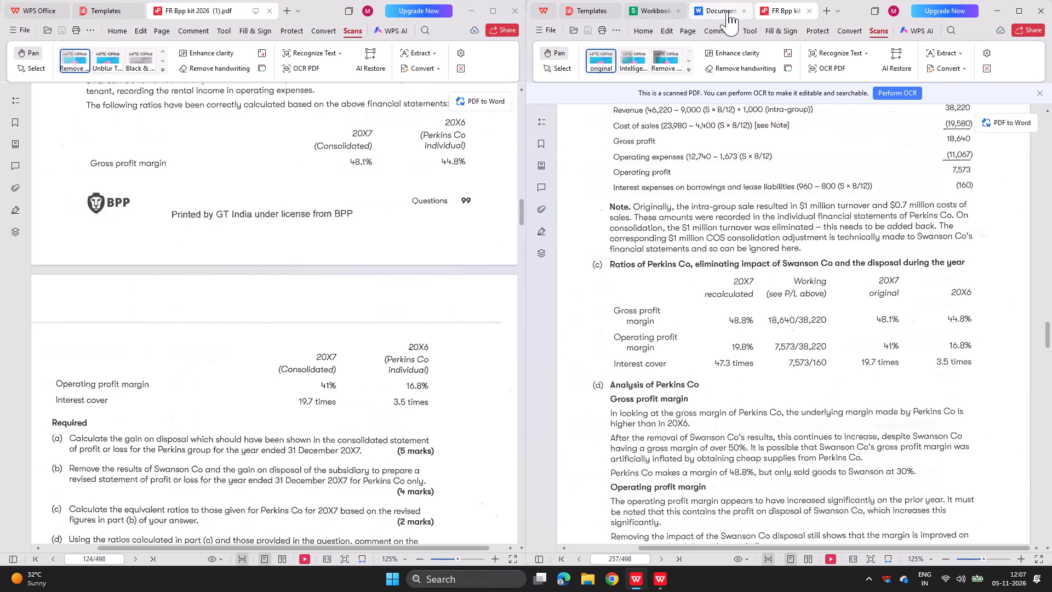
Save the answer document under the name Perkins co.docx as a Word Documents (*.docx) file.
click(727, 12)
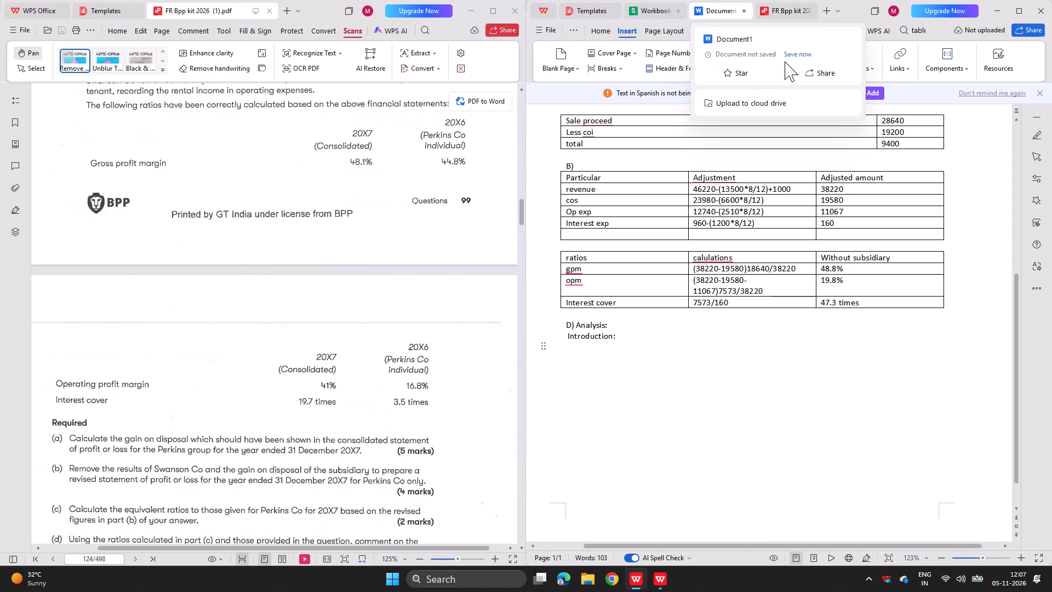
click(799, 58)
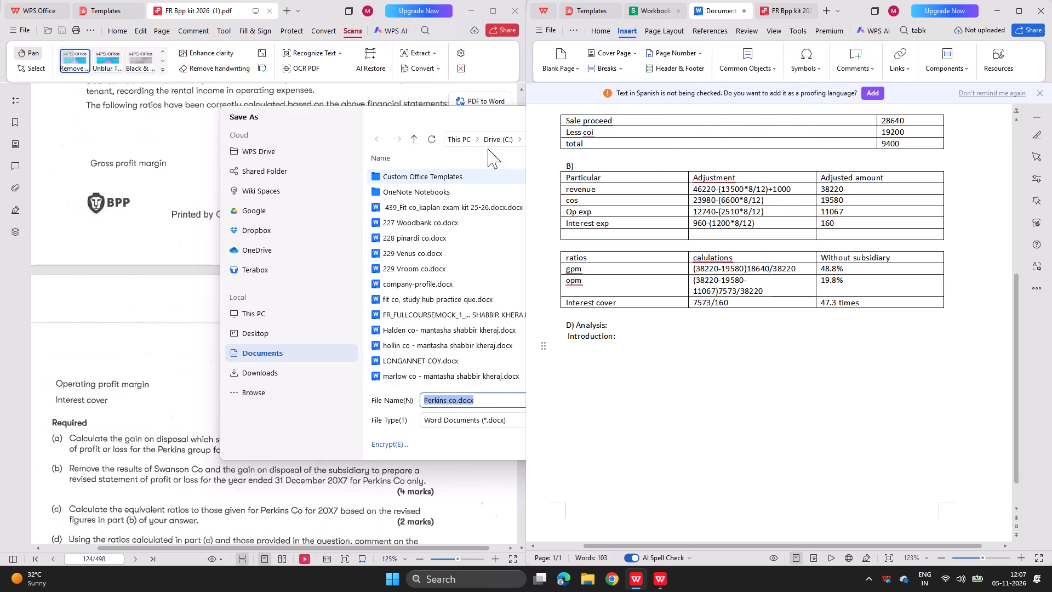
click(483, 117)
scroll(442, 440, left, 1)
right_click(283, 430)
scroll(283, 430, left, 2)
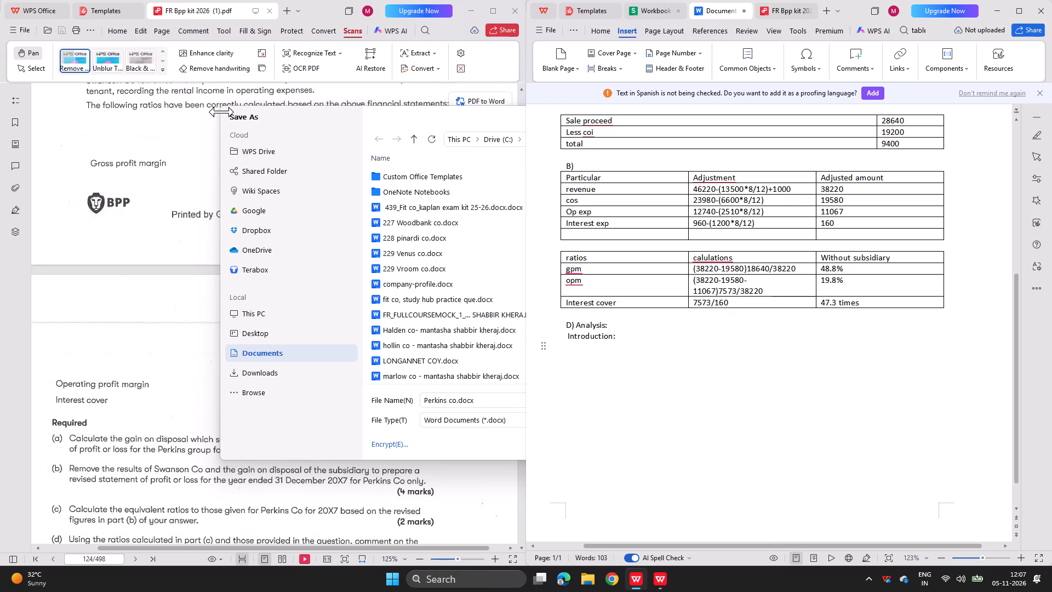
drag(222, 112, 56, 137)
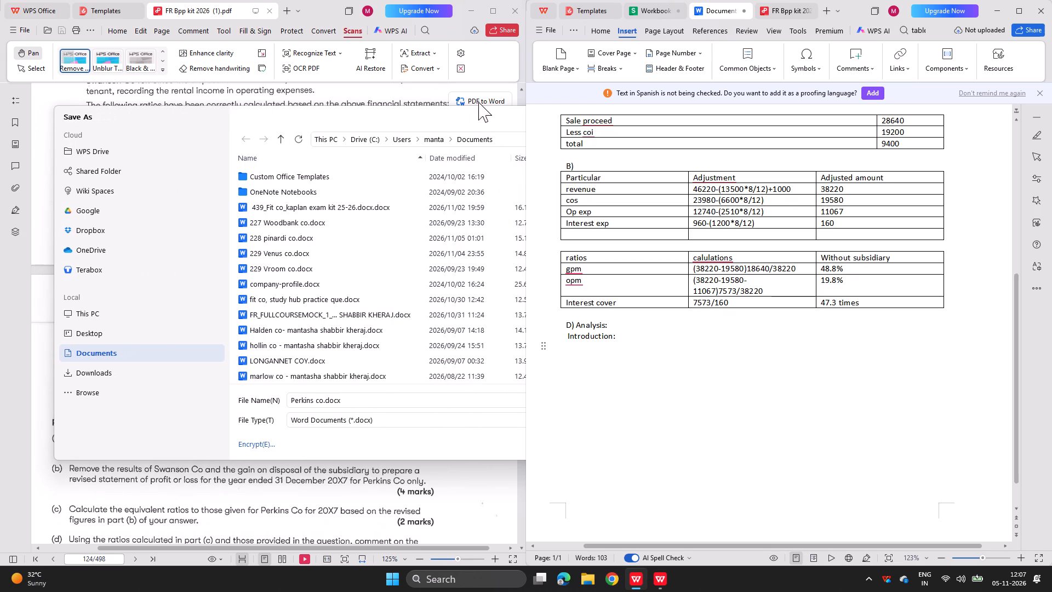
drag(512, 108, 478, 35)
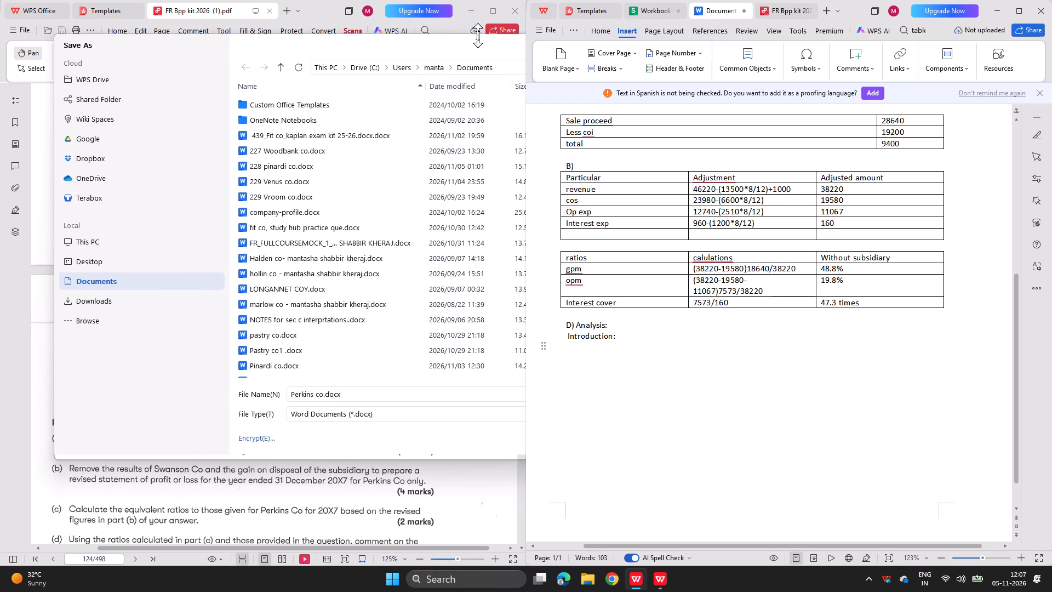
drag(478, 35, 471, 55)
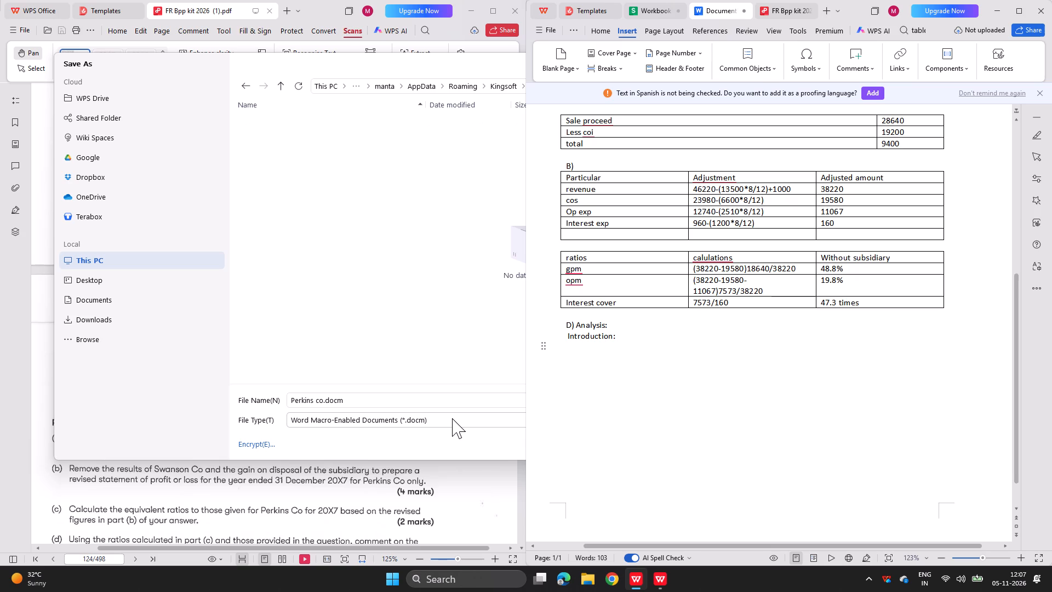
scroll(452, 418, left, 1)
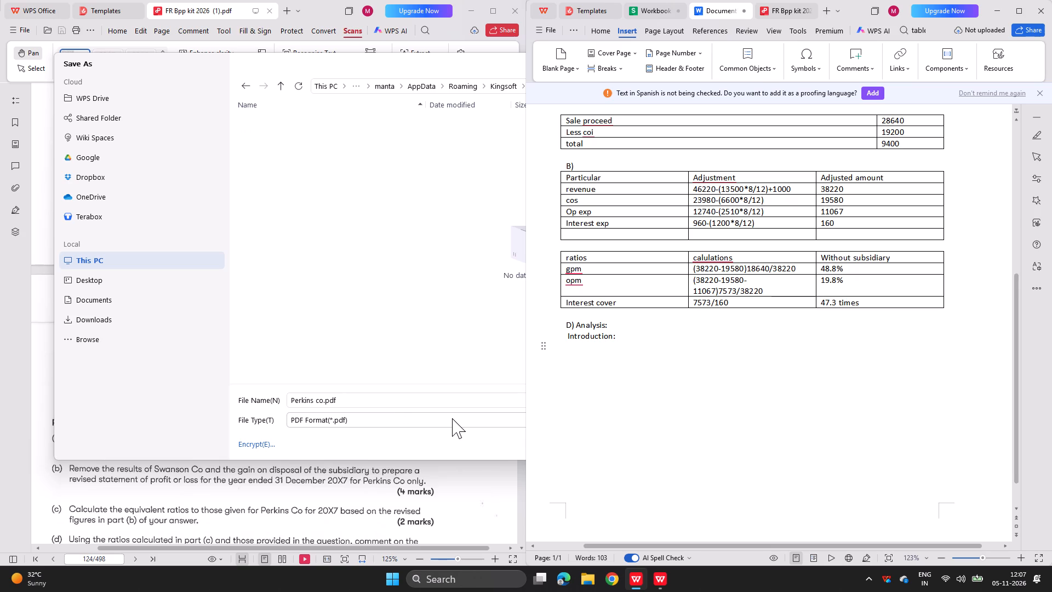
scroll(452, 418, left, 1)
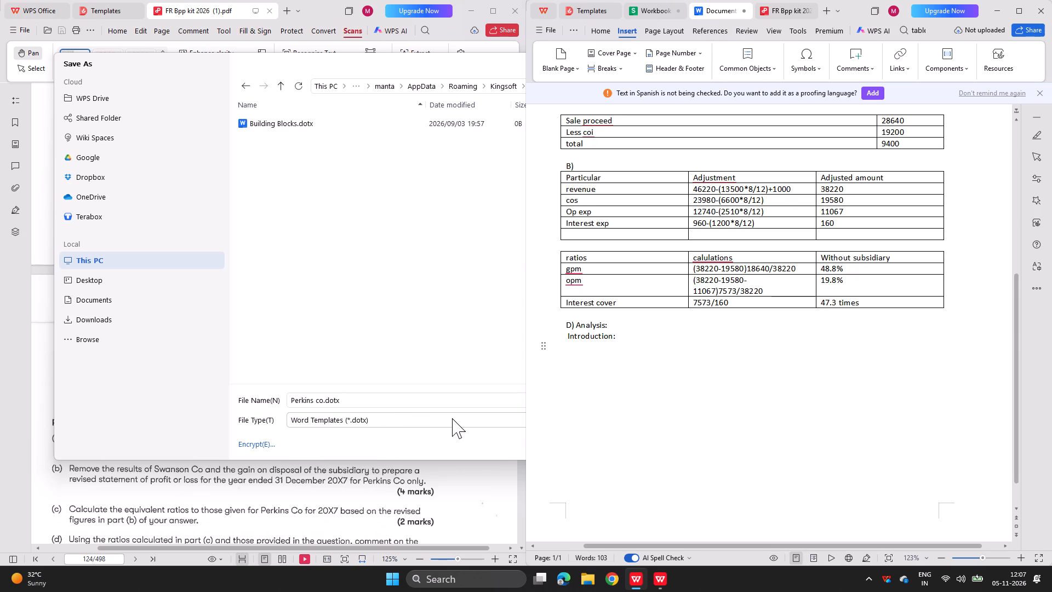
scroll(452, 418, left, 1)
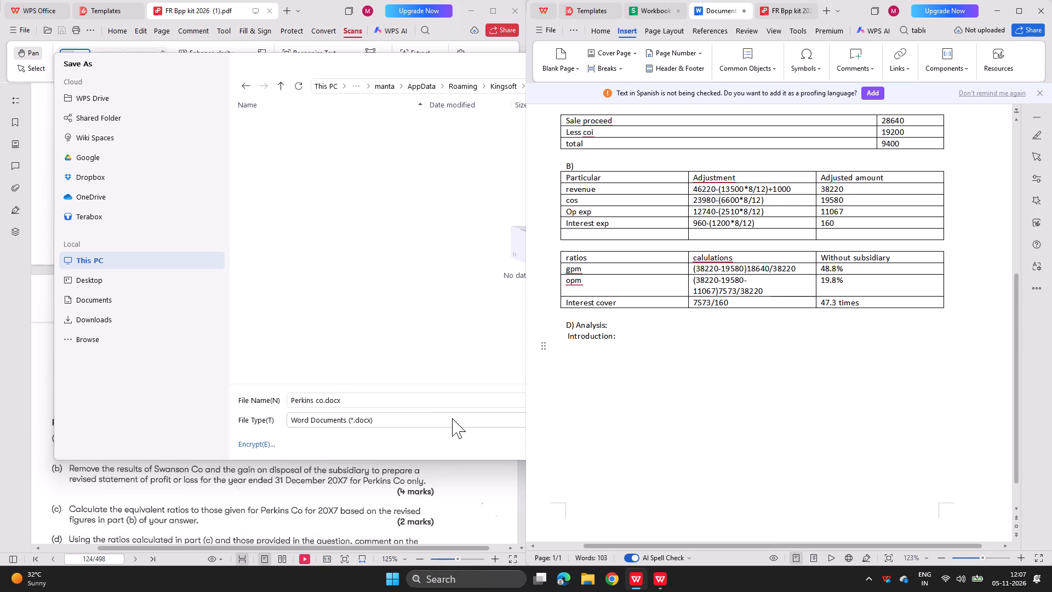
scroll(452, 418, left, 5)
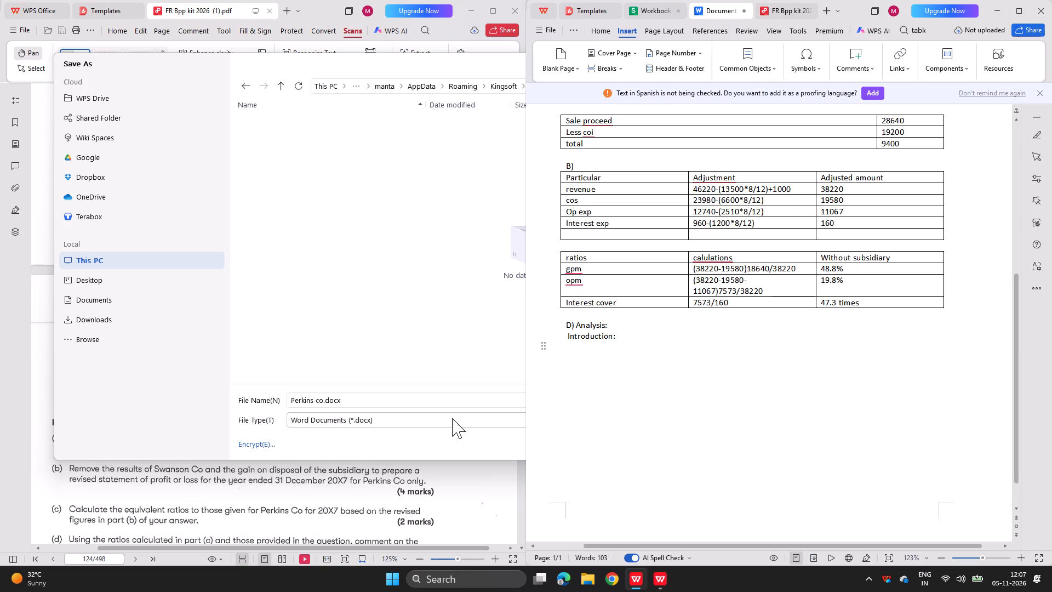
scroll(452, 418, left, 1)
key(Return)
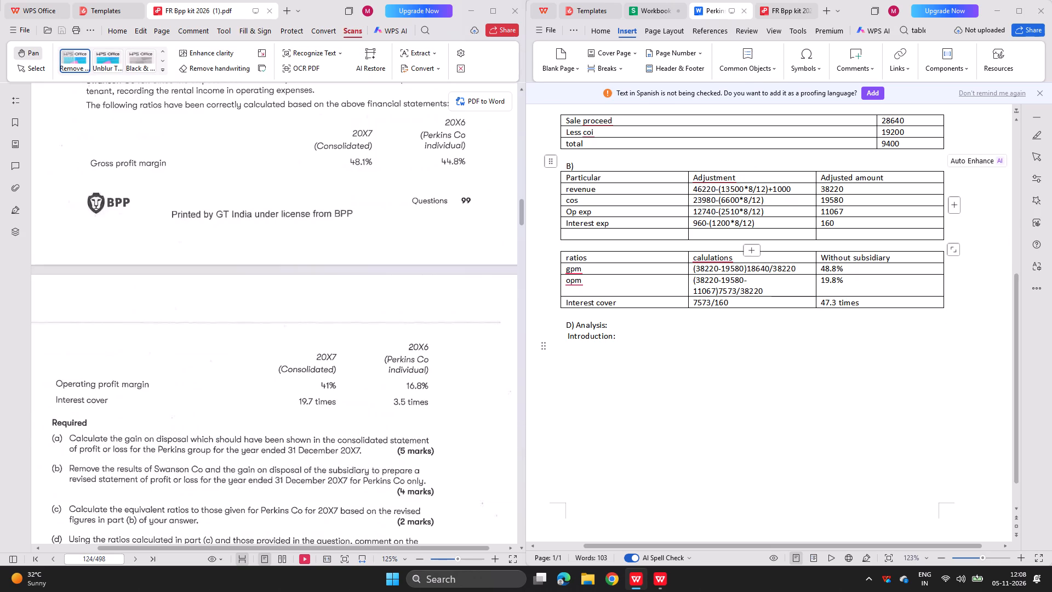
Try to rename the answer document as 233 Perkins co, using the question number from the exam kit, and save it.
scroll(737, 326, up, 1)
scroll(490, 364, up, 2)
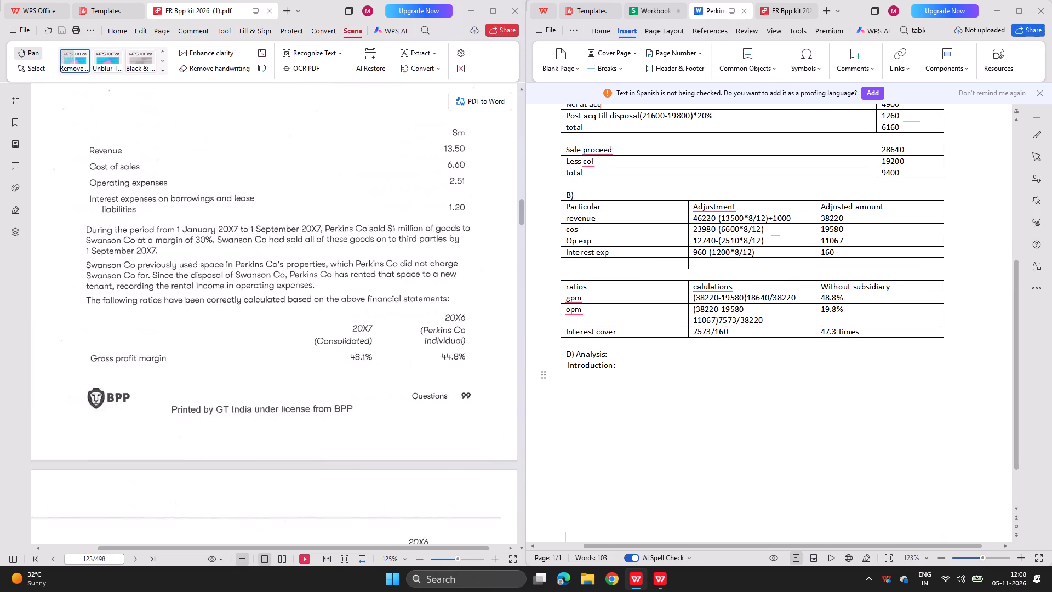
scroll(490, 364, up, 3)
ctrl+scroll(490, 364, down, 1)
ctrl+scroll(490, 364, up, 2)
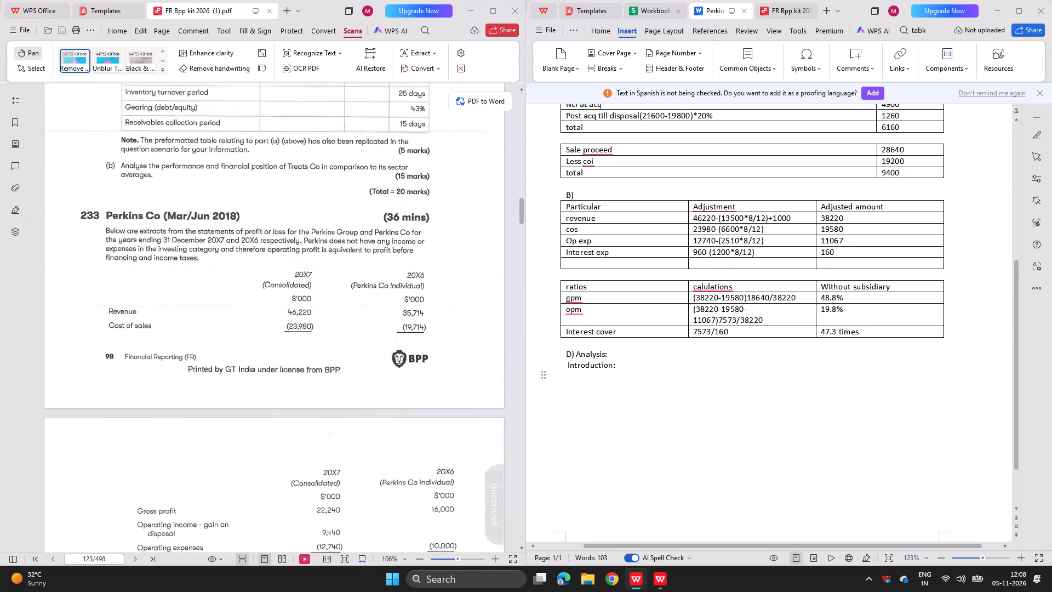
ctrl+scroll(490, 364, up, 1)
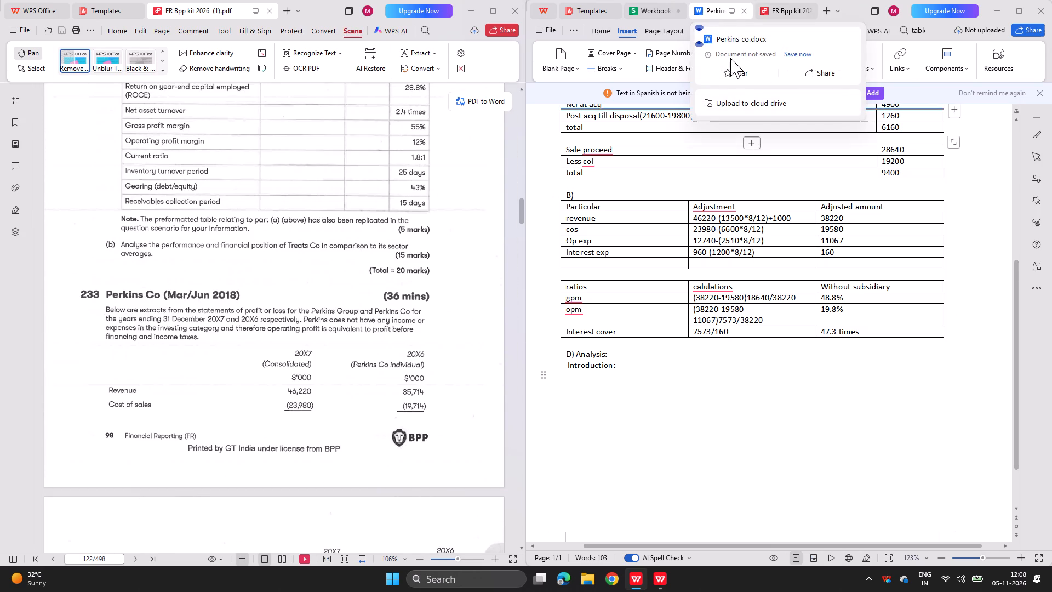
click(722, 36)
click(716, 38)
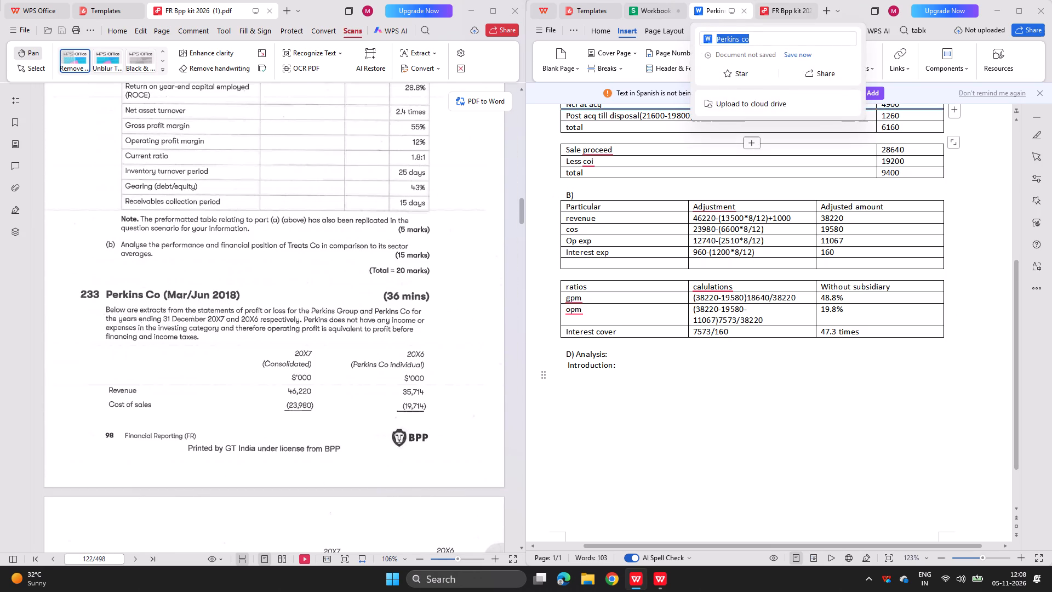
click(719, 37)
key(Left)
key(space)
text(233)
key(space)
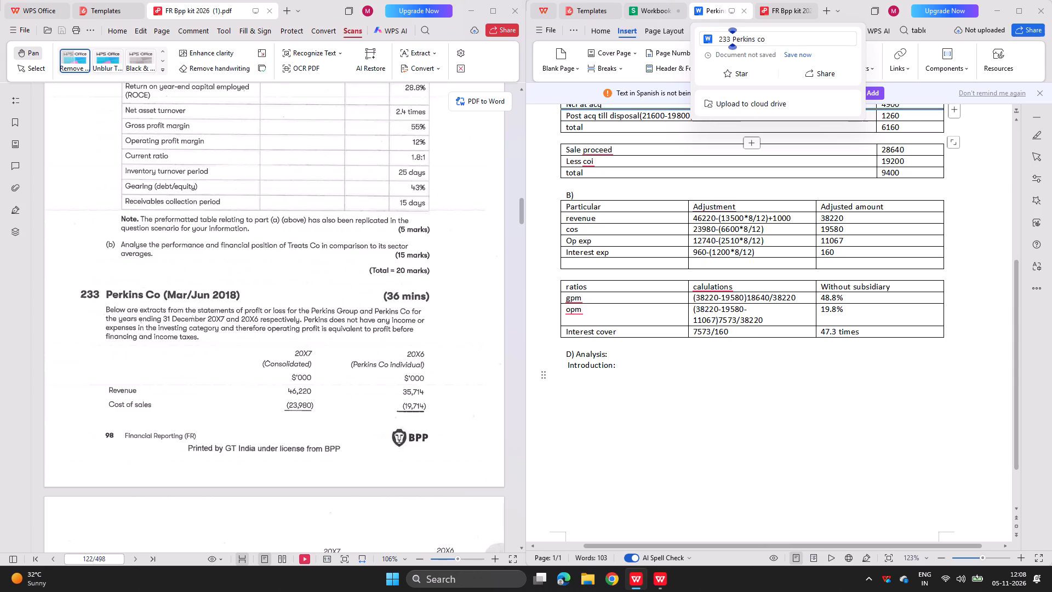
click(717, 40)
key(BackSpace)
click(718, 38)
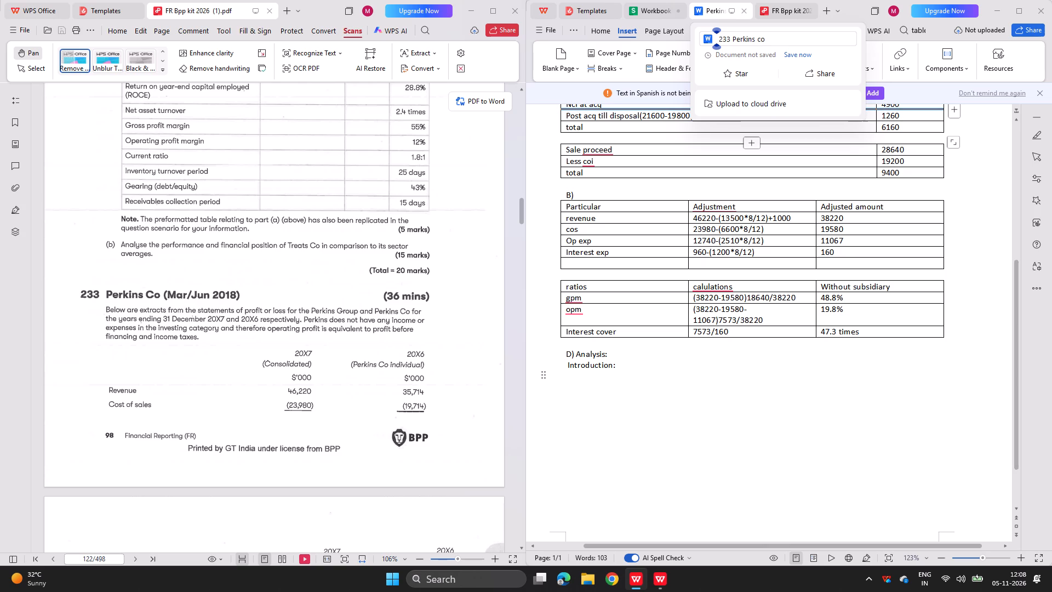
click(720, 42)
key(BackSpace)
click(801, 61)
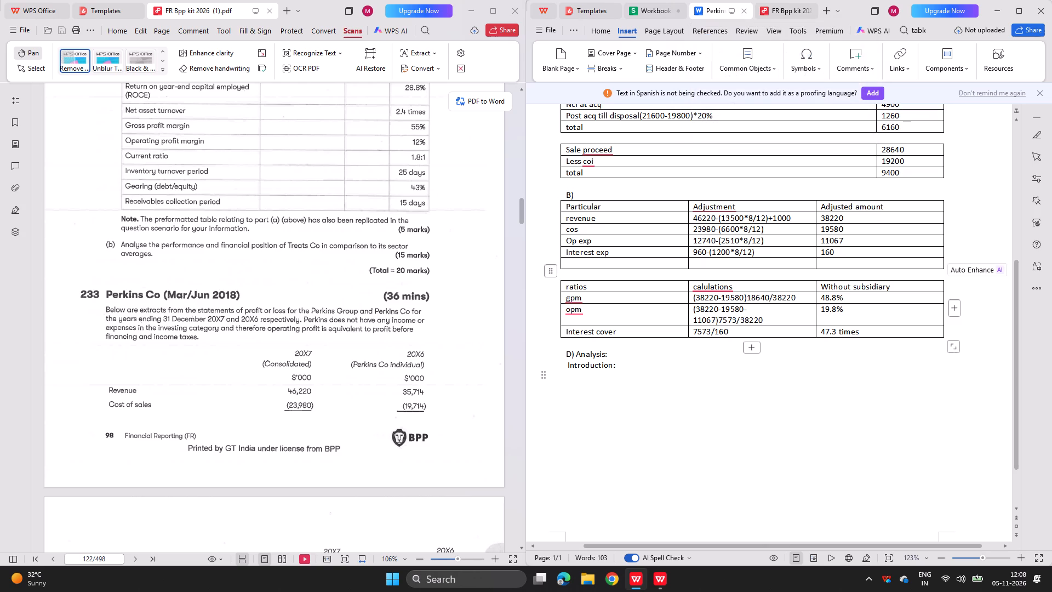
Maximize the window containing the Perkins Co answer document.
scroll(667, 349, up, 6)
scroll(667, 349, down, 1)
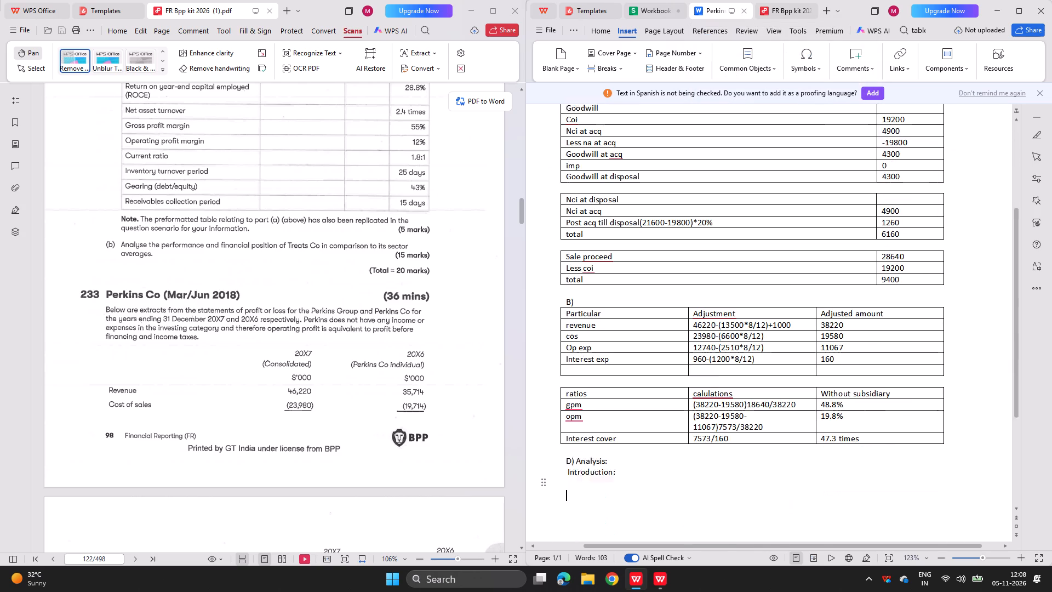
scroll(667, 349, down, 1)
scroll(352, 339, down, 1)
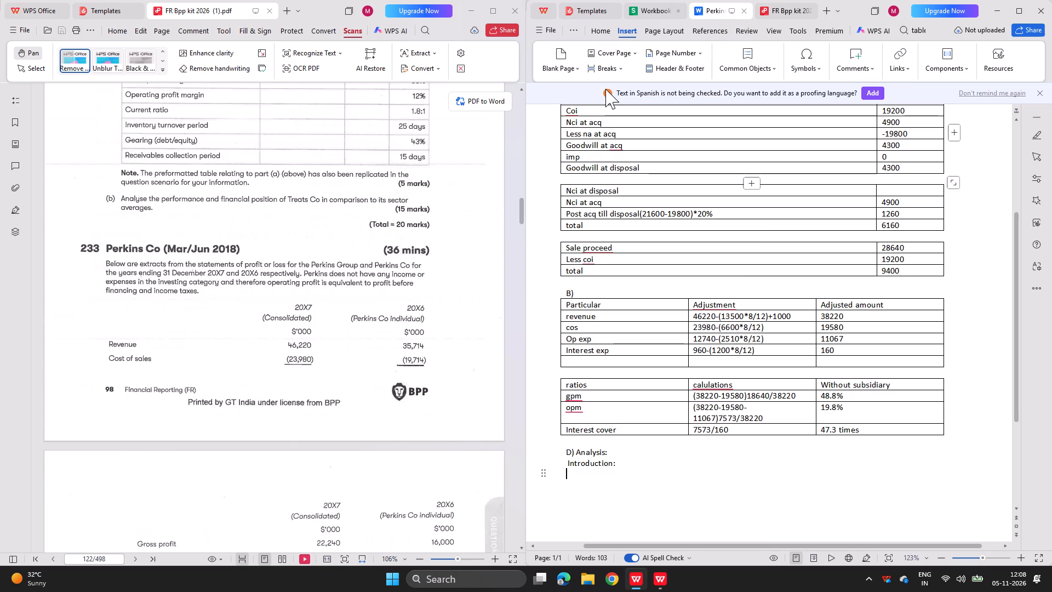
click(1023, 2)
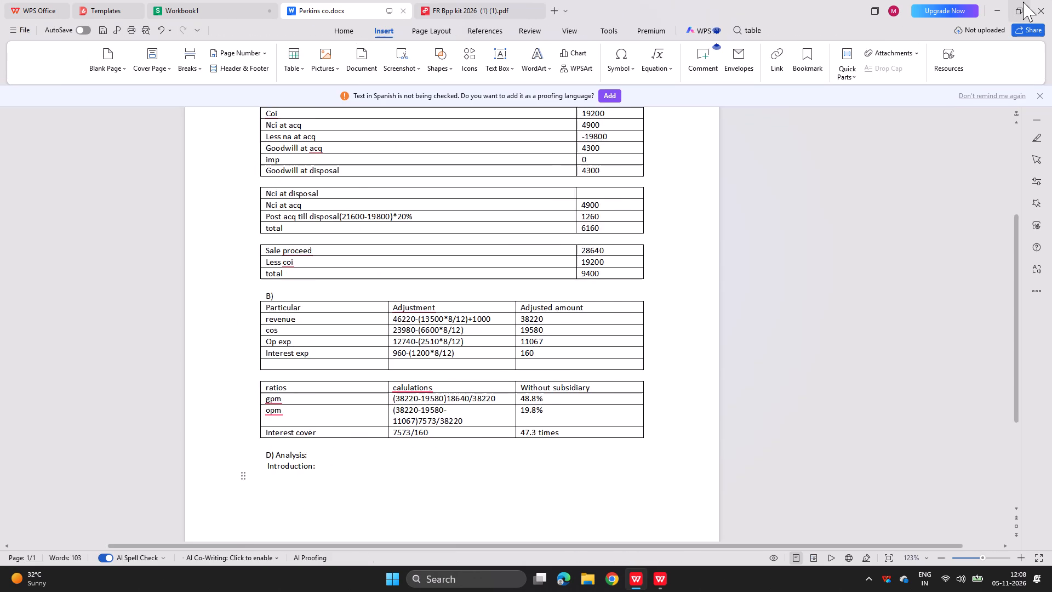
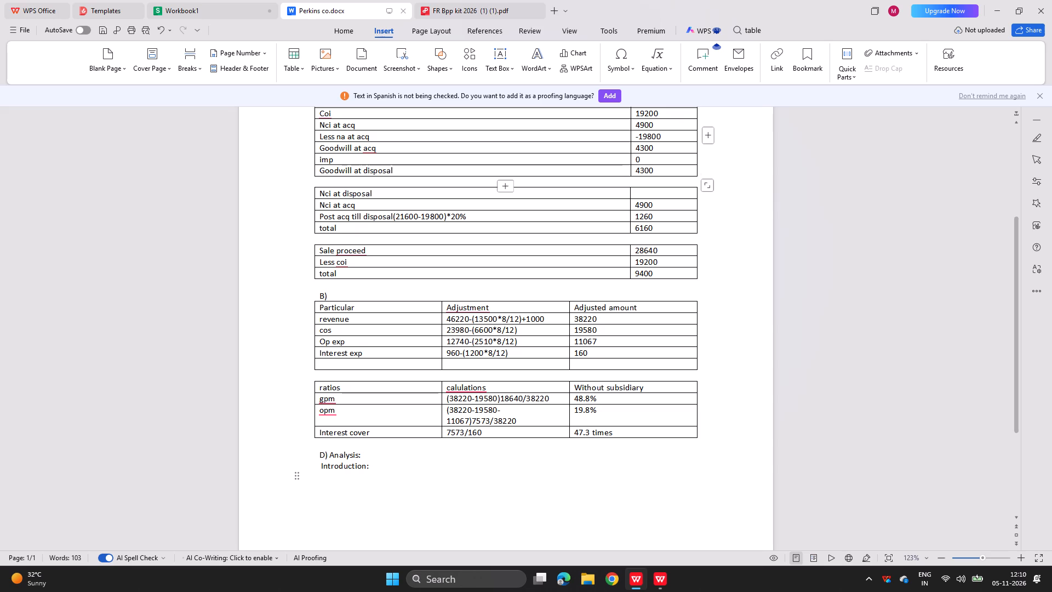
click(44, 7)
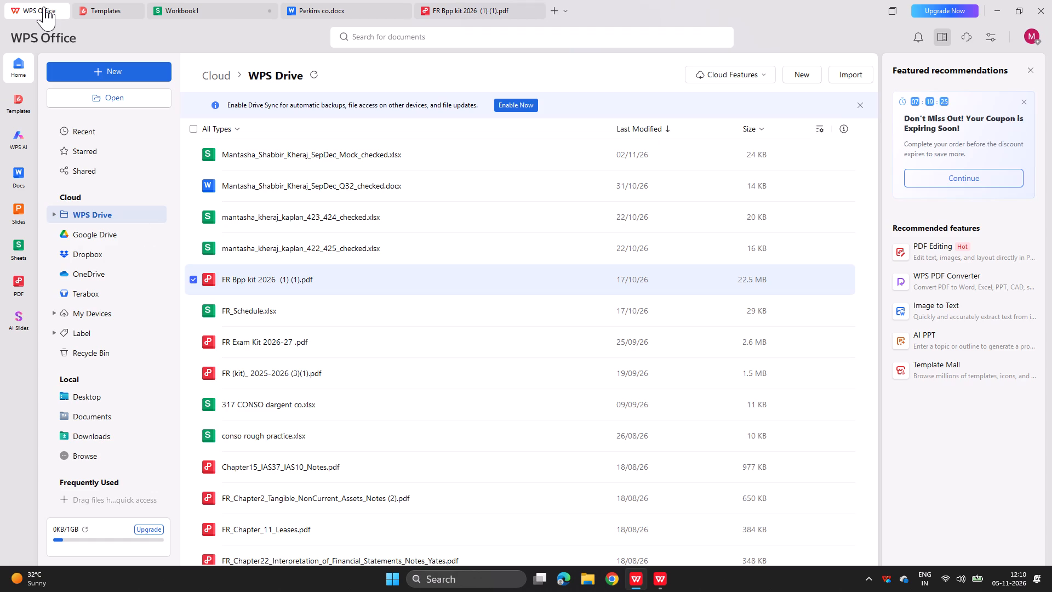
scroll(355, 149, up, 3)
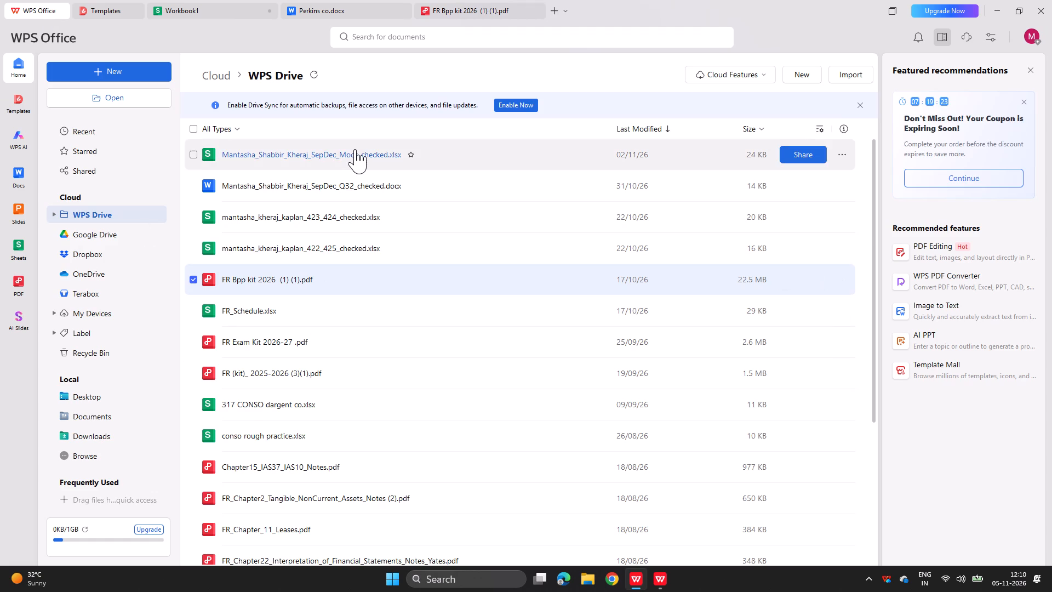
scroll(355, 149, up, 1)
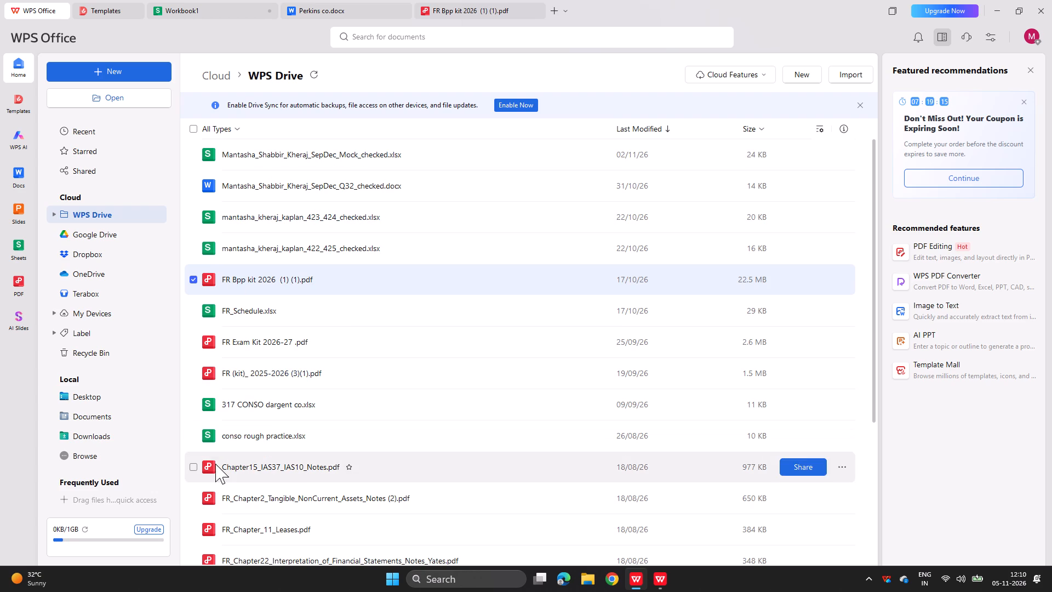
double_click(266, 377)
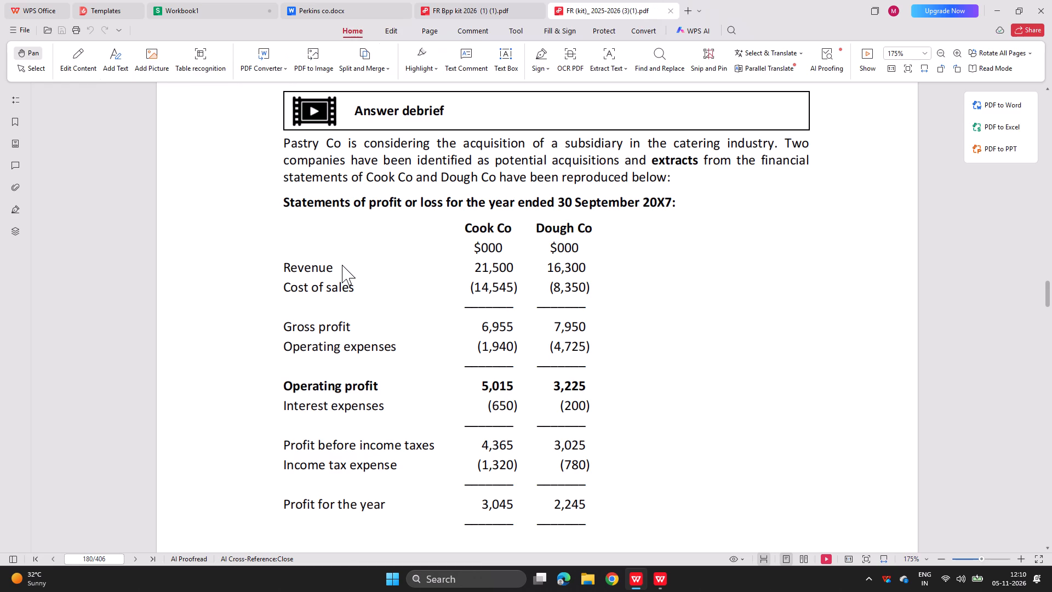
scroll(416, 352, down, 3)
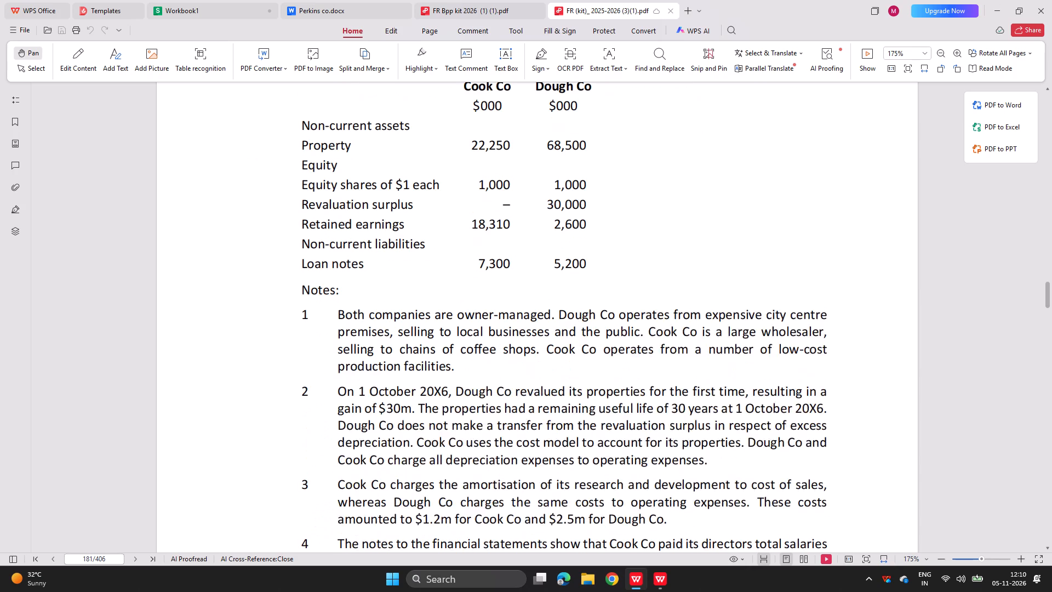
scroll(416, 352, down, 3)
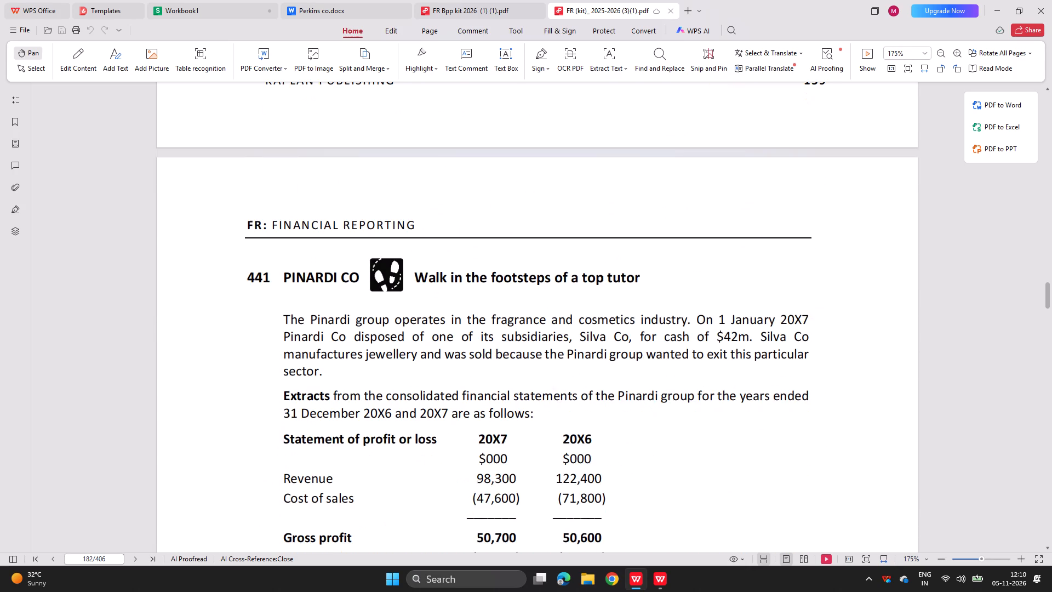
scroll(416, 352, down, 1)
scroll(416, 352, up, 7)
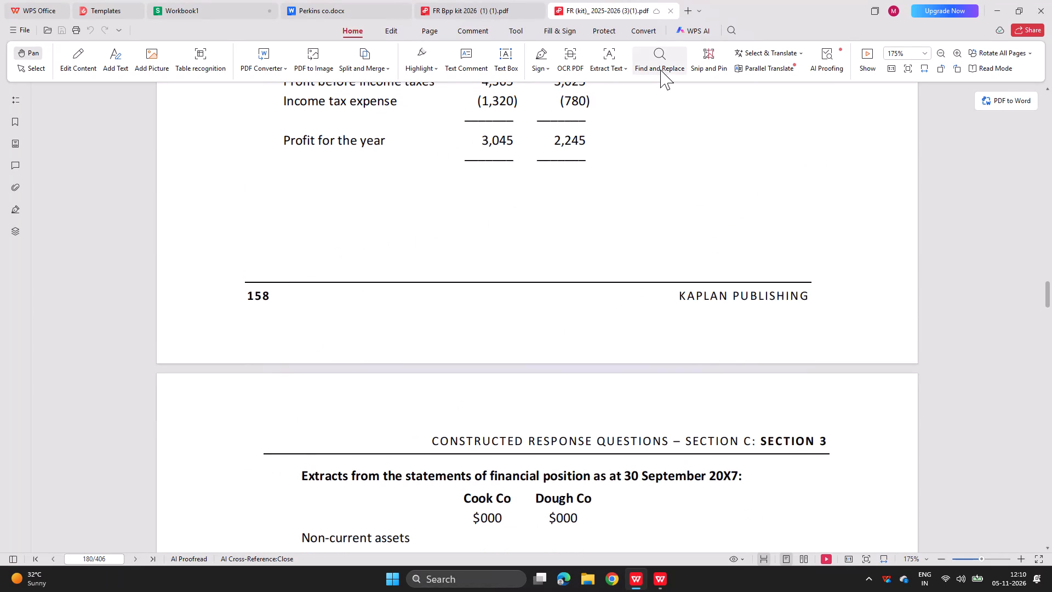
click(674, 12)
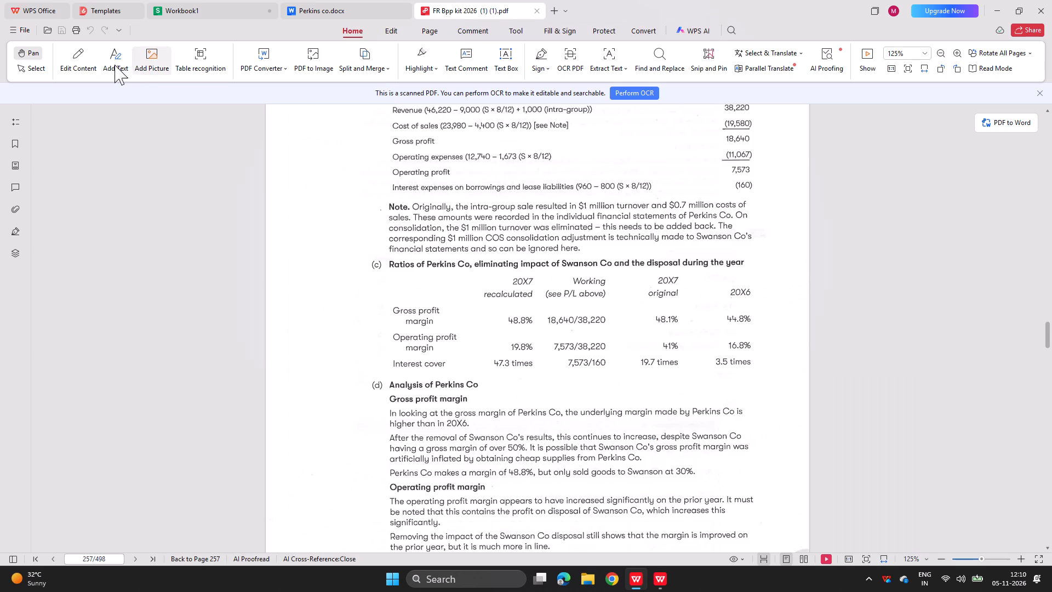
Open FR Exam Kit 2026-27 .pdf from WPS Drive and go to page 56.
click(56, 19)
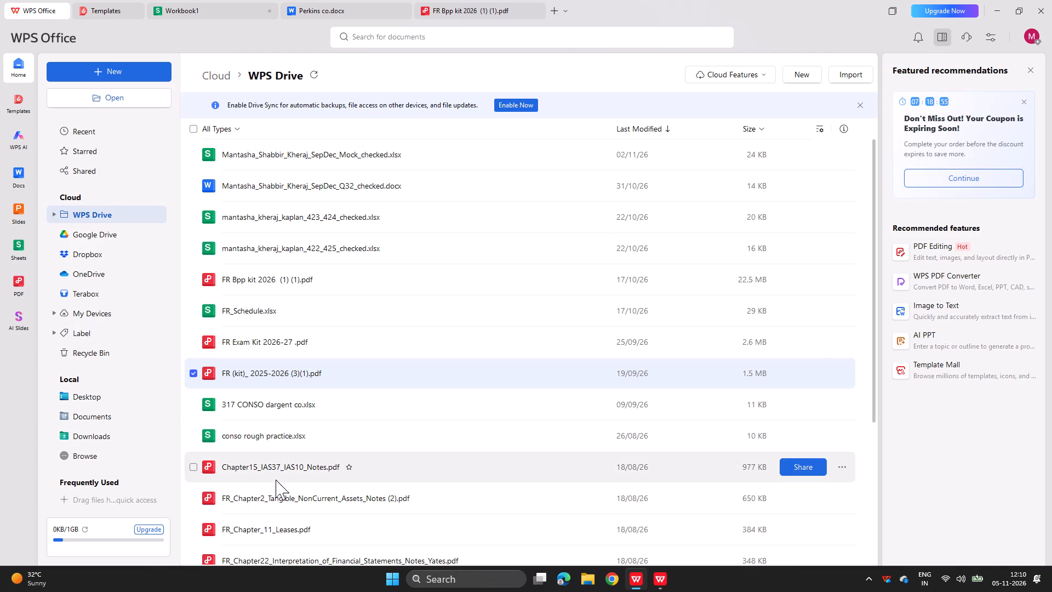
double_click(267, 347)
scroll(386, 312, up, 2)
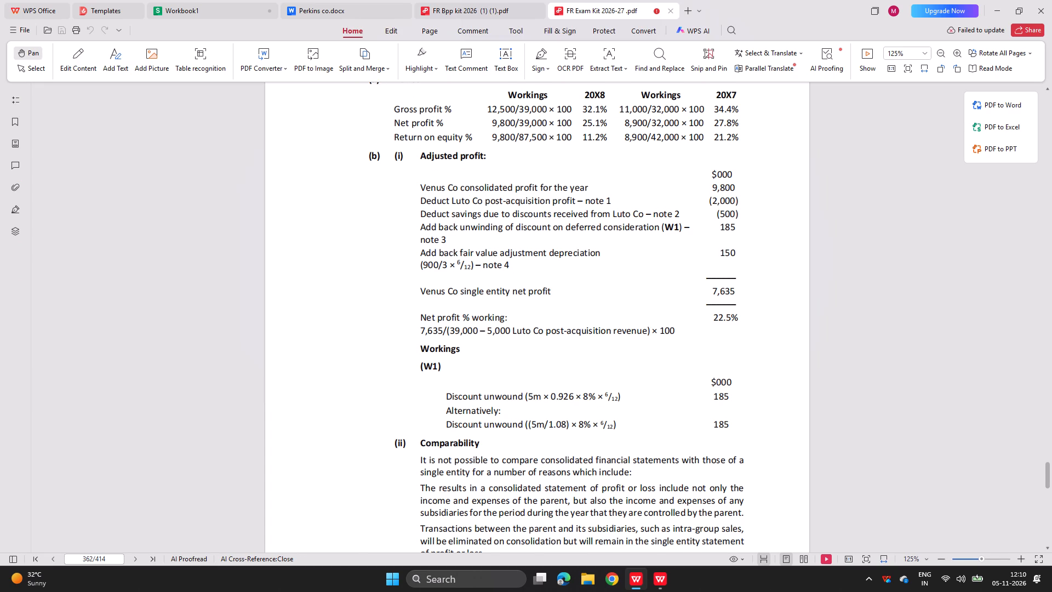
scroll(386, 312, up, 17)
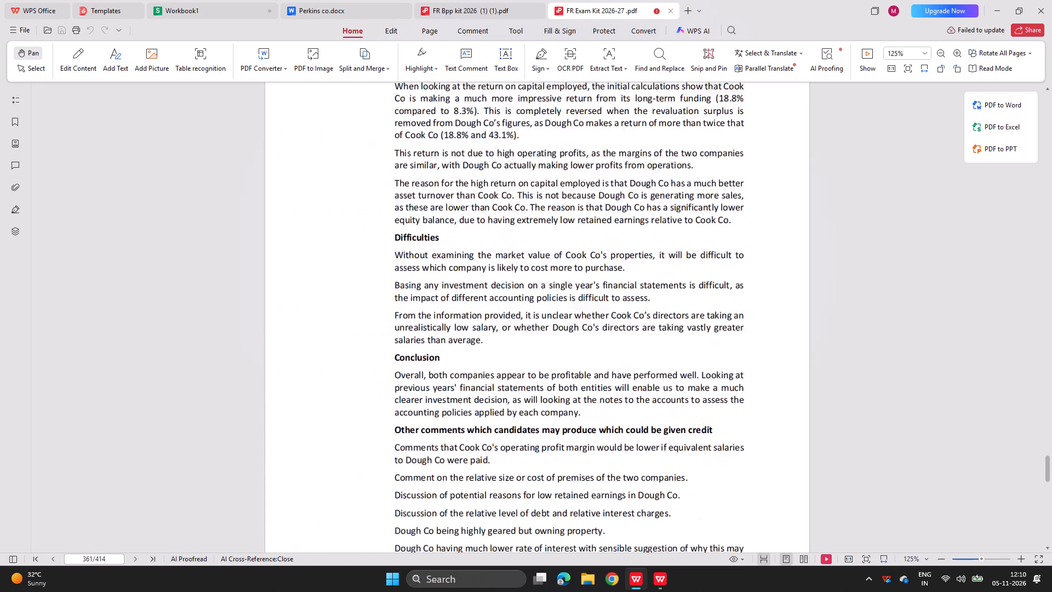
scroll(386, 312, up, 4)
click(100, 560)
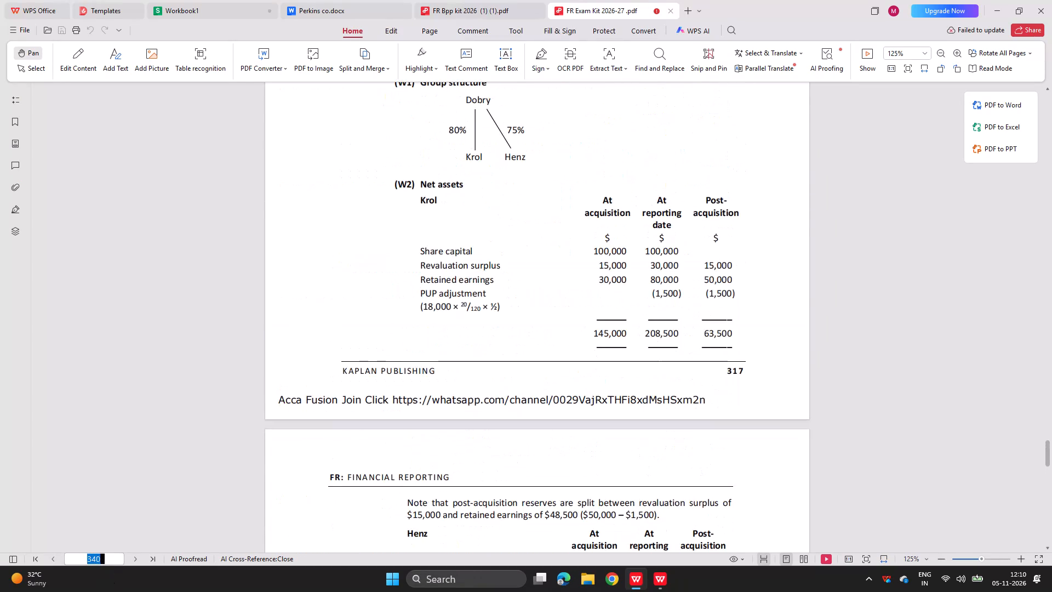
key(BackSpace)
text(56)
key(Return)
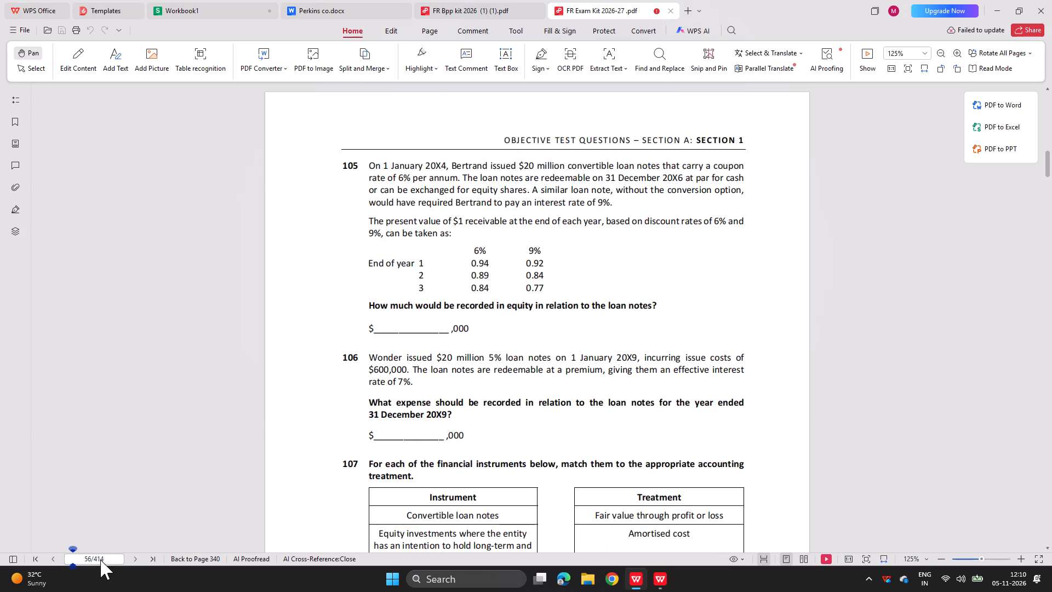
Look through the exam kit's Section A objective test questions, from the financial instruments questions around 104 to the group accounting questions around 161.
scroll(429, 369, up, 2)
scroll(429, 369, down, 1)
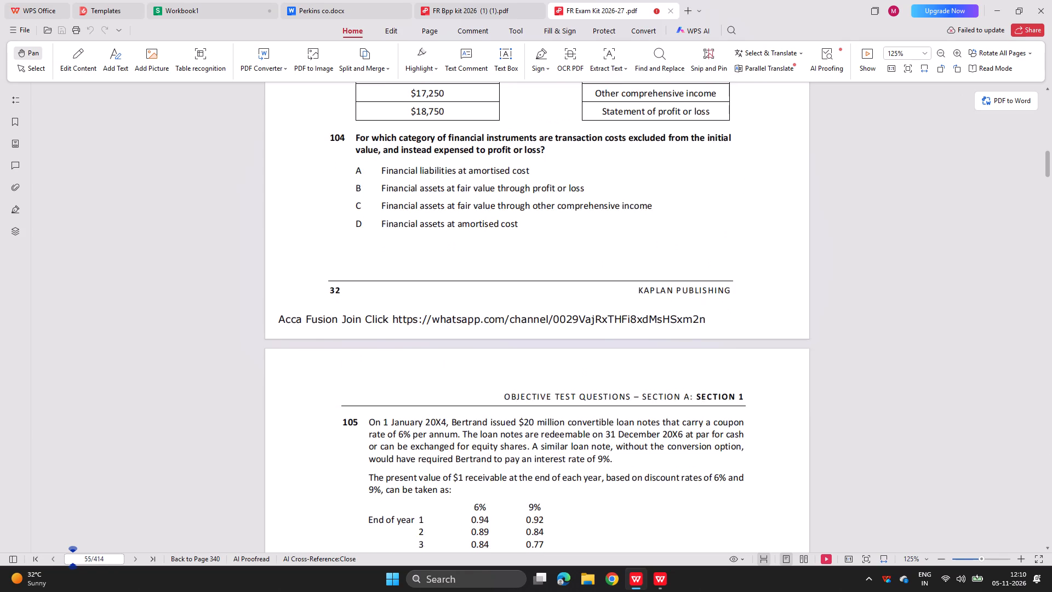
scroll(429, 369, down, 1)
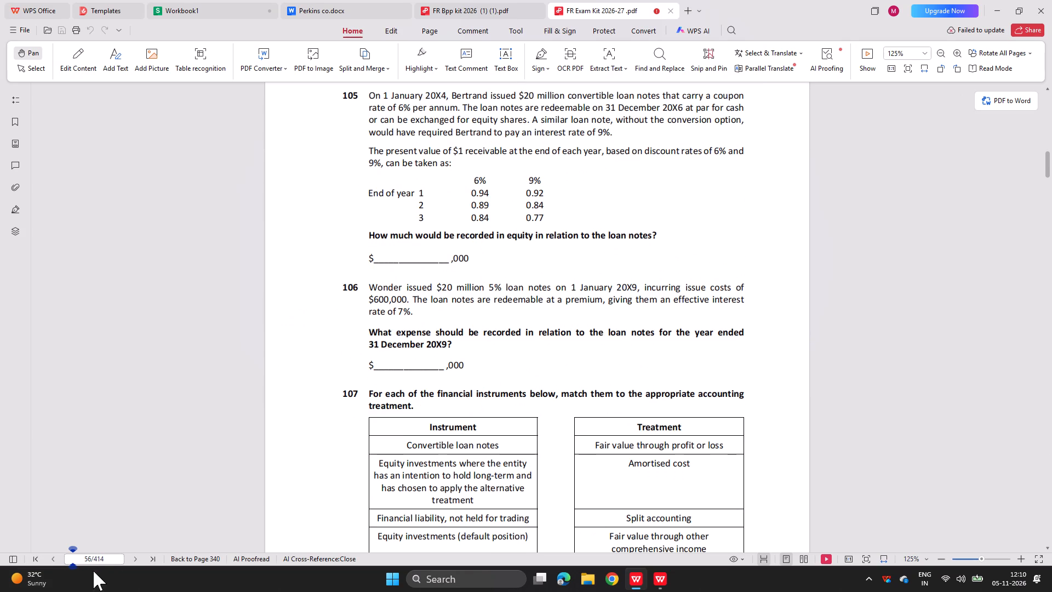
scroll(467, 399, down, 4)
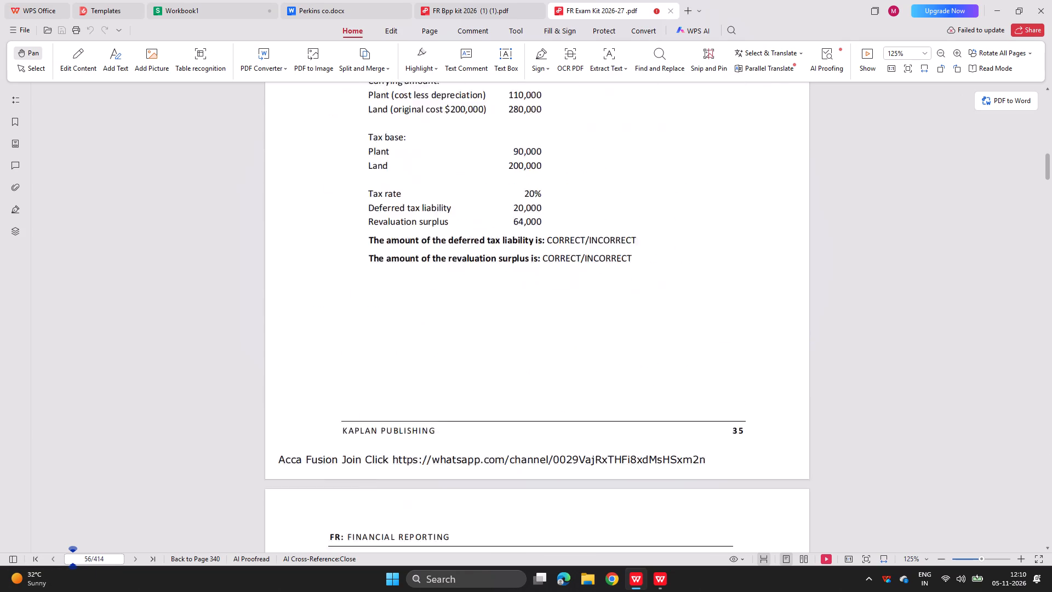
scroll(467, 399, down, 13)
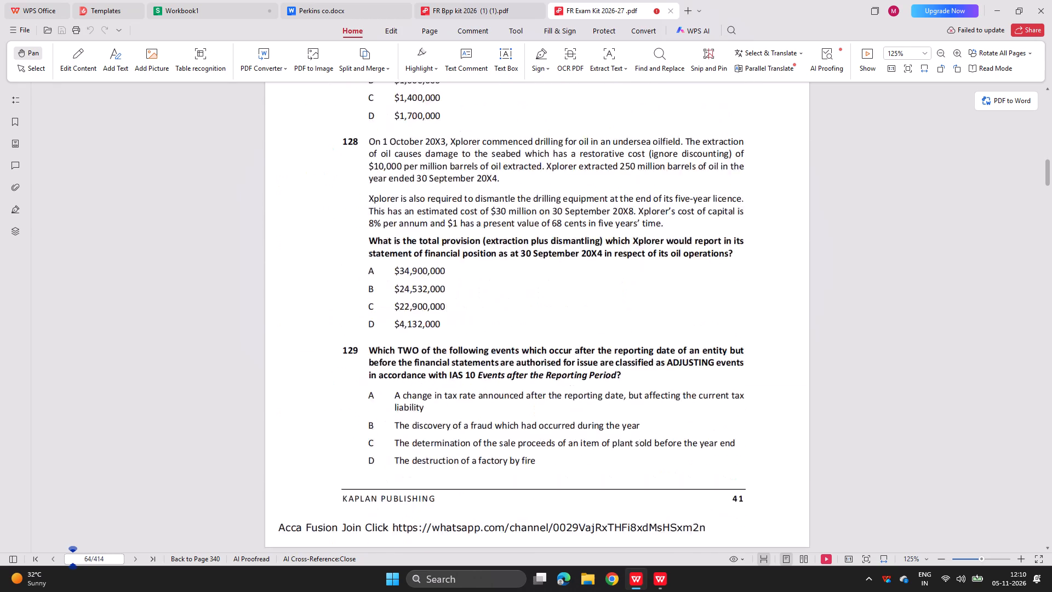
scroll(467, 399, down, 6)
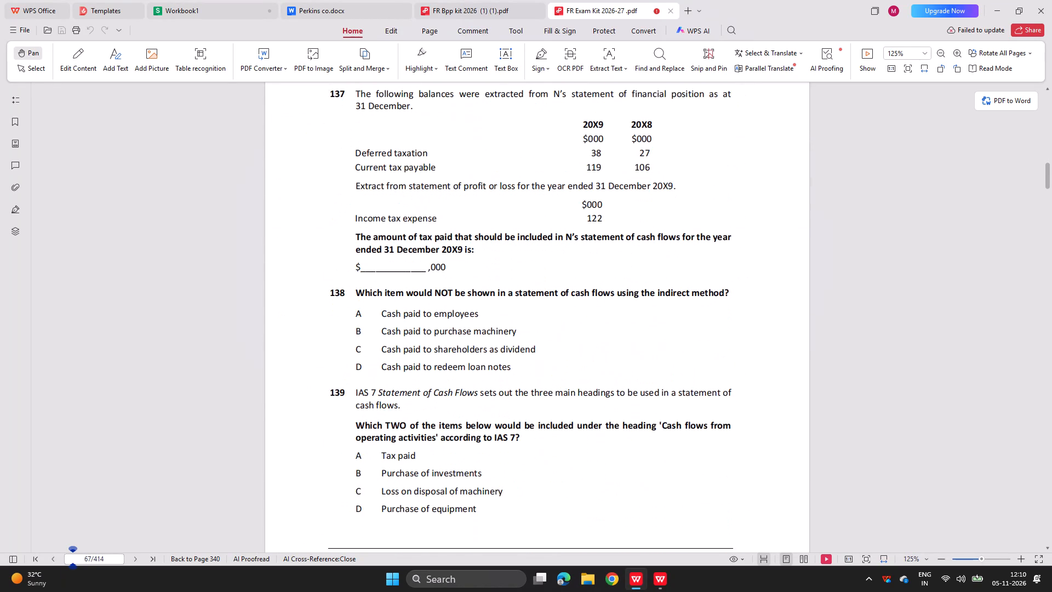
scroll(467, 399, down, 4)
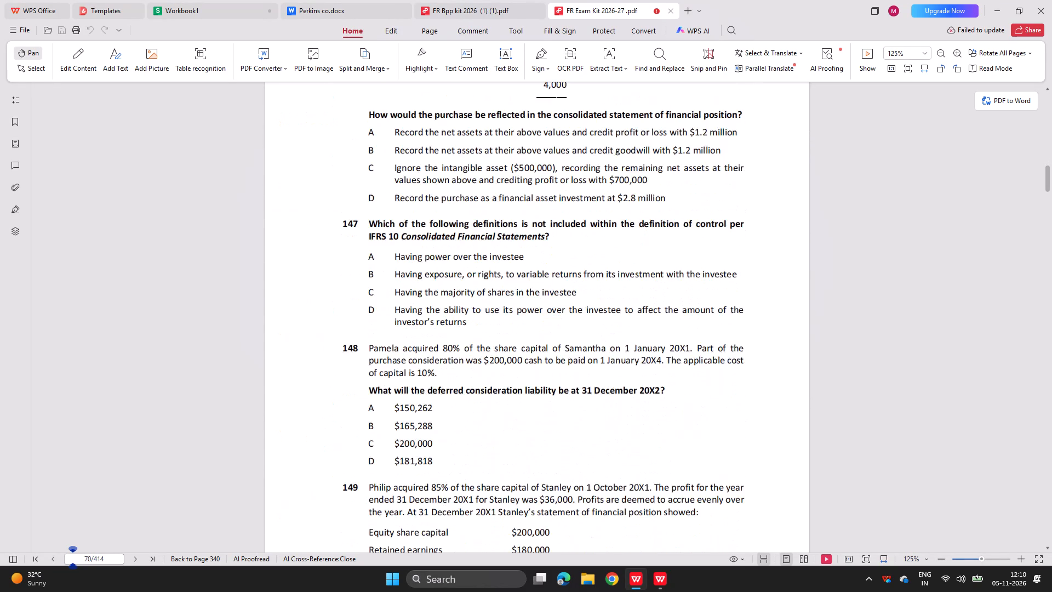
scroll(467, 399, down, 4)
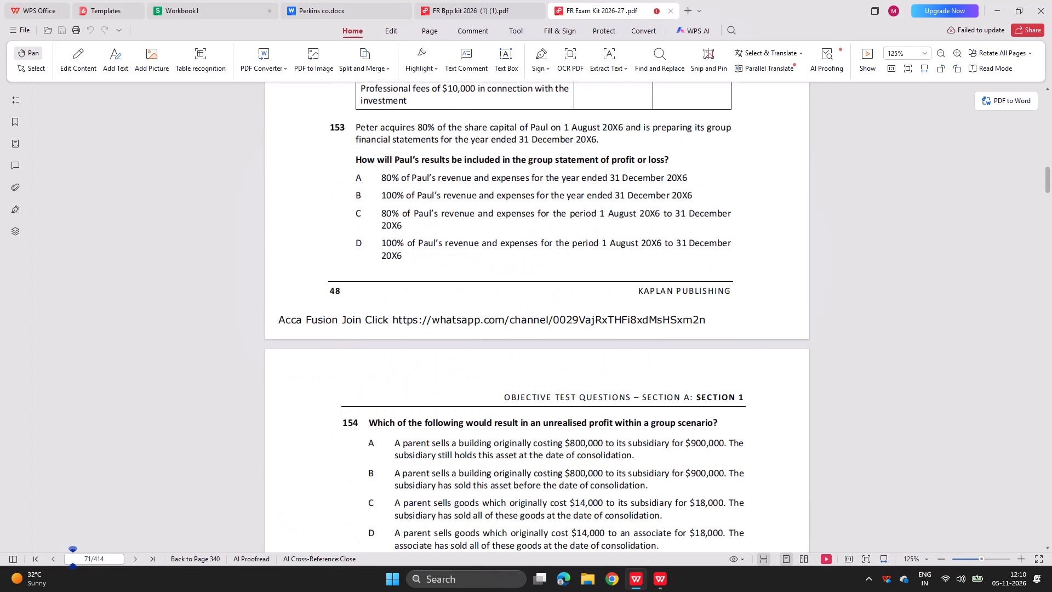
scroll(467, 399, down, 4)
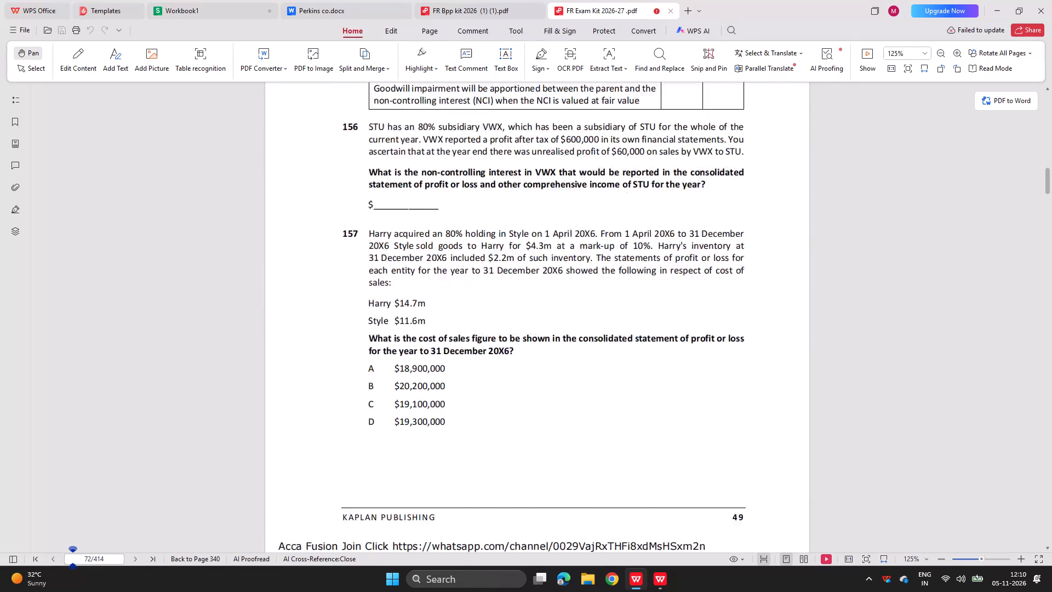
scroll(467, 399, down, 3)
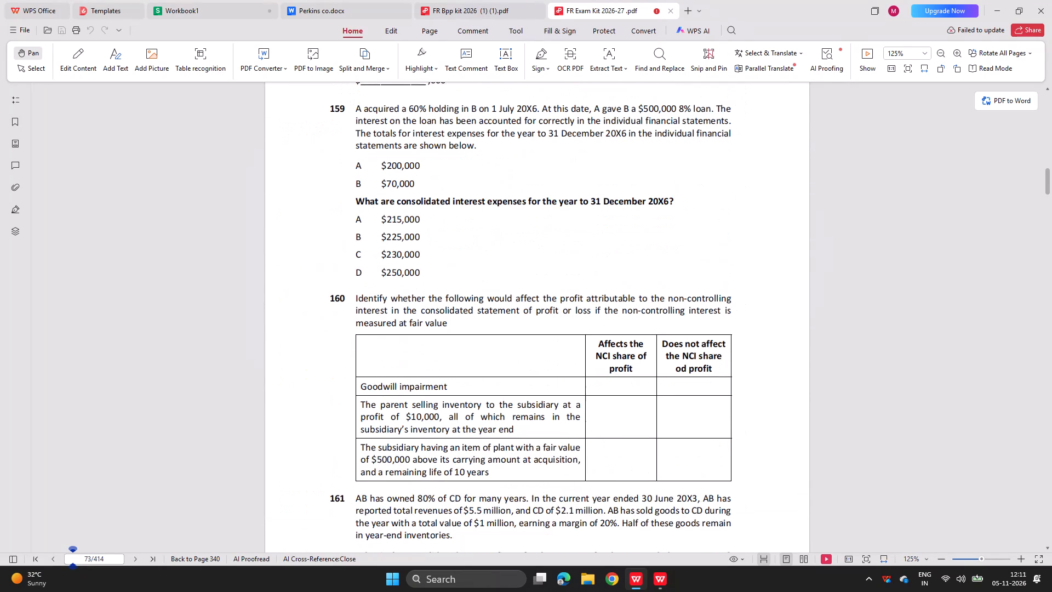
scroll(467, 399, down, 2)
scroll(467, 399, up, 1)
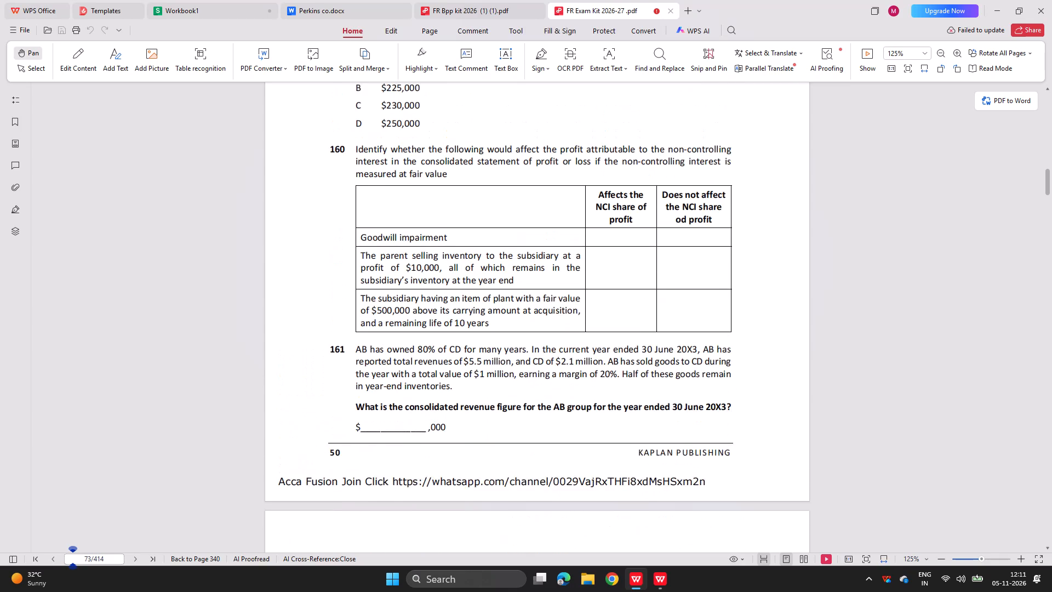
scroll(467, 399, up, 1)
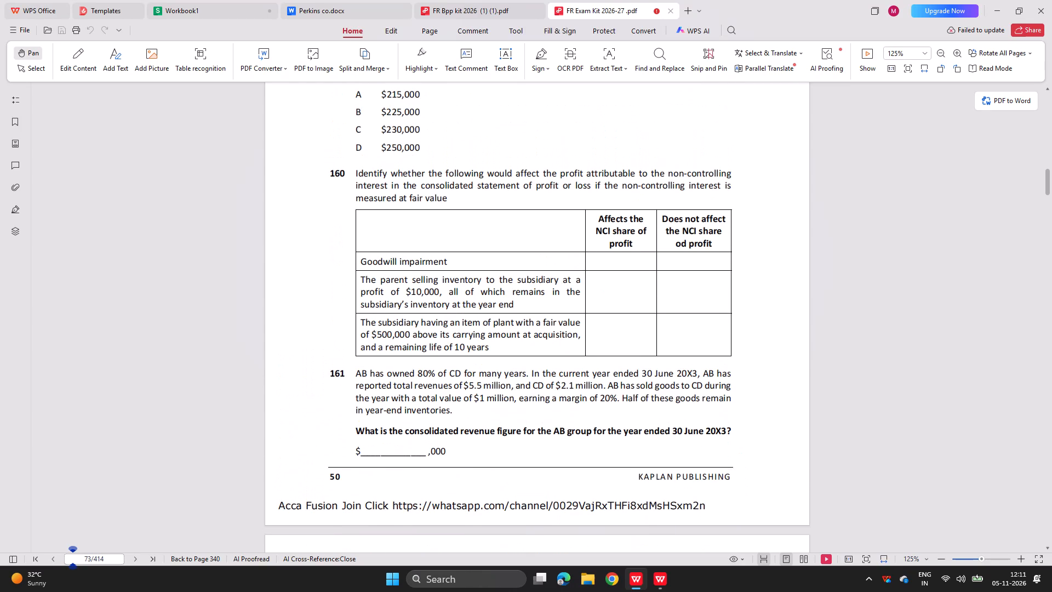